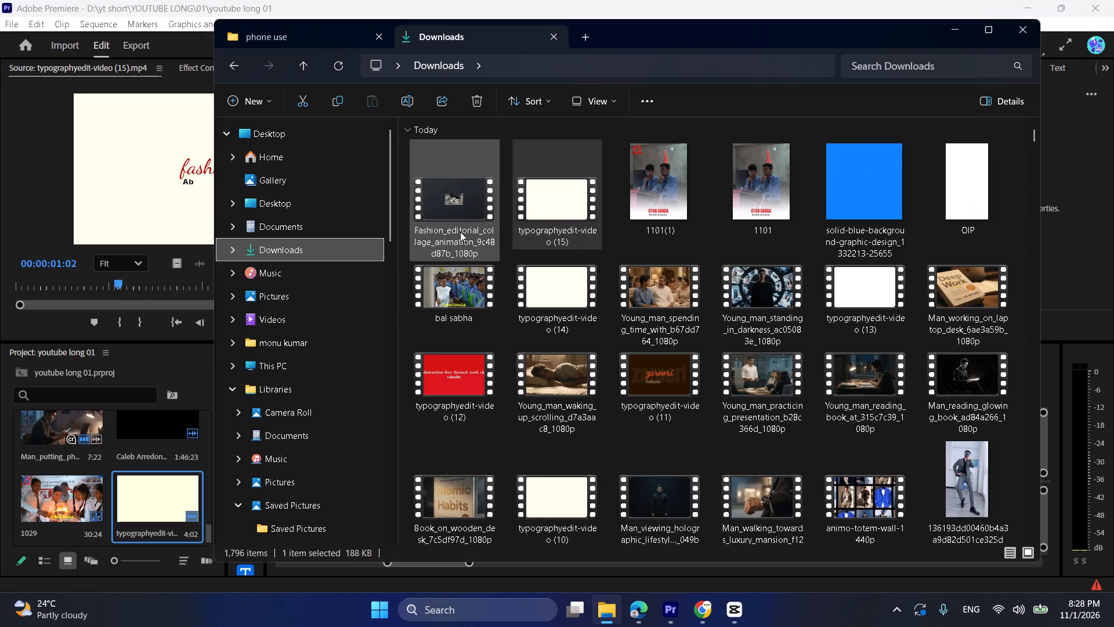
drag(460, 232, 136, 500)
double_click(139, 492)
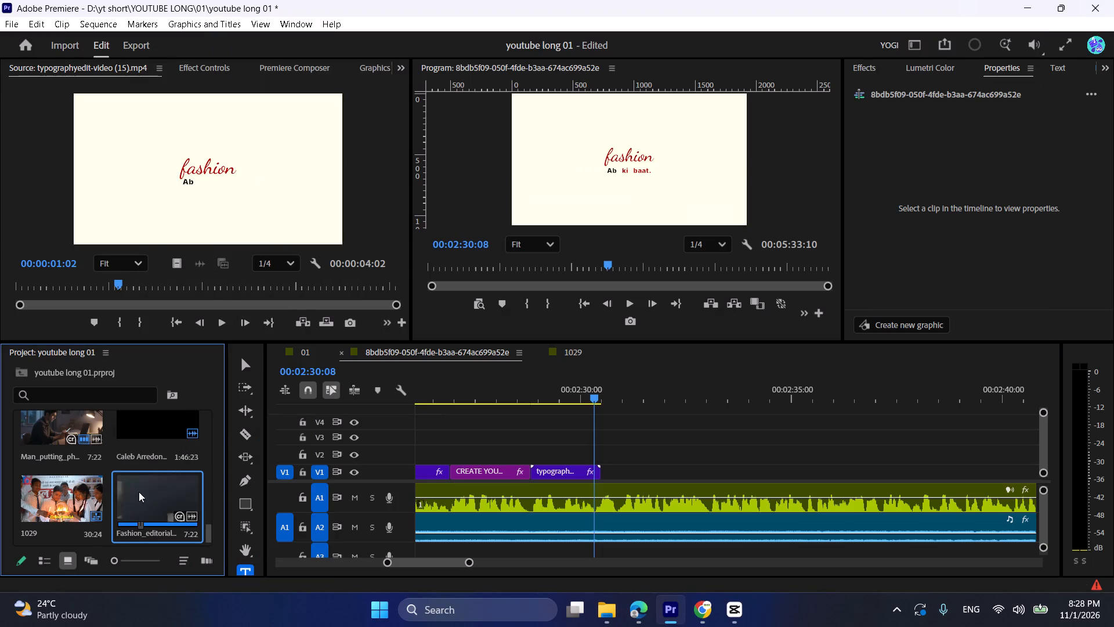
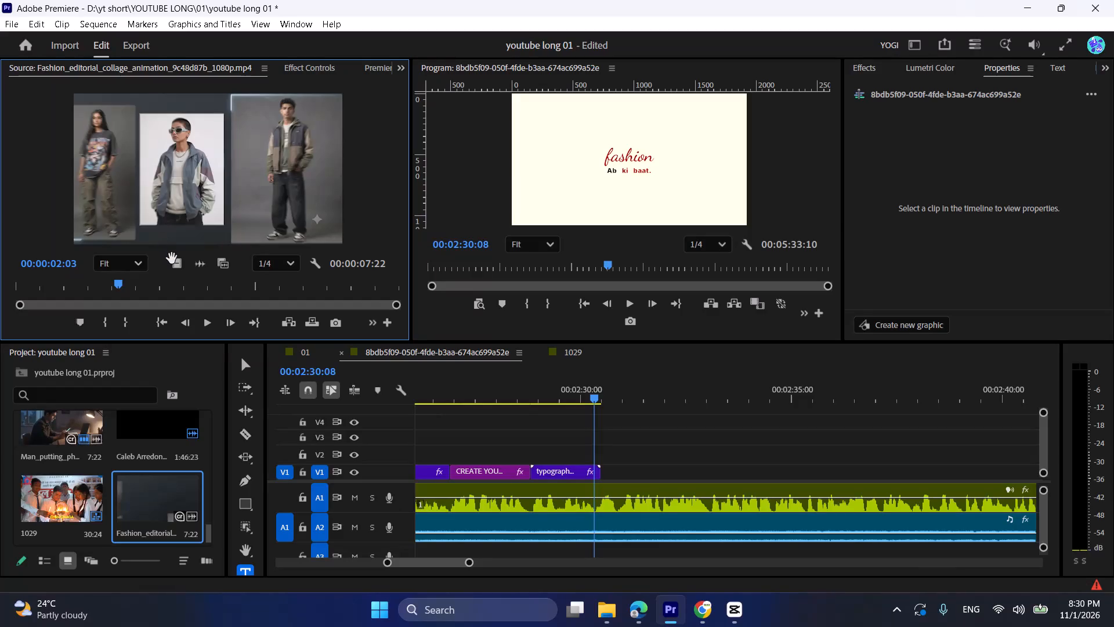
Place only the video of the Fashion_editorial_collage_animation clip on track V1, just after the last typography clip.
drag(172, 258, 612, 468)
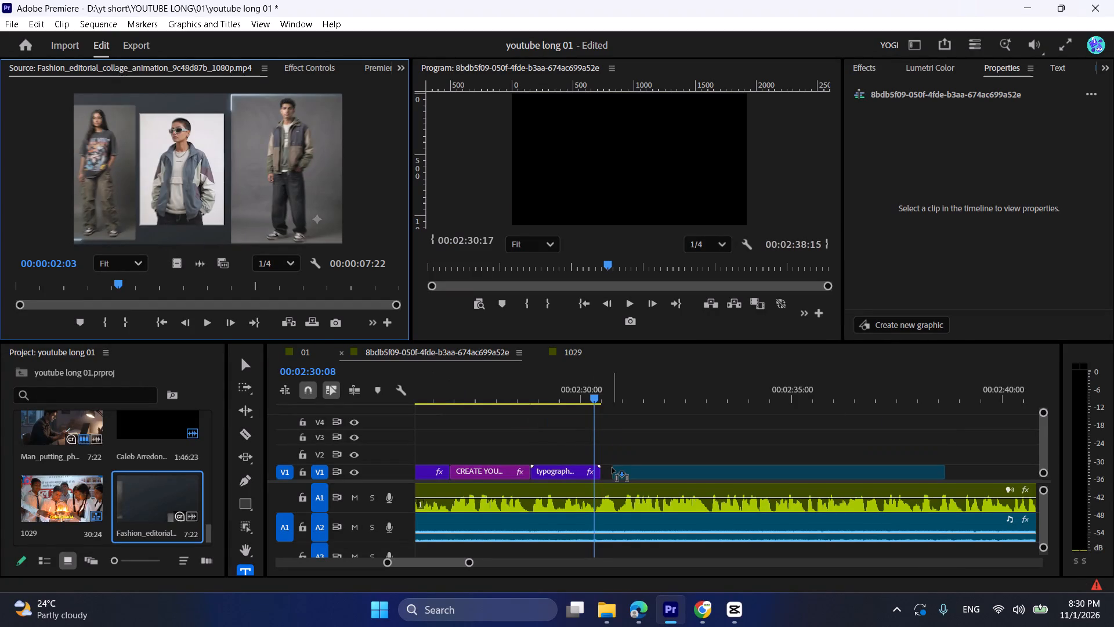
drag(612, 468, 608, 469)
Play the voice-over against the fashion collage clip to find its cue, and move the clip to start at 00:02:33:02.
key(space)
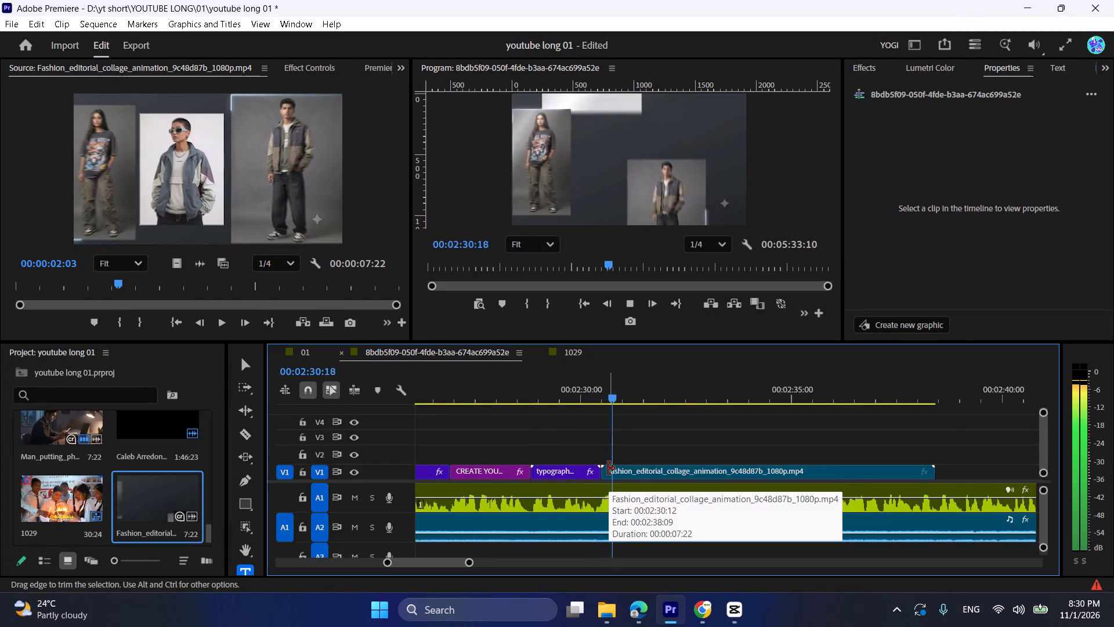
click(641, 471)
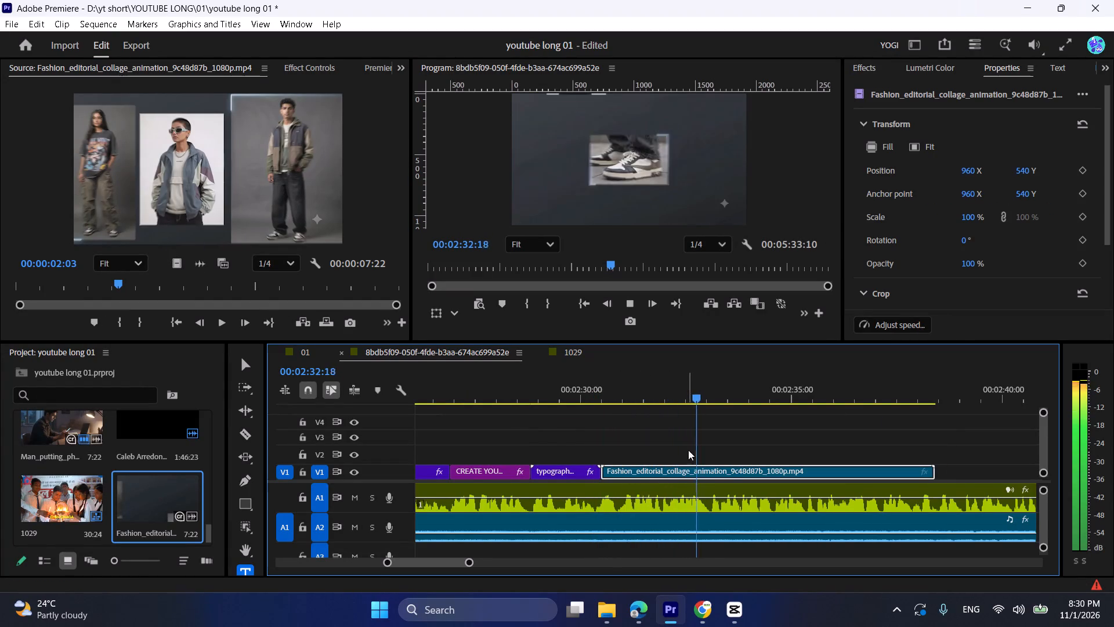
key(space)
scroll(704, 445, down, 3)
key(space)
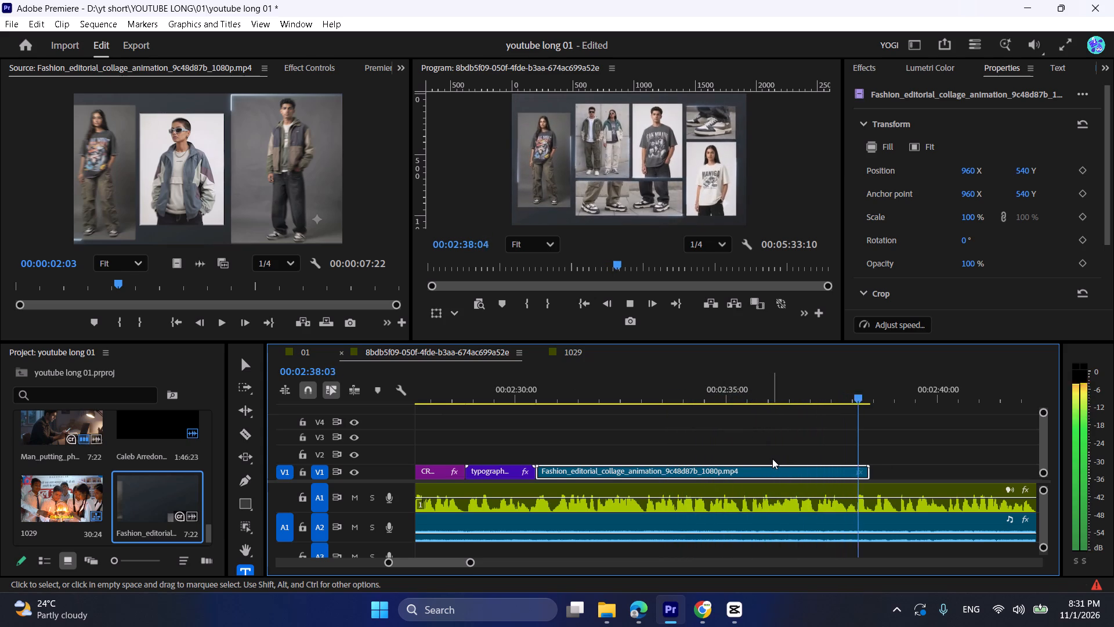
key(space)
click(549, 398)
key(space)
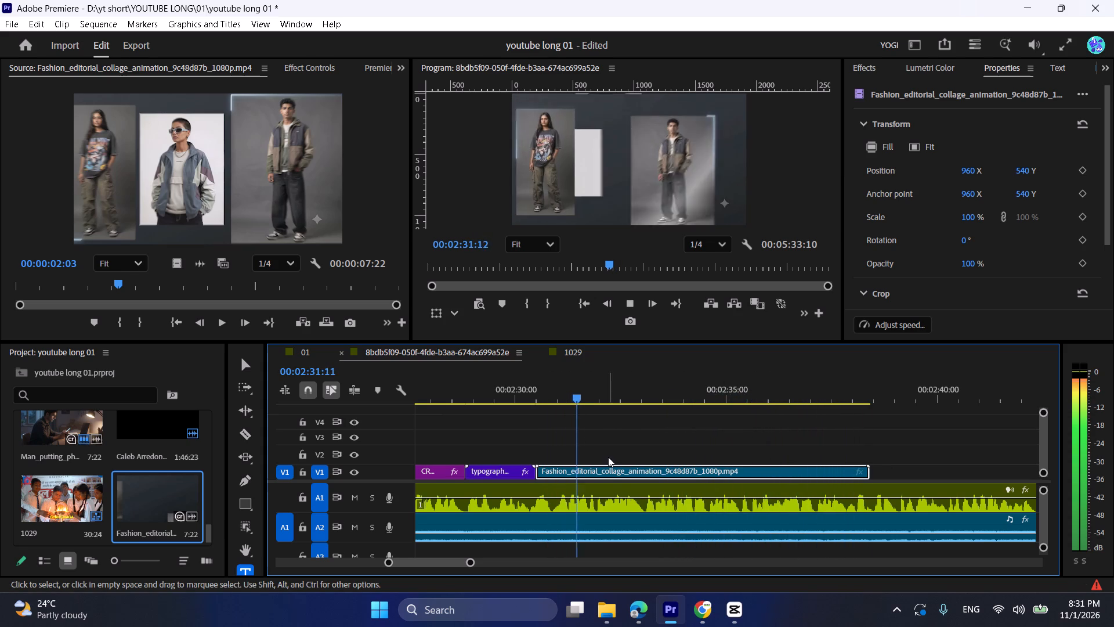
key(space)
drag(613, 474, 654, 473)
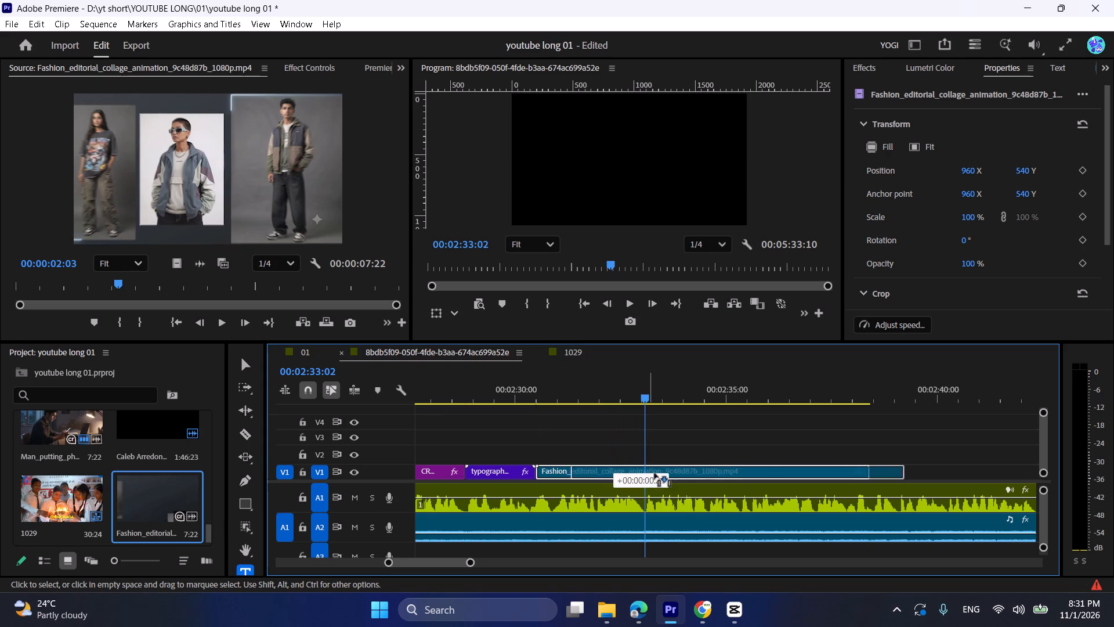
drag(654, 473, 724, 474)
Play through the moved fashion collage clip and trim its end to 00:02:39:02.
key(space)
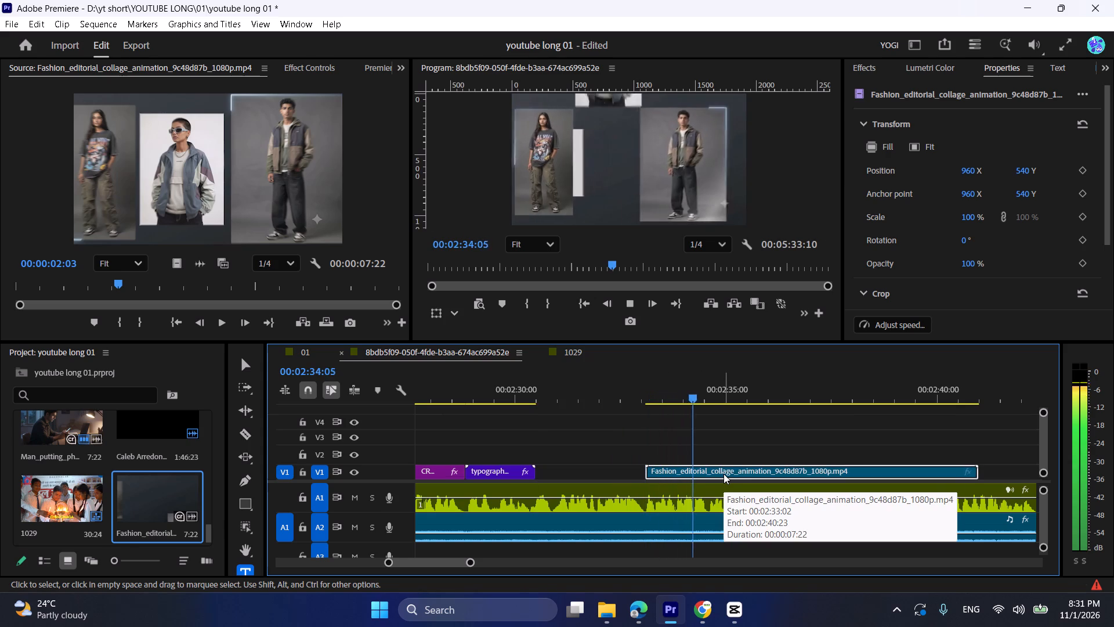
scroll(724, 473, down, 1)
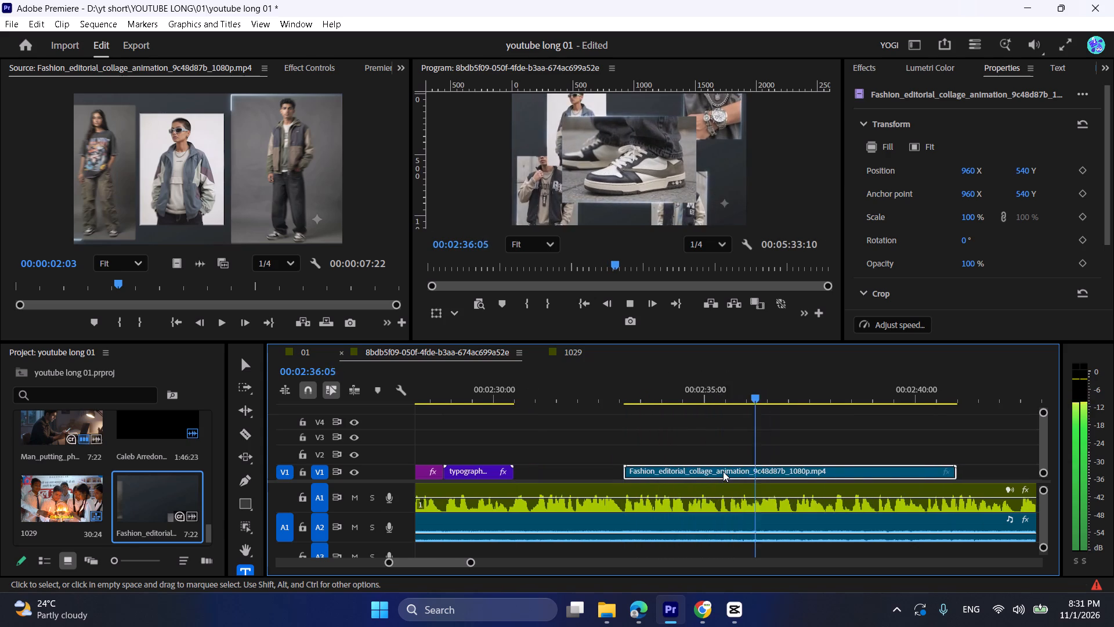
scroll(723, 471, down, 3)
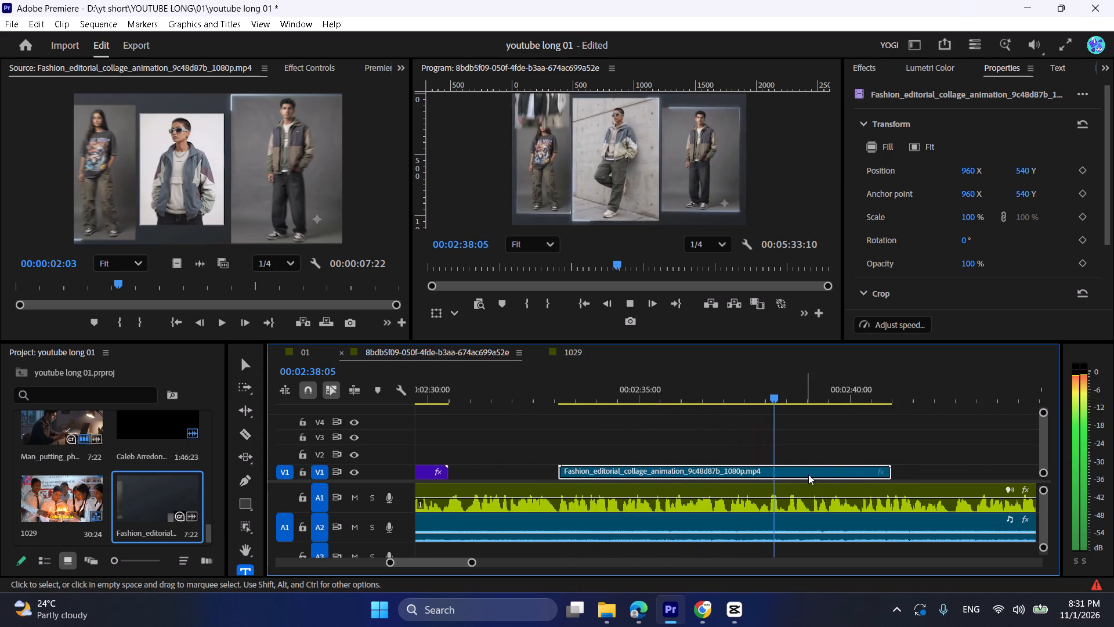
key(space)
key(space)
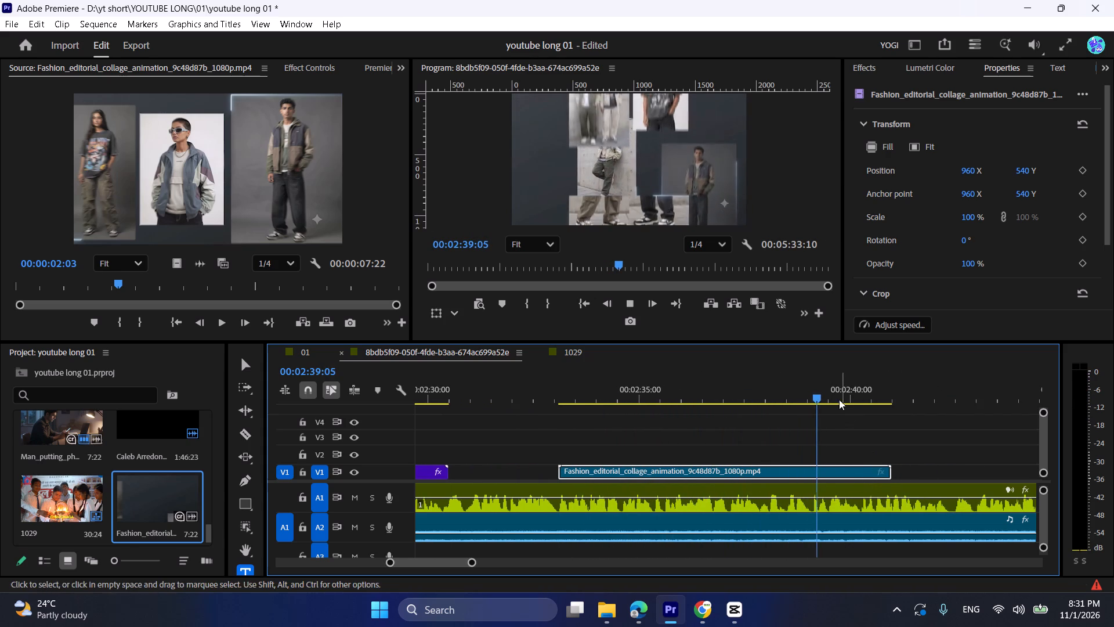
click(816, 395)
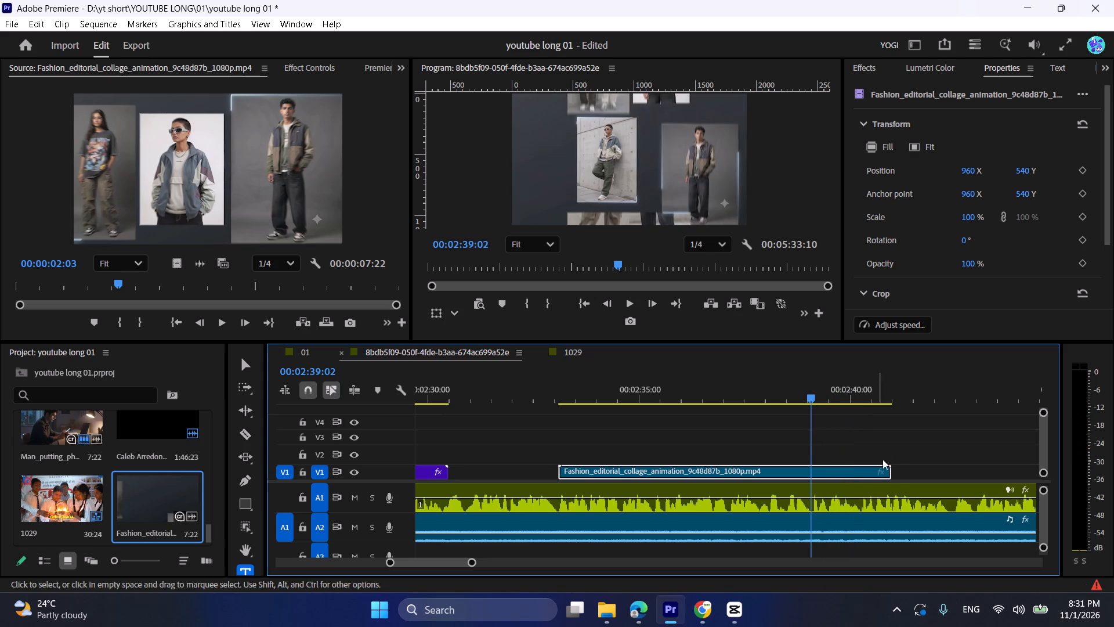
drag(896, 471, 818, 470)
Play back the section from the last typography clip through the empty gap before the fashion collage clip to hear its voice-over.
alt+scroll(816, 467, down, 4)
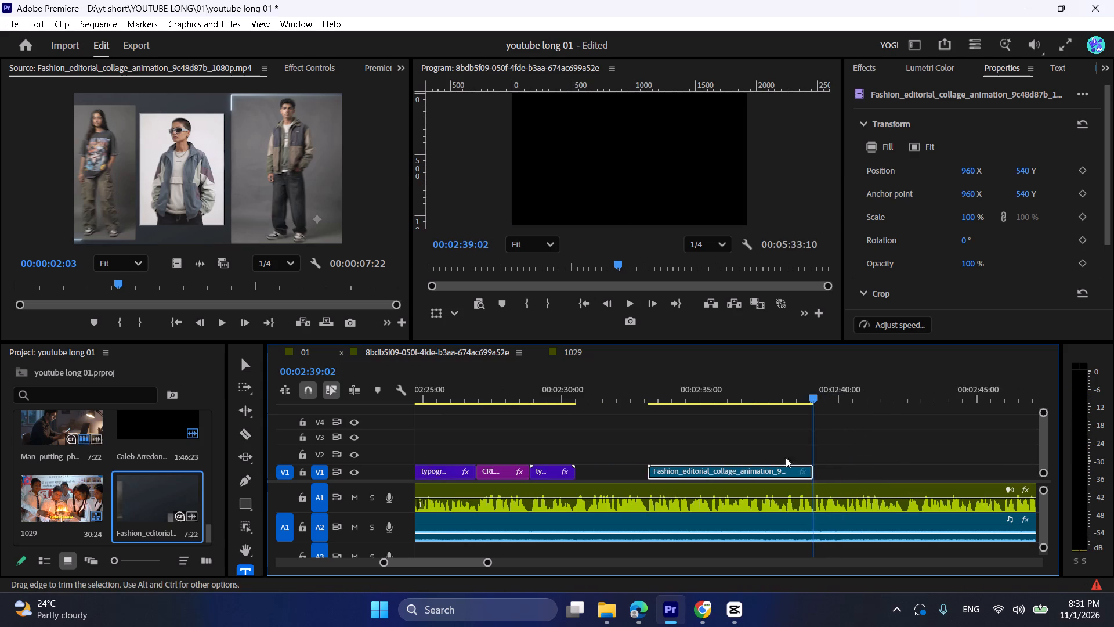
click(558, 397)
click(572, 421)
key(space)
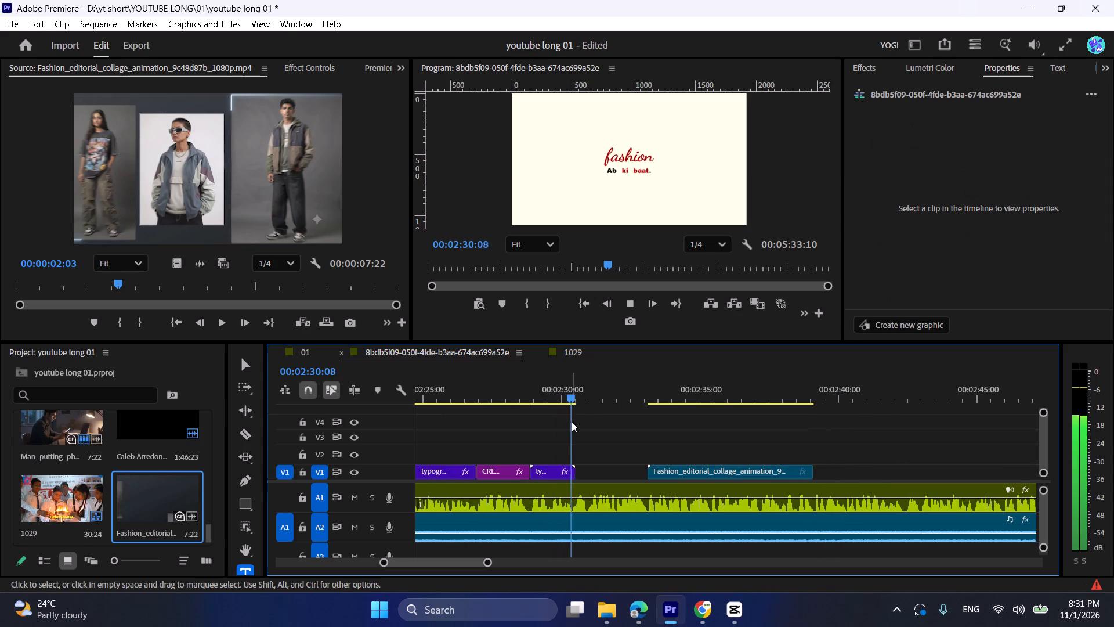
alt+scroll(572, 421, up, 4)
scroll(572, 421, down, 2)
alt+scroll(573, 453, up, 3)
scroll(573, 453, up, 4)
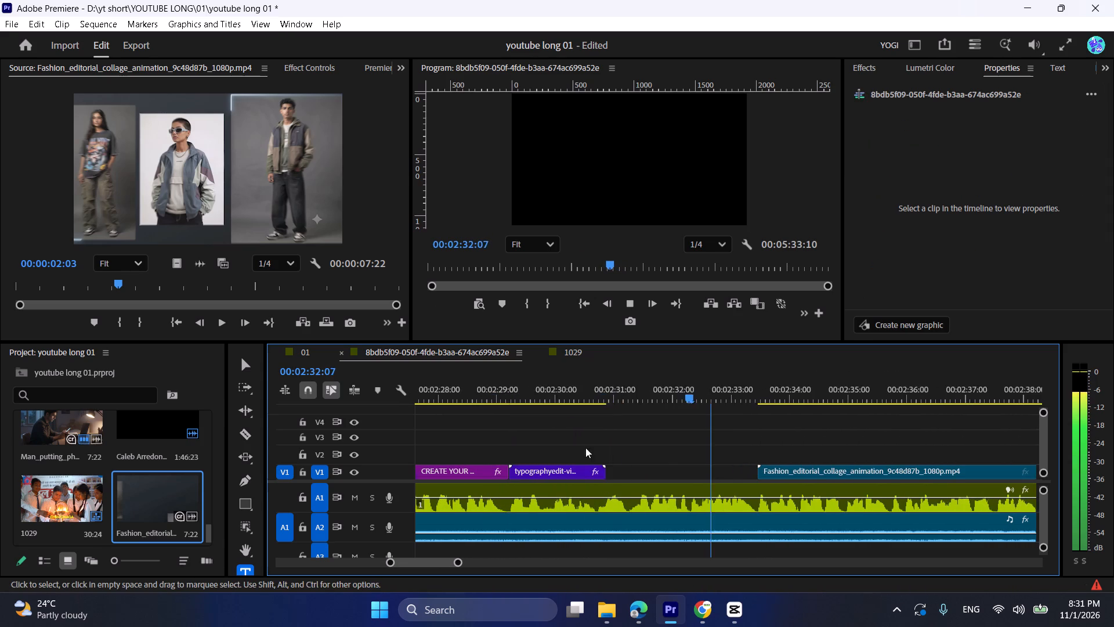
scroll(585, 448, up, 1)
key(space)
alt+scroll(690, 433, down, 2)
click(587, 405)
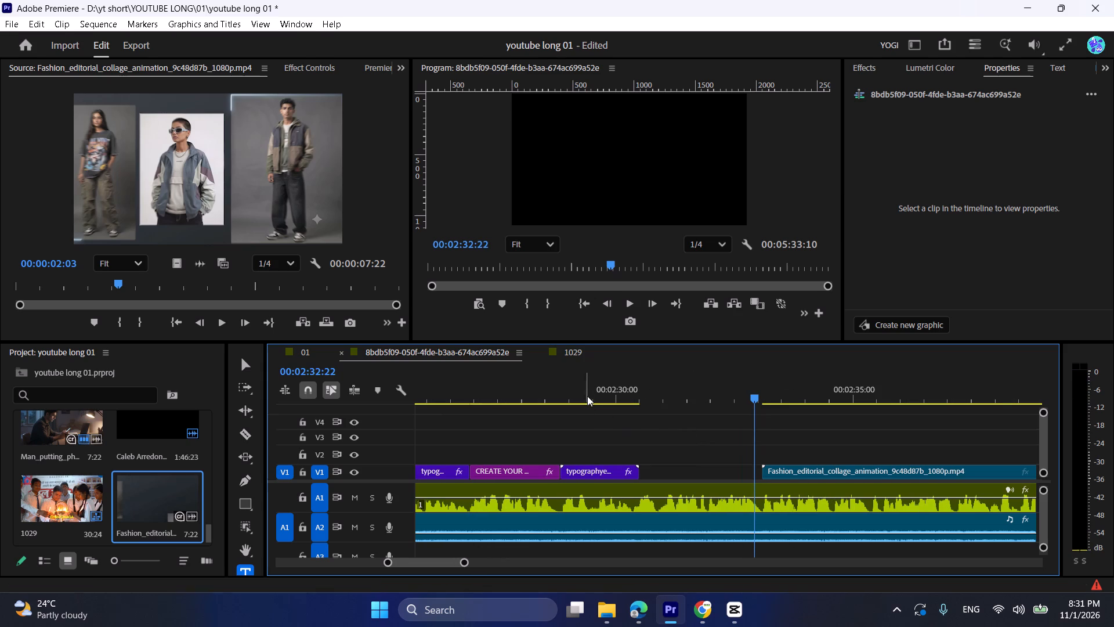
click(587, 395)
key(space)
key(space)
Switch to Edge and copy the line "Bhai, har trending outfit tumhare liye nahi bana hai." from the Google Docs script.
click(643, 608)
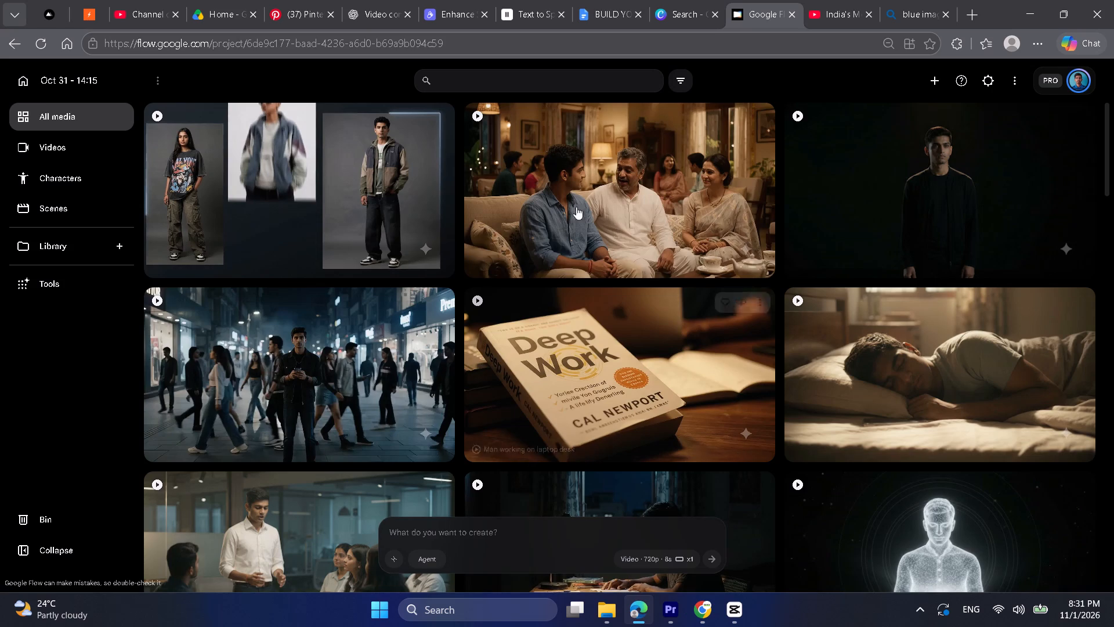
click(619, 0)
scroll(536, 375, down, 2)
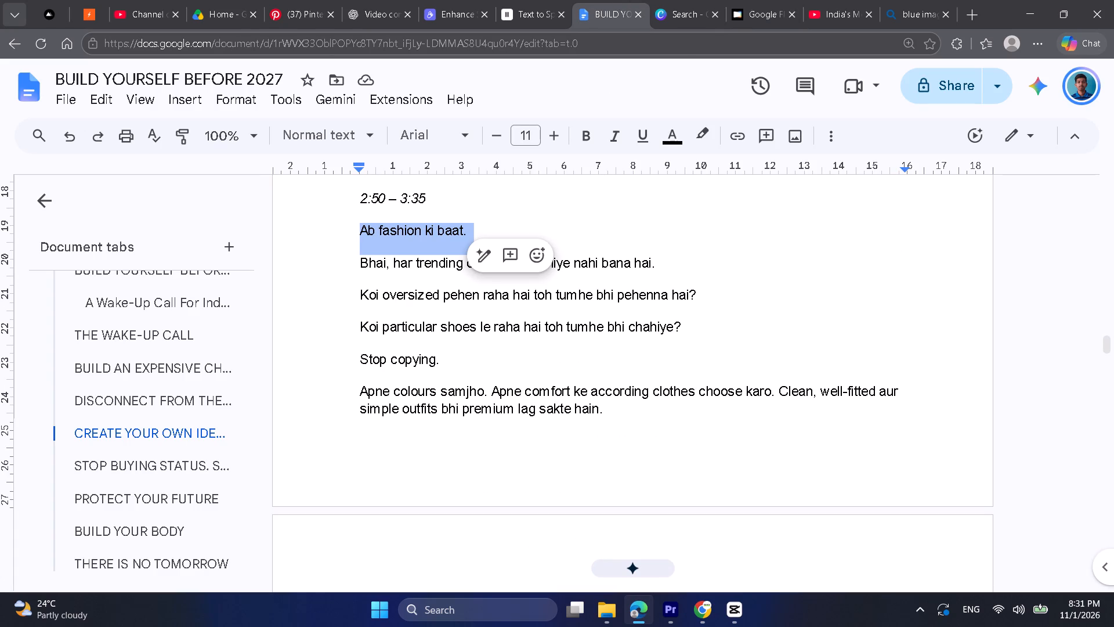
drag(357, 262, 520, 261)
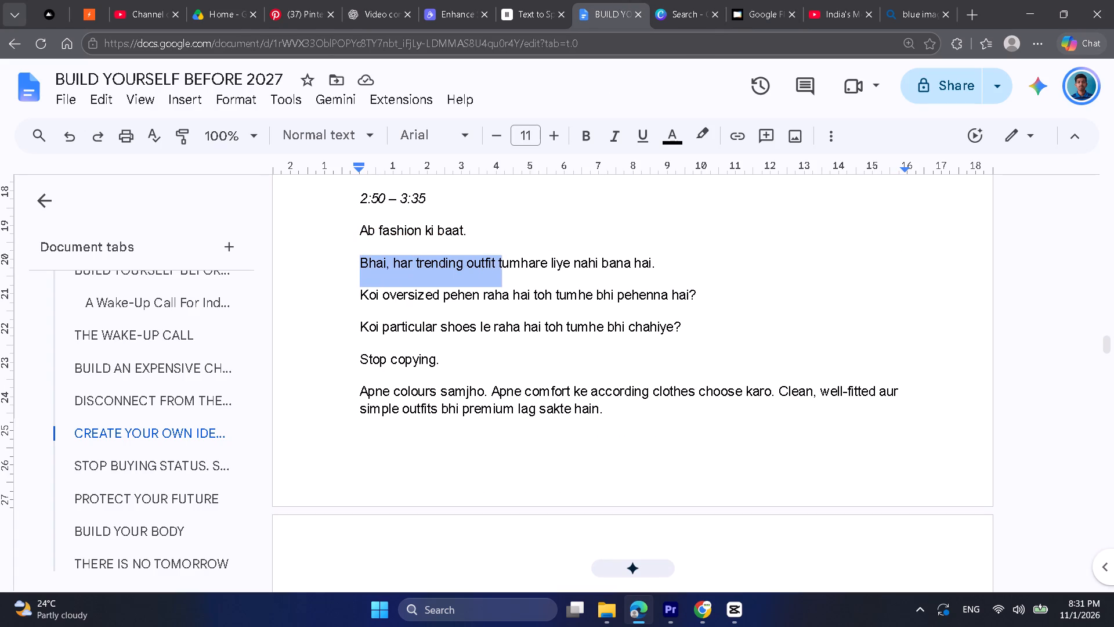
drag(520, 261, 656, 261)
key(ctrl+c)
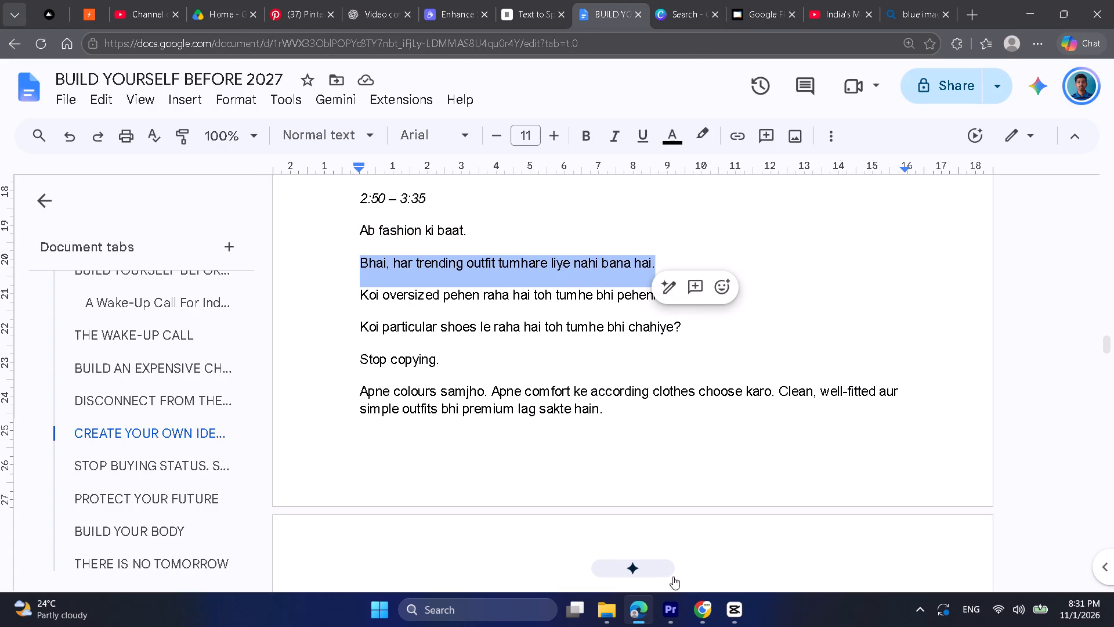
Switch to TypographyEdit in Chrome, exit to the dashboard, replace the script with the copied line and generate styles for it.
click(690, 625)
click(69, 142)
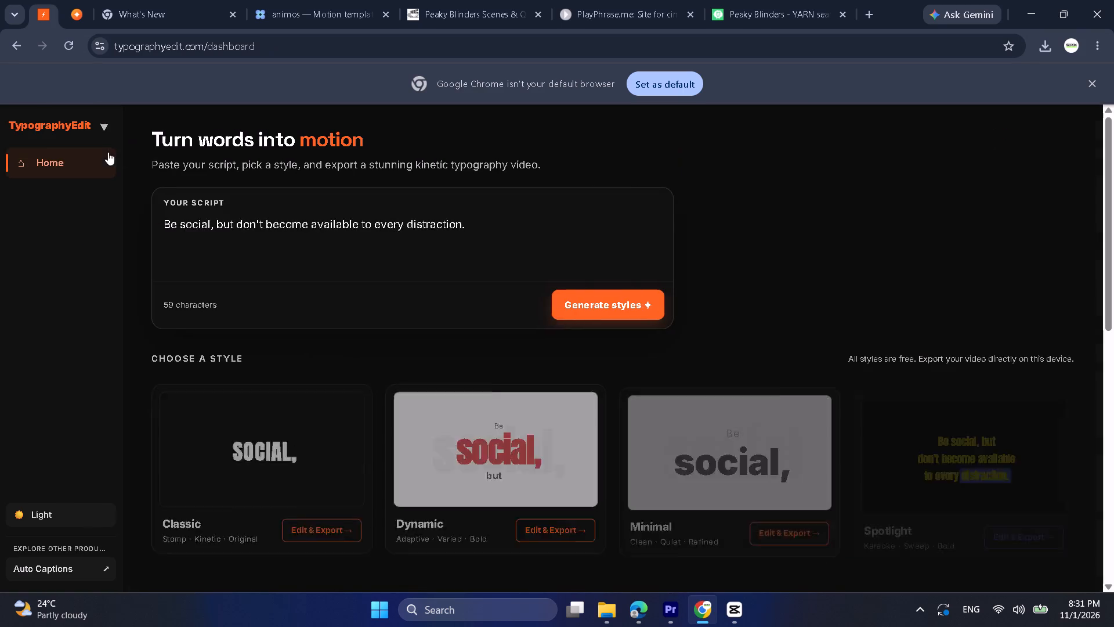
click(296, 244)
triple_click(282, 223)
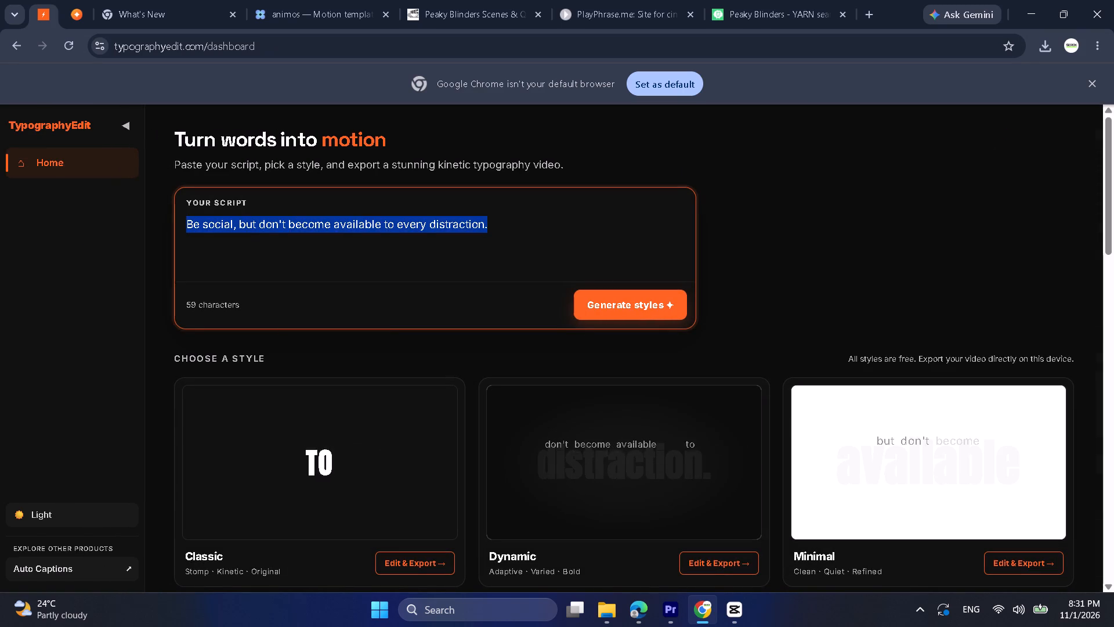
key(ctrl+v)
click(609, 296)
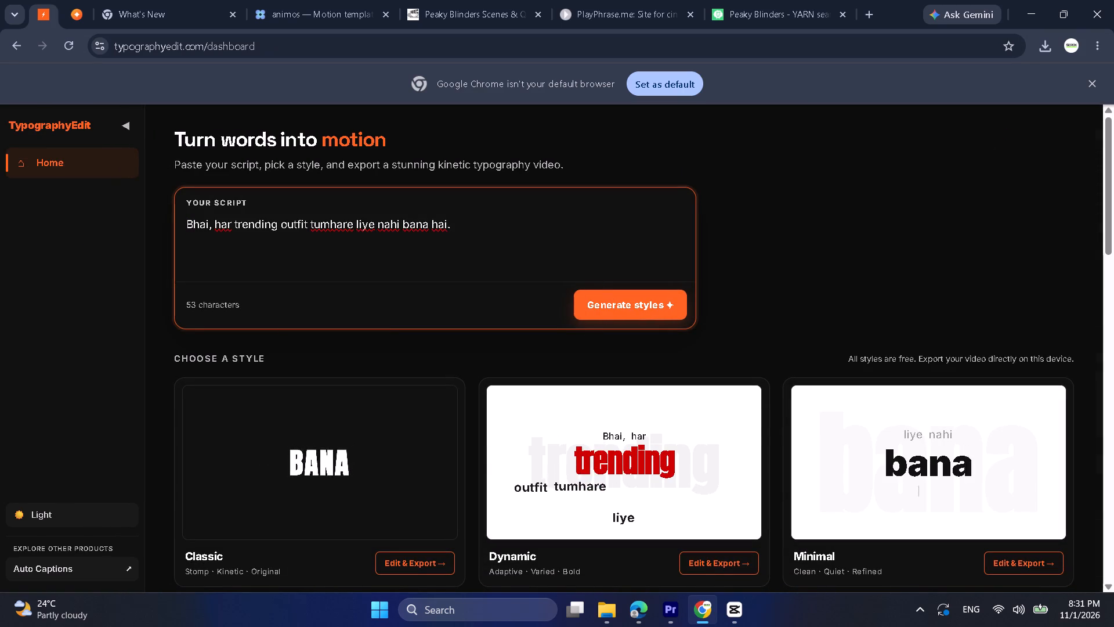
Browse the generated styles, open the Impact version of the line, and export it as a video download.
scroll(618, 250, down, 1)
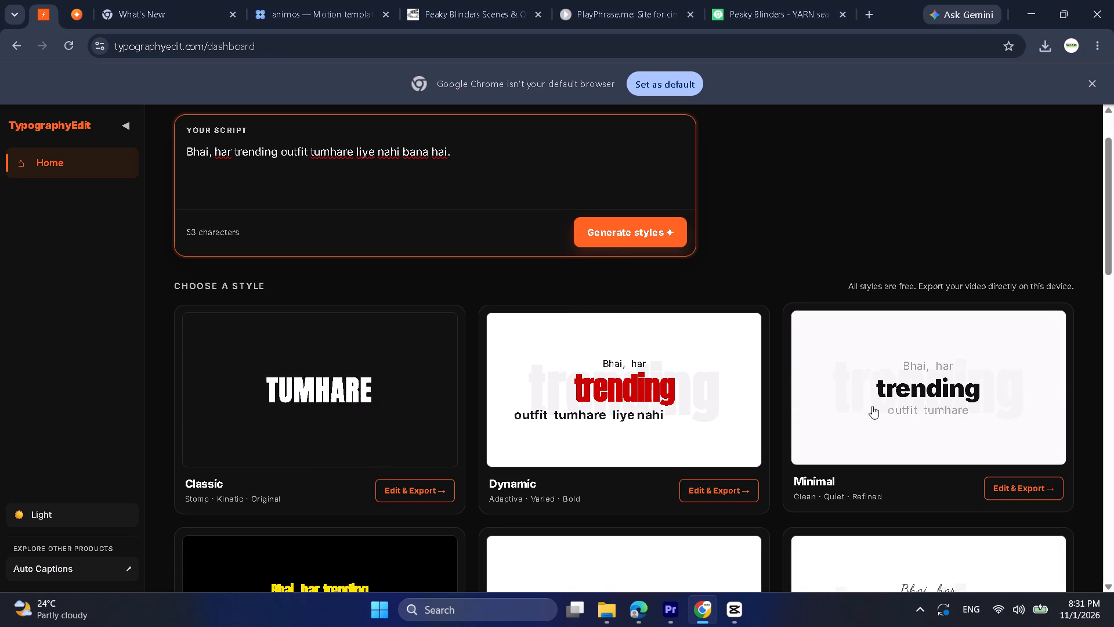
scroll(909, 342, down, 1)
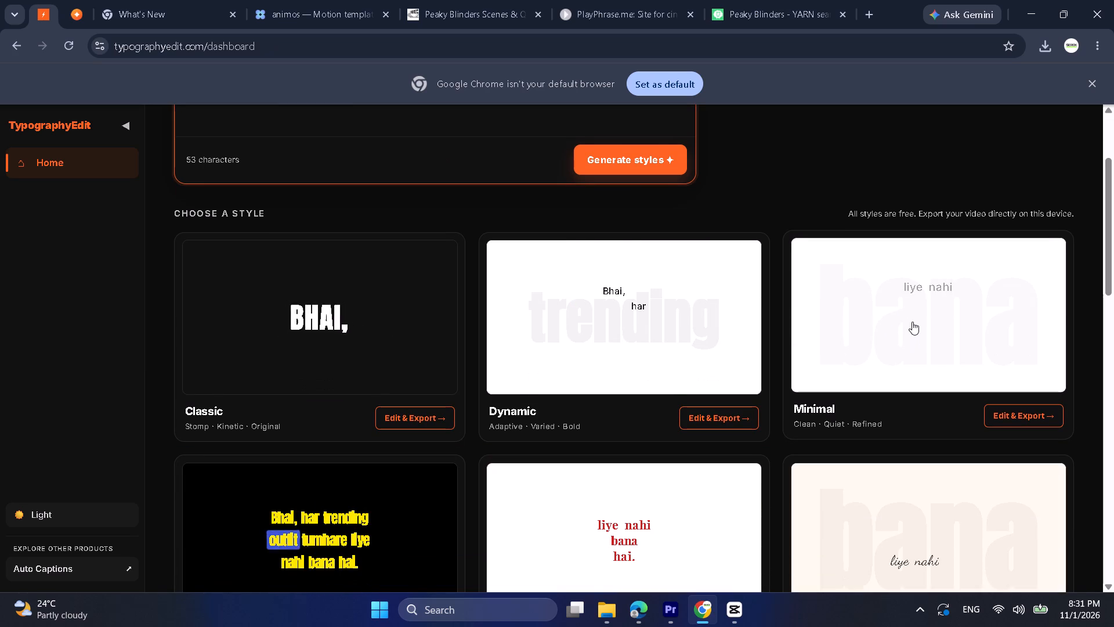
scroll(913, 312, down, 2)
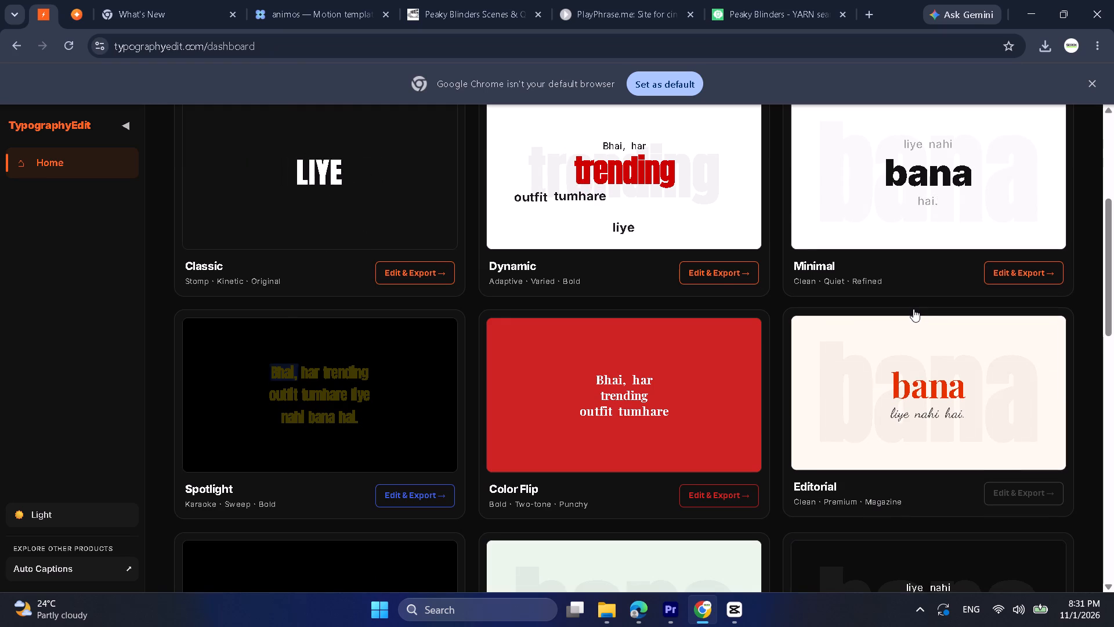
scroll(913, 307, down, 2)
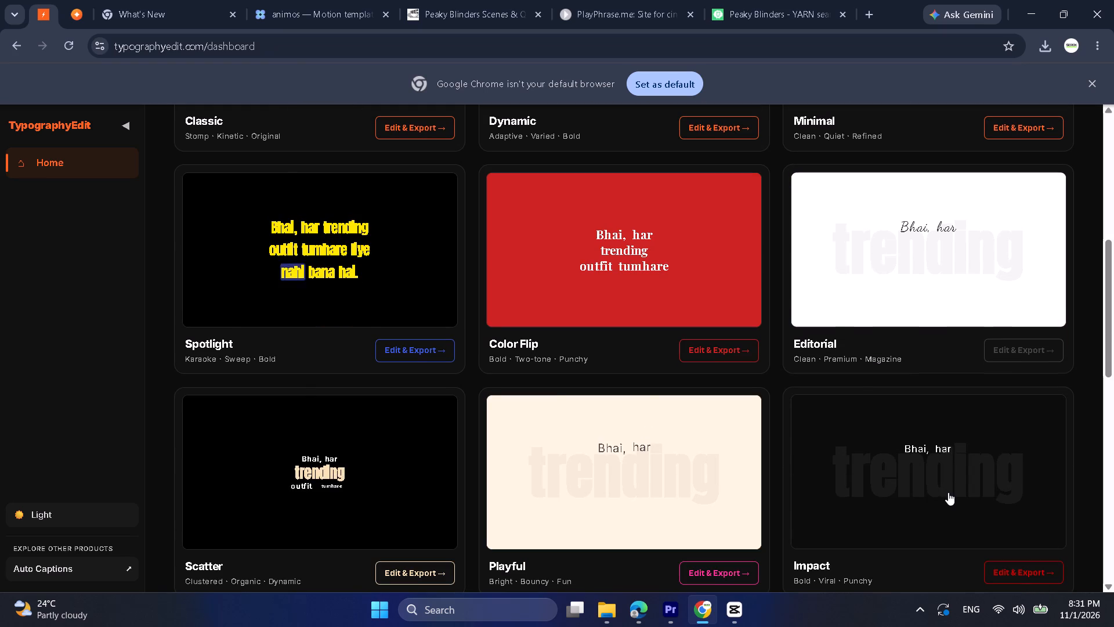
click(946, 491)
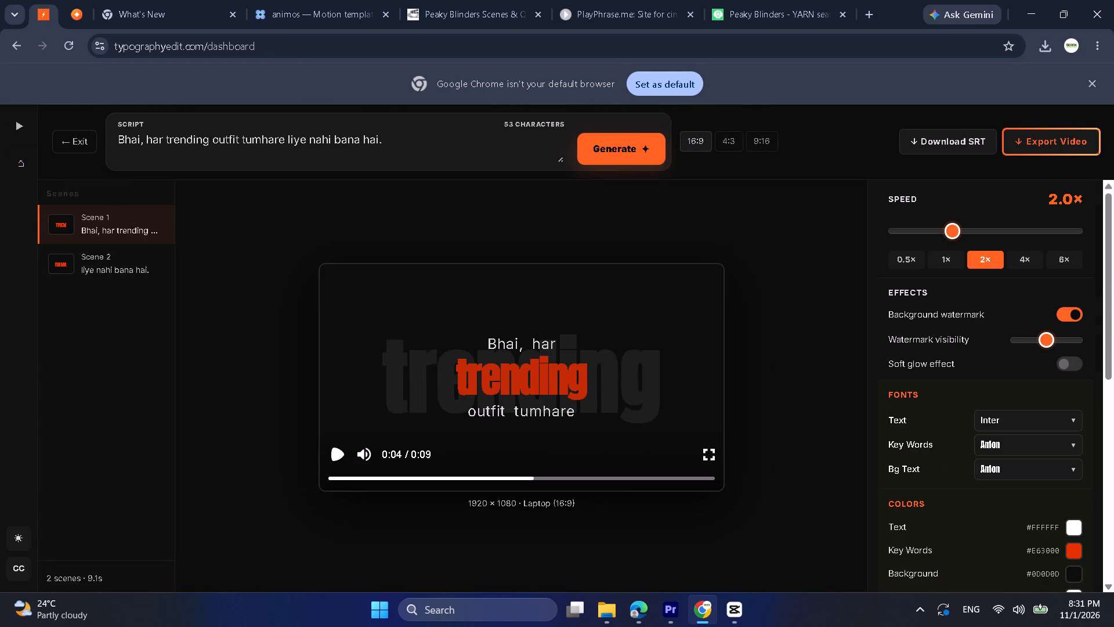
click(1042, 142)
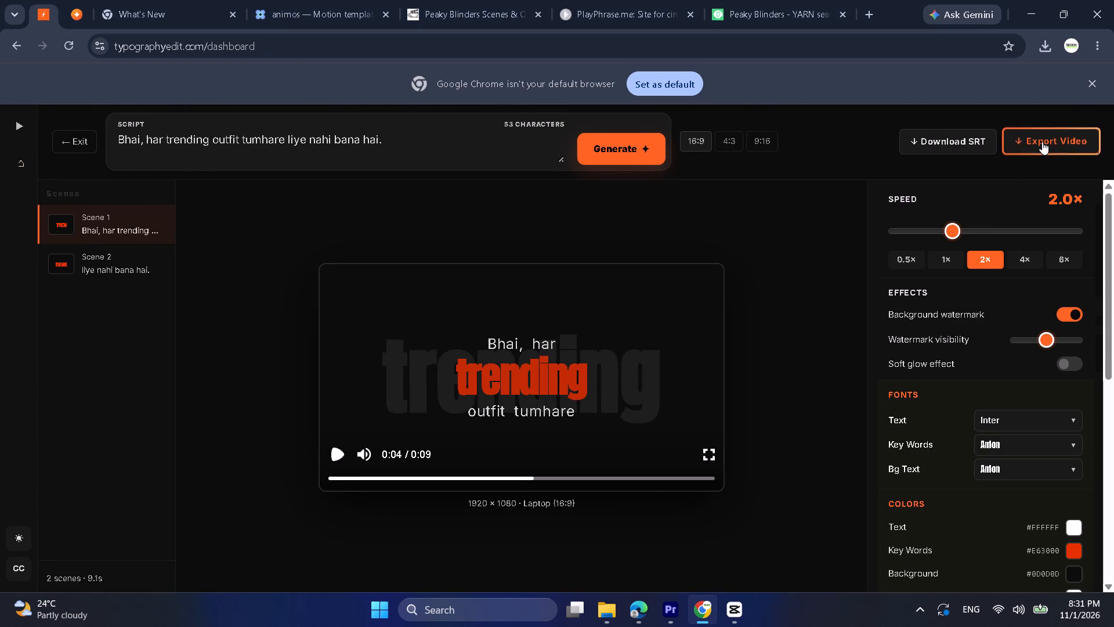
click(687, 367)
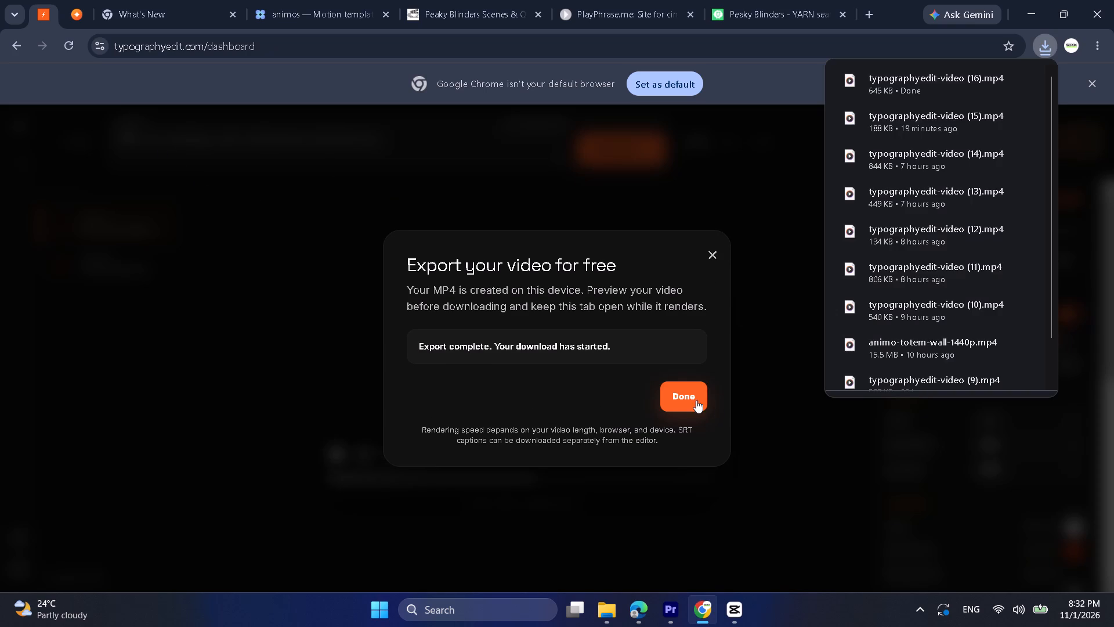
click(696, 400)
Exit the Impact version, browse the generated styles again, and open the Neon version of the line for editing.
click(68, 137)
scroll(611, 406, down, 2)
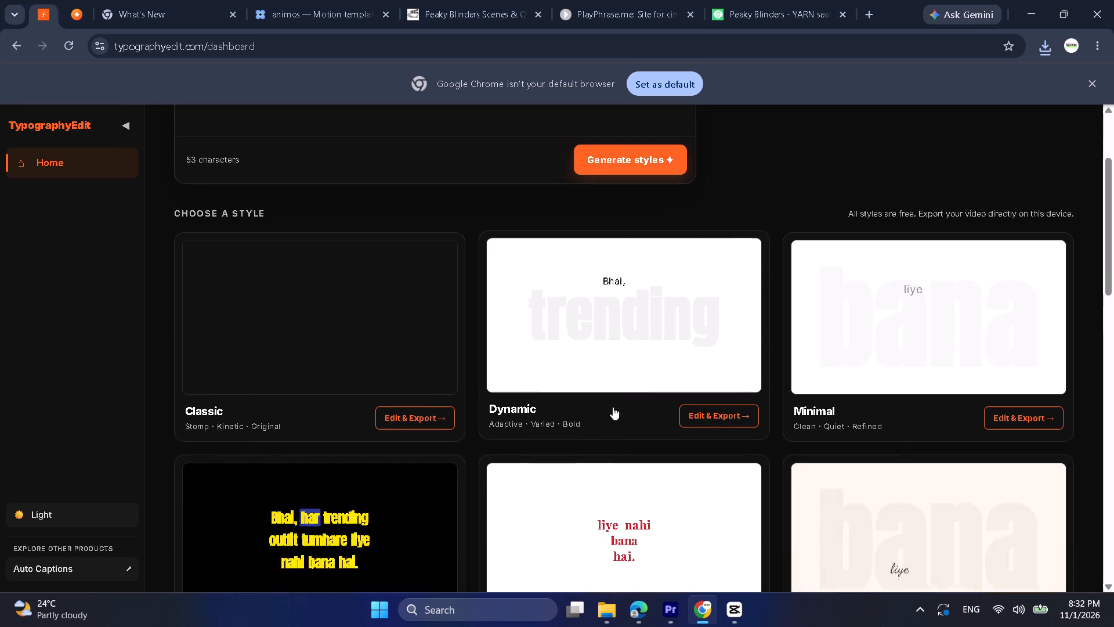
scroll(613, 407, down, 6)
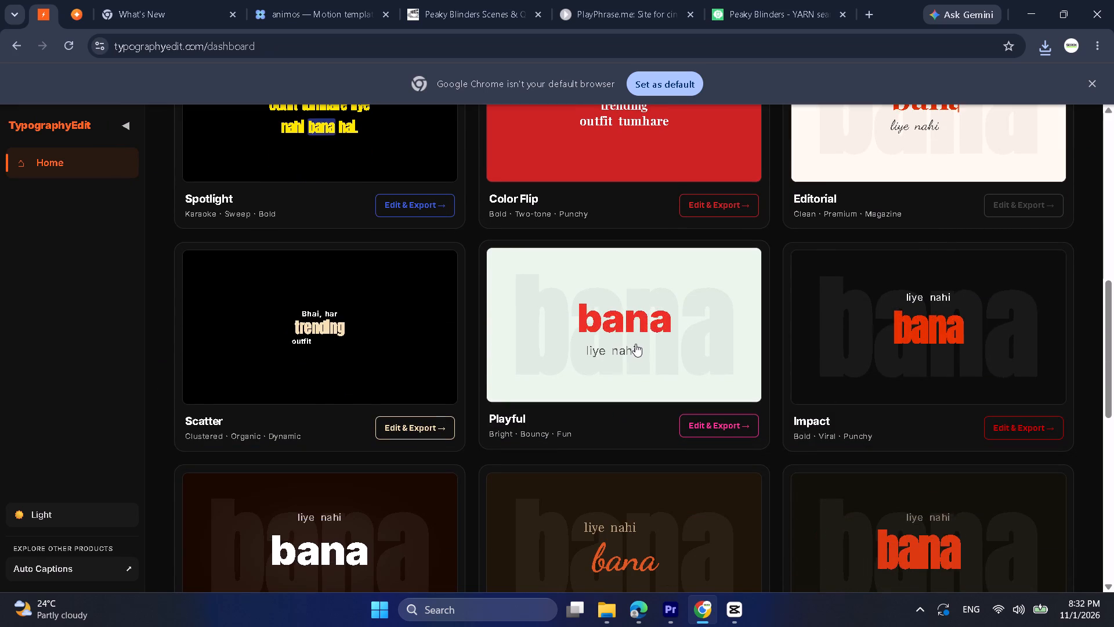
scroll(641, 337, down, 2)
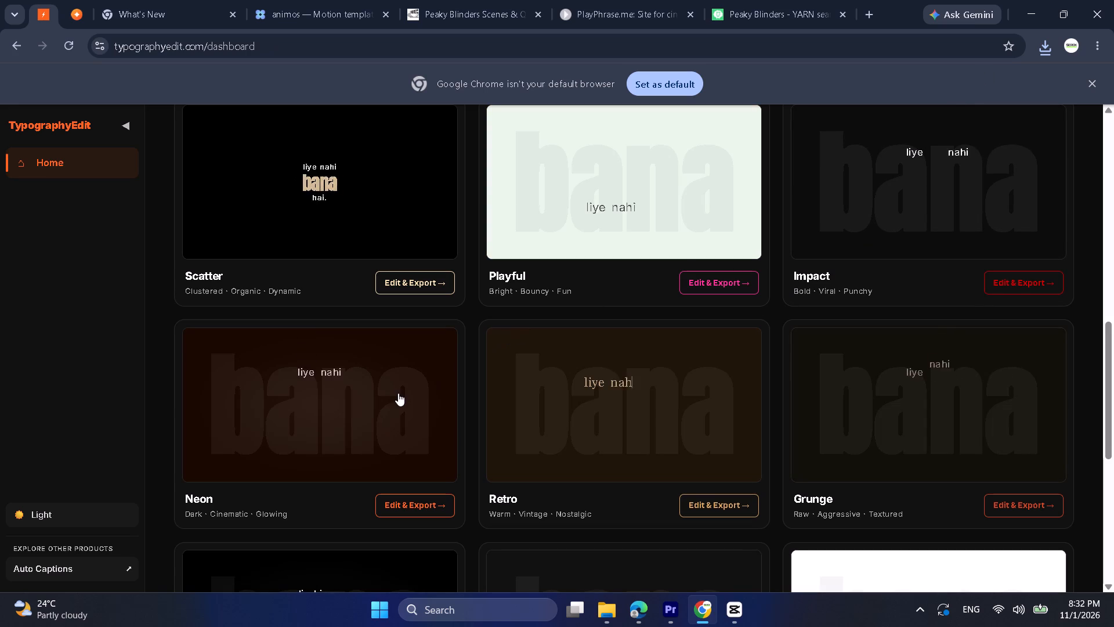
scroll(385, 430, up, 5)
scroll(395, 445, down, 2)
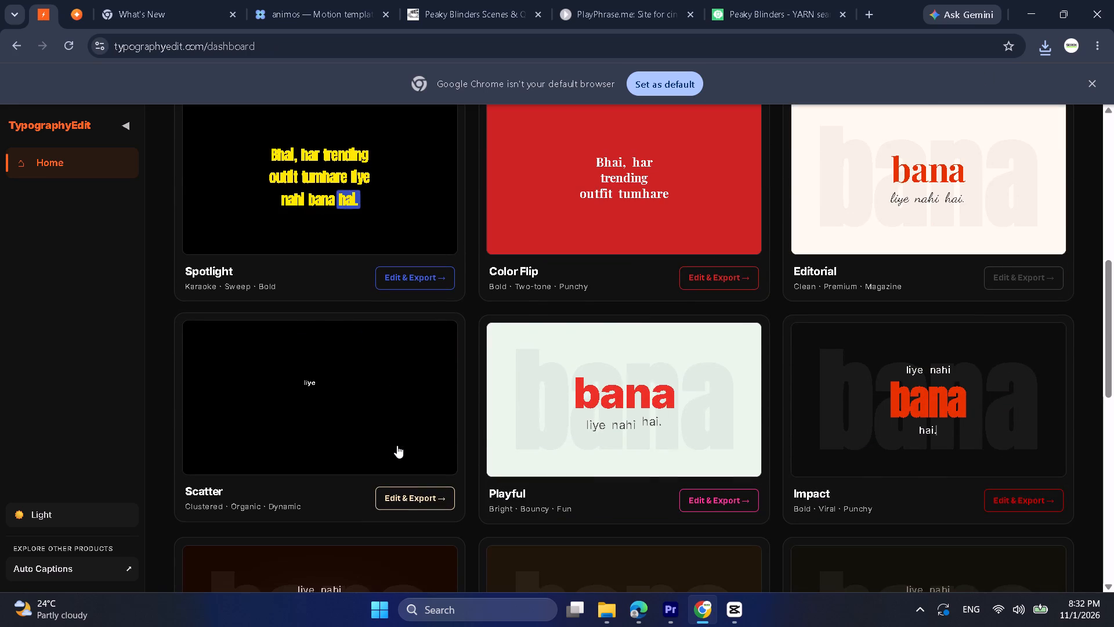
scroll(397, 445, down, 3)
click(372, 433)
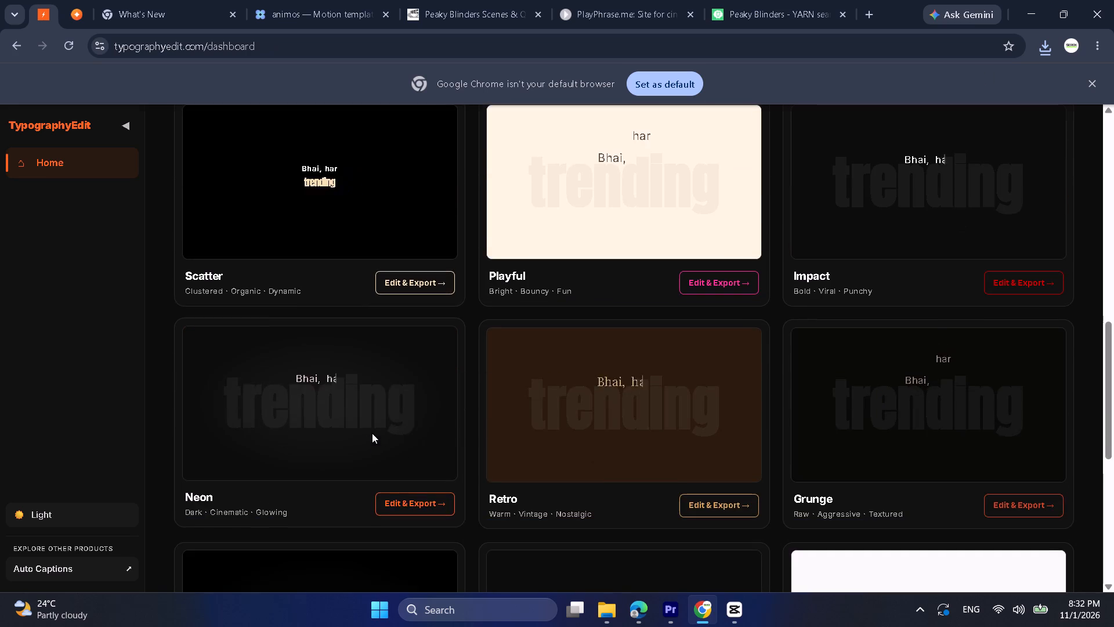
Export the Neon version of the line as a video download.
click(1046, 154)
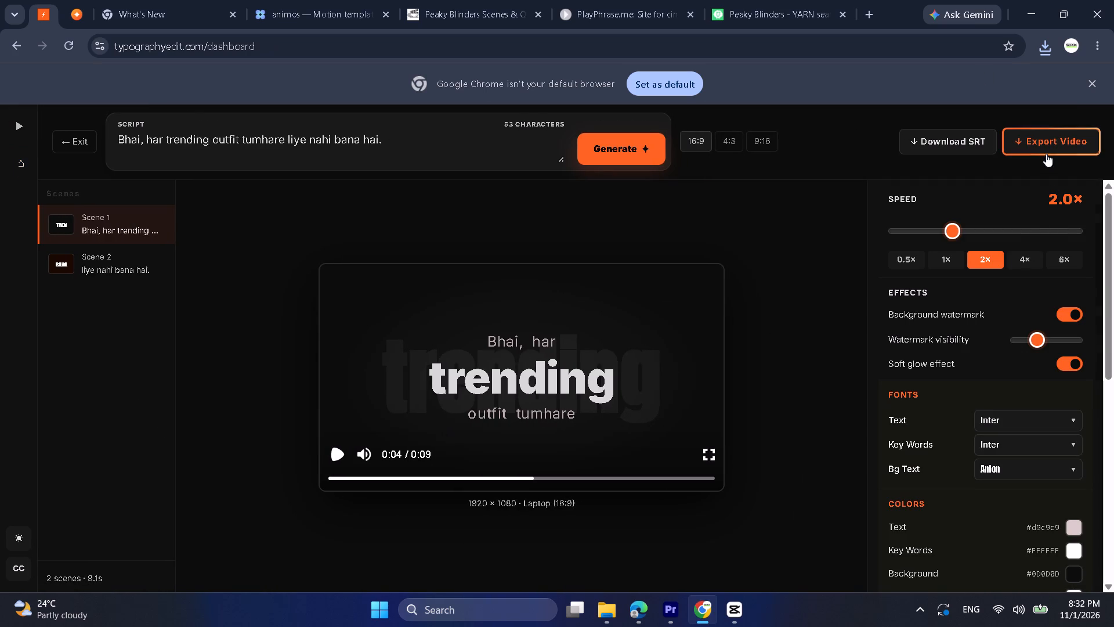
click(645, 388)
click(658, 359)
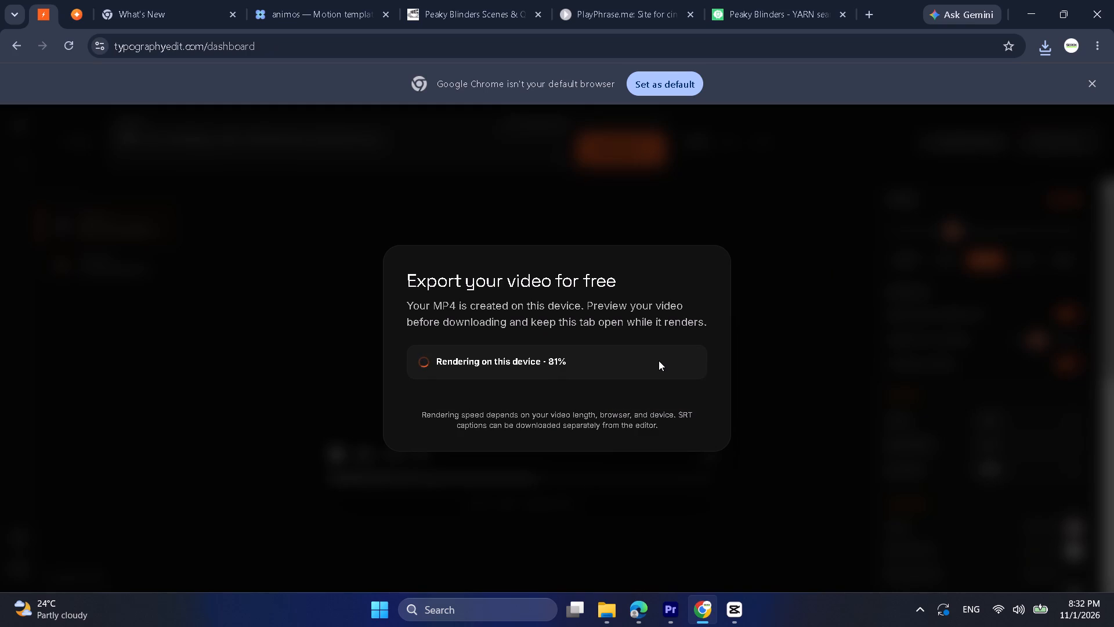
click(690, 396)
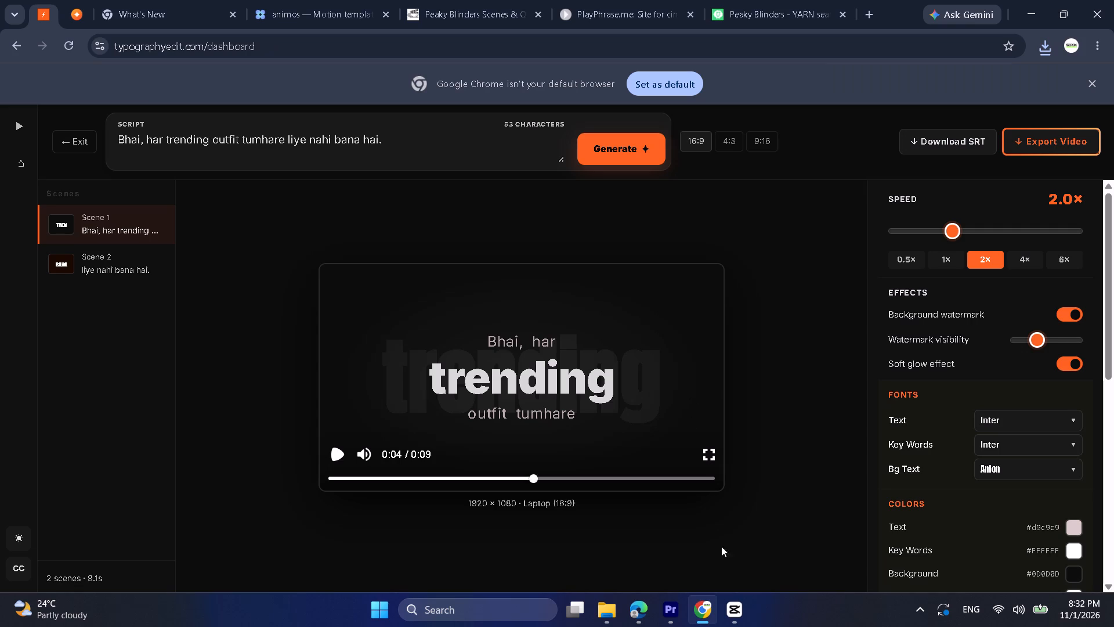
Switch to Premiere, import typographyedit-video (17) from Downloads, and place it on V2 starting where typographyedit-video (15) ends.
click(675, 603)
click(615, 603)
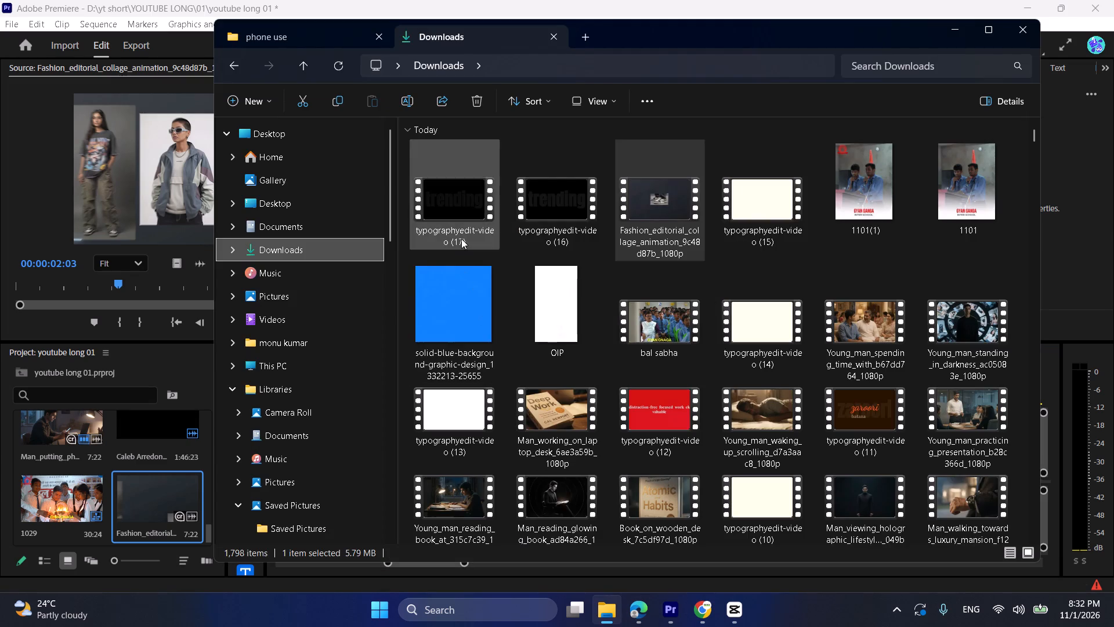
drag(457, 240, 135, 493)
drag(135, 494, 615, 459)
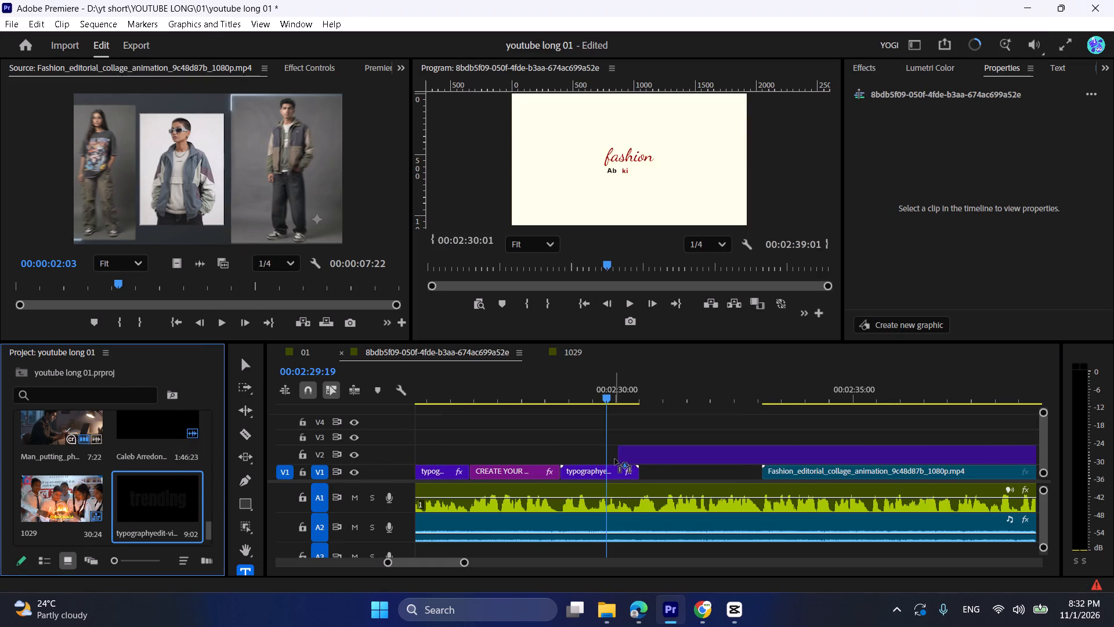
drag(615, 459, 641, 459)
Set the speed of the typographyedit-video (17) clip on V2 to 250%.
key(space)
click(669, 456)
alt+scroll(669, 456, down, 5)
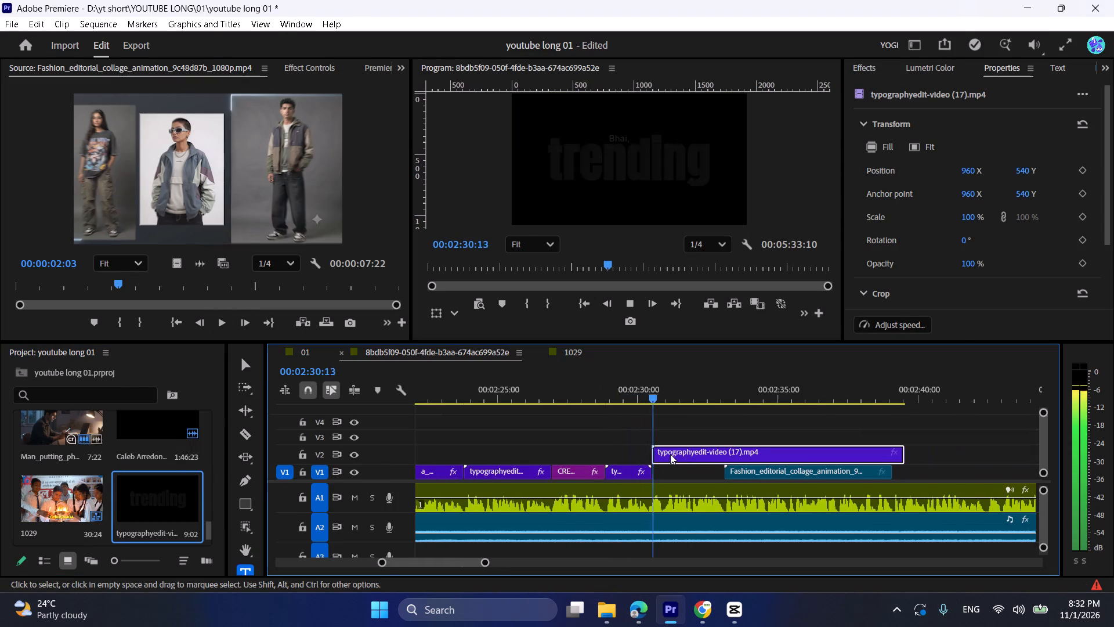
key(space)
right_click(703, 444)
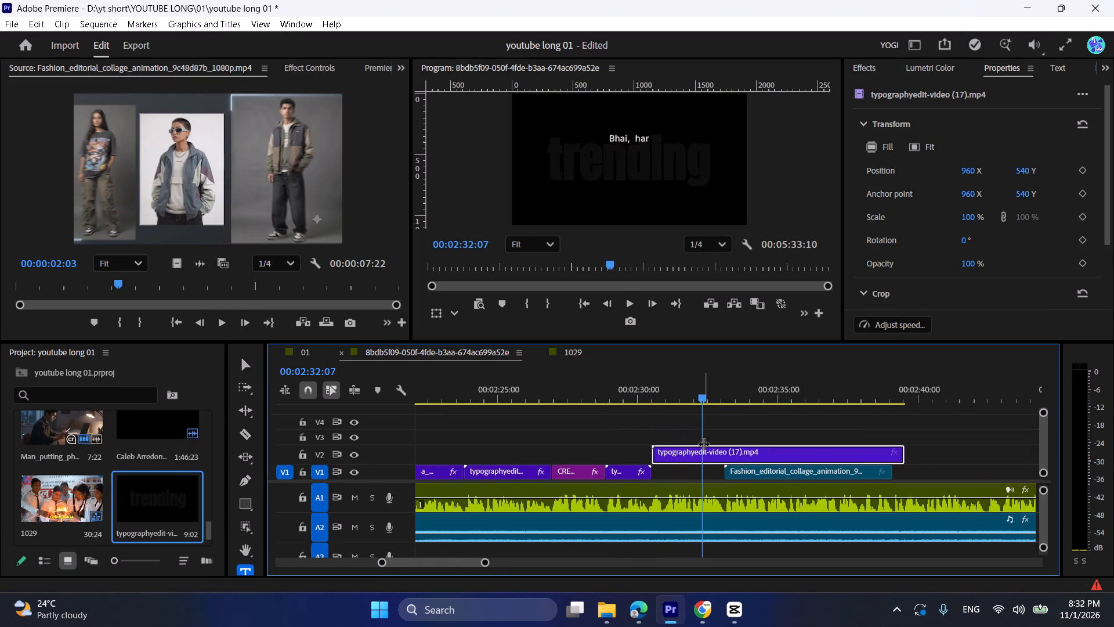
right_click(720, 447)
click(754, 423)
text(25)
key(0)
click(576, 372)
Play back the sped-up typography clip and trim its end to the start of the fashion collage clip.
click(635, 388)
click(664, 429)
key(space)
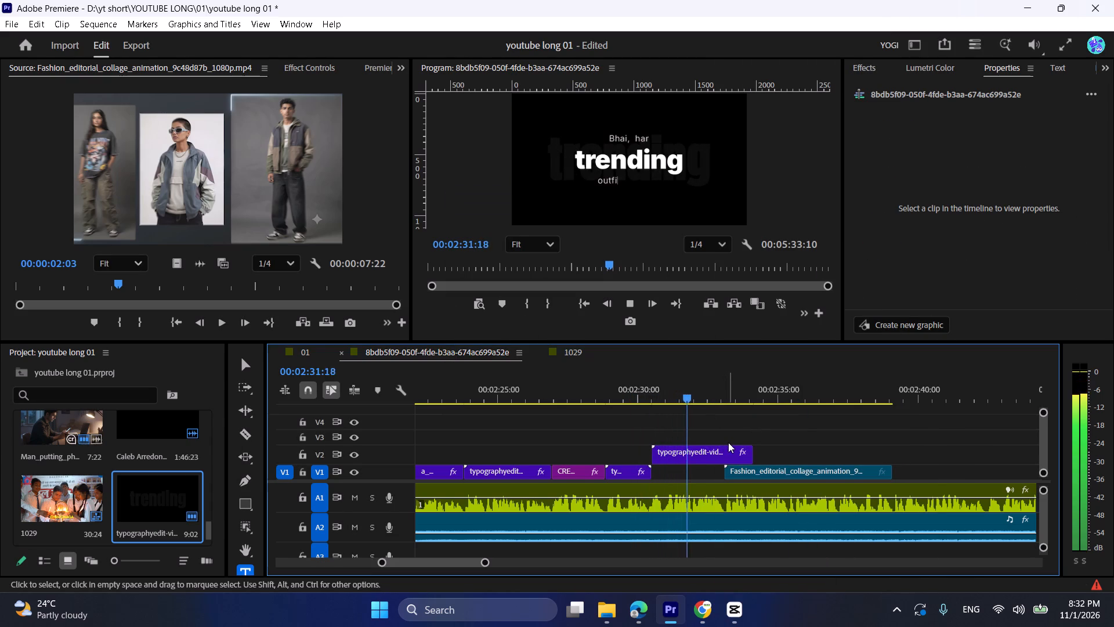
key(space)
key(space)
key(space)
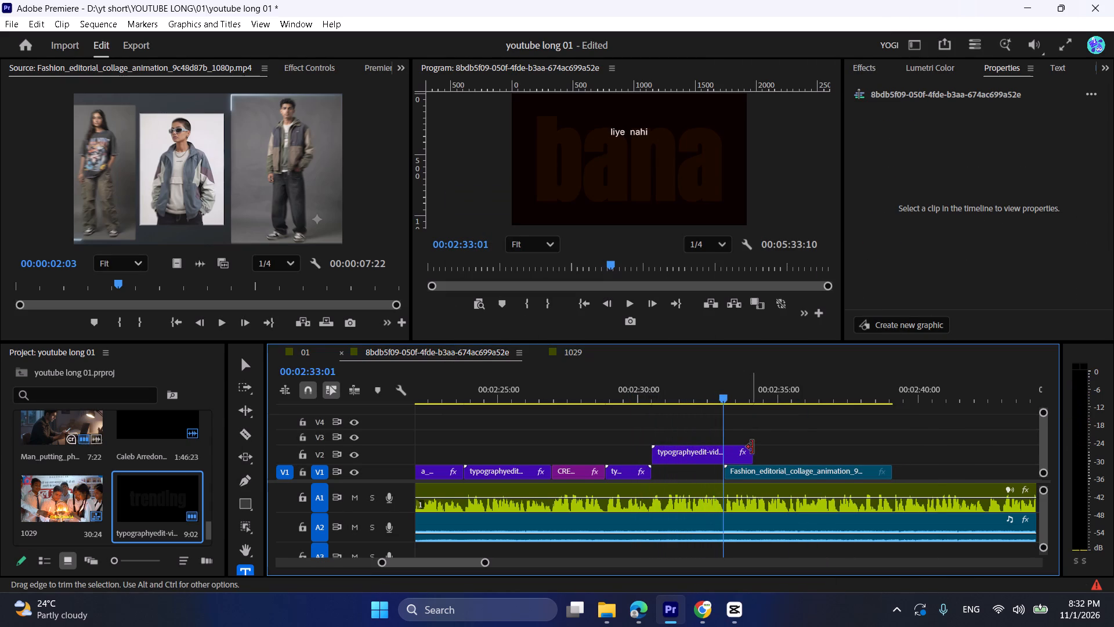
key(space)
drag(759, 450, 731, 446)
Play back the trimmed typography clip to check its word timing against the voice-over.
key(space)
click(657, 388)
key(space)
alt+scroll(674, 417, up, 7)
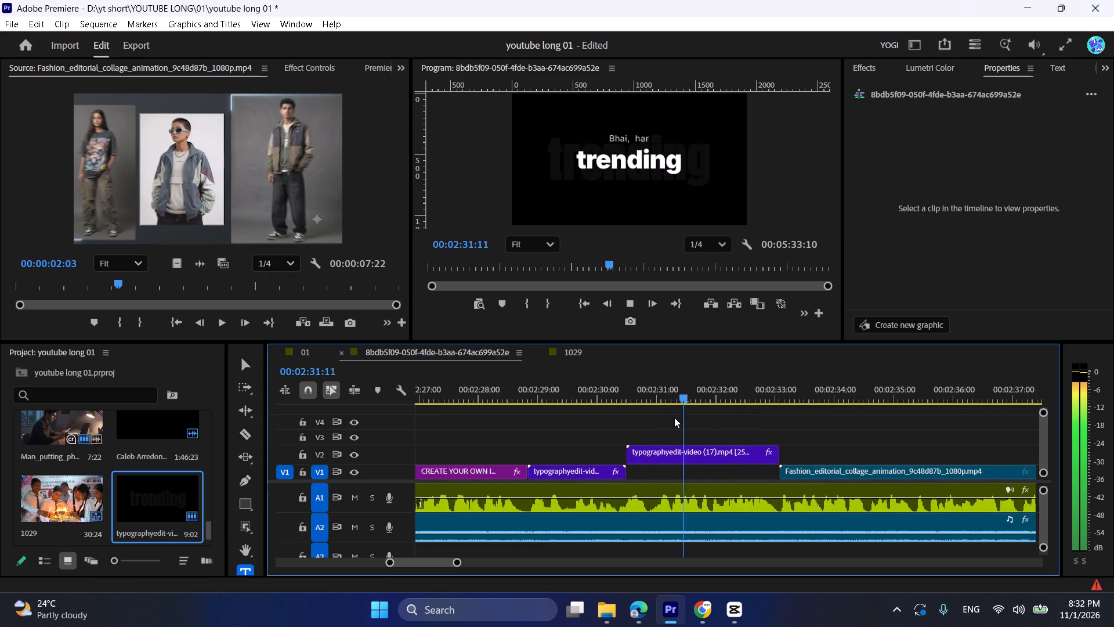
alt+scroll(674, 417, up, 3)
key(space)
click(677, 395)
key(space)
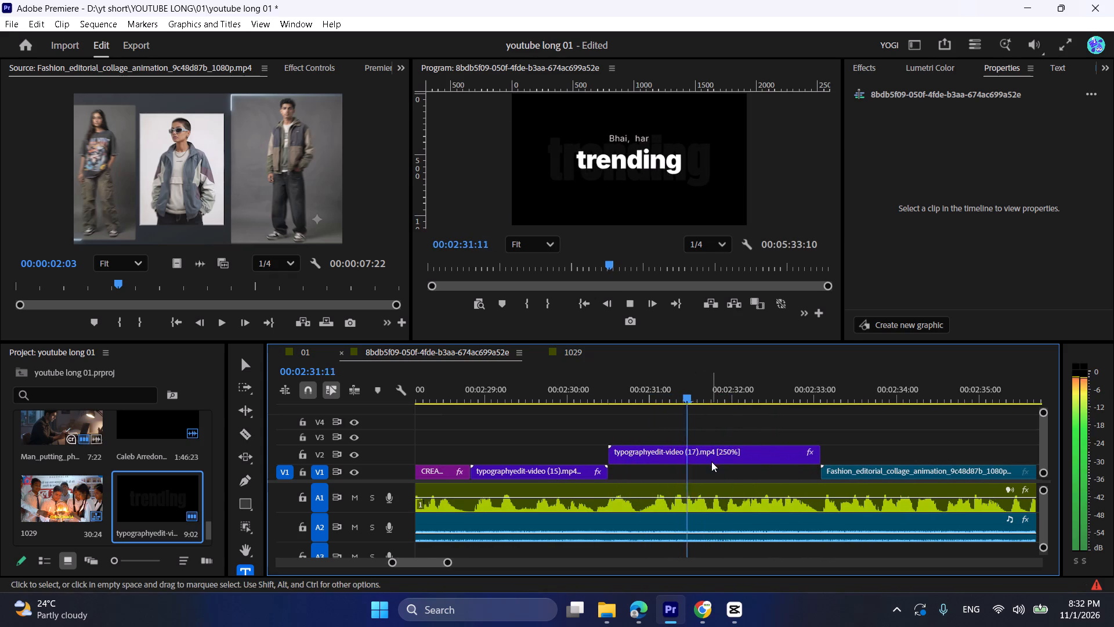
key(space)
key(space)
key(space)
key(space)
key(space)
Find the point where "outfit" appears and split the typographyedit-video (17) clip there, at 00:02:31:21.
click(707, 457)
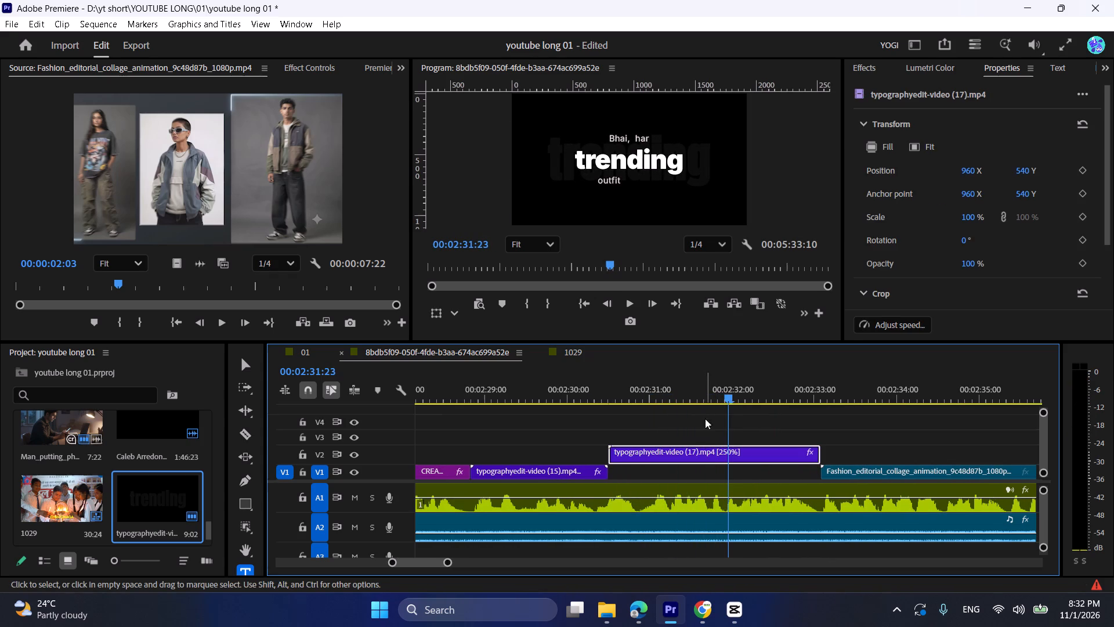
click(692, 384)
key(space)
key(space)
key(space)
key(space)
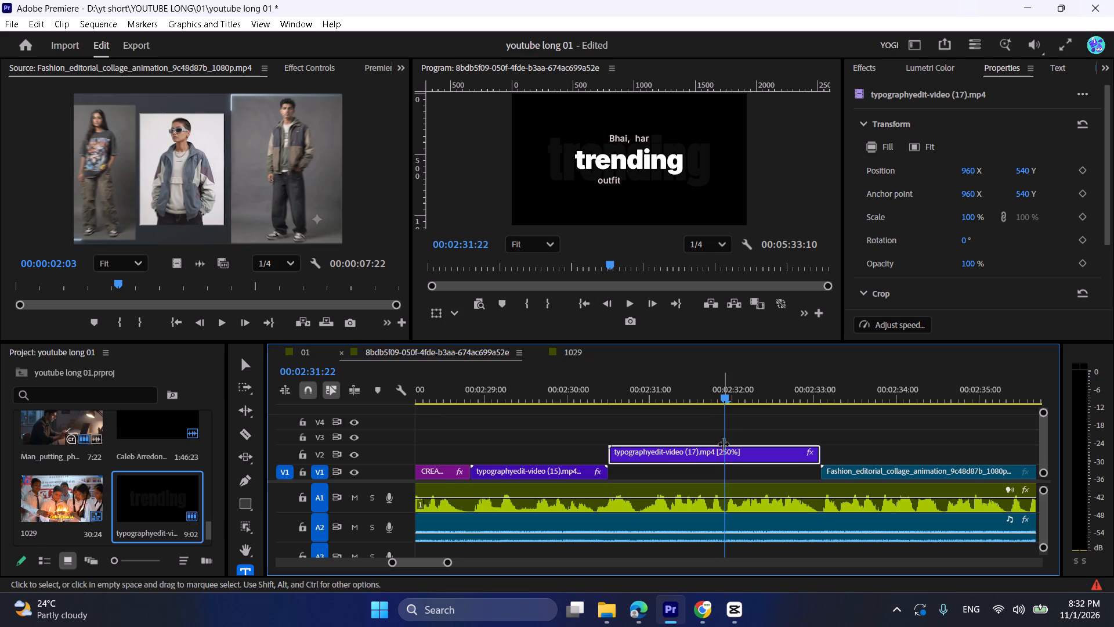
click(721, 394)
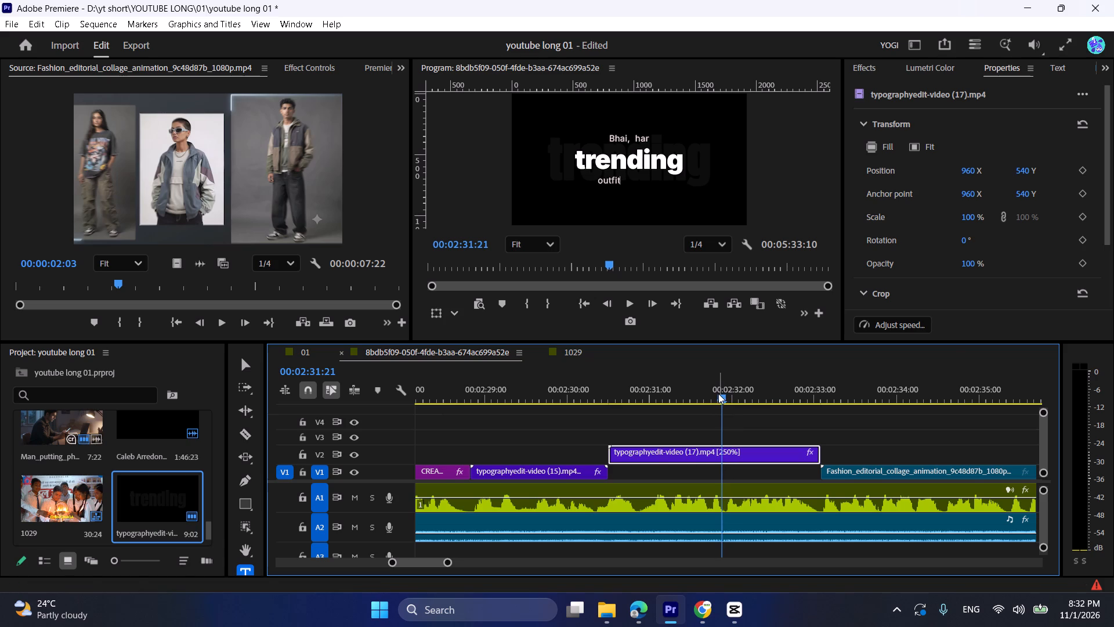
key(ctrl+k)
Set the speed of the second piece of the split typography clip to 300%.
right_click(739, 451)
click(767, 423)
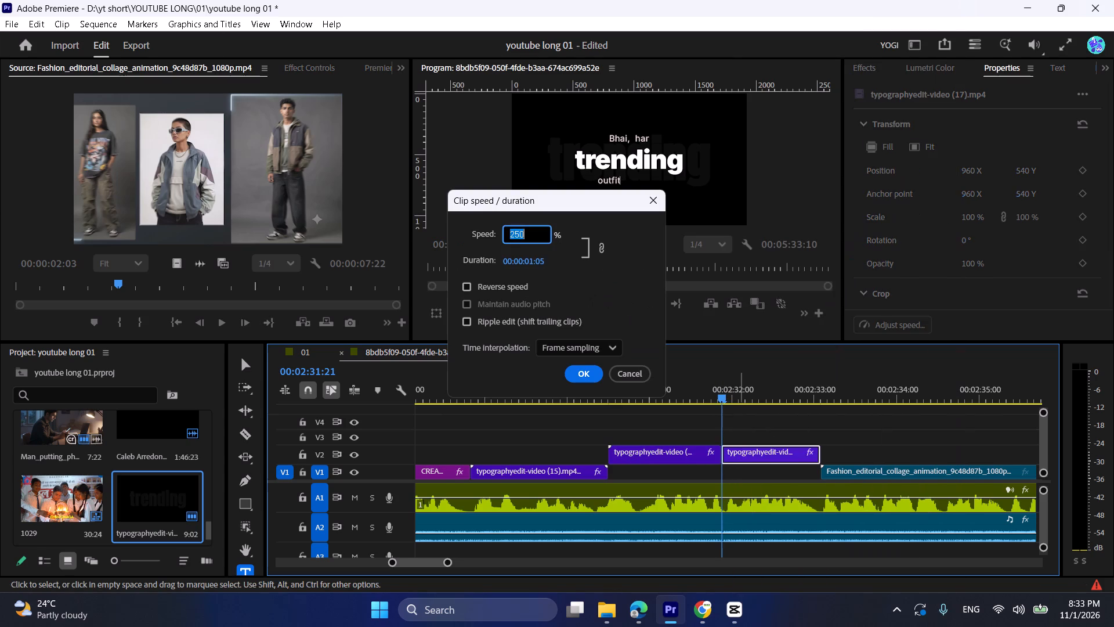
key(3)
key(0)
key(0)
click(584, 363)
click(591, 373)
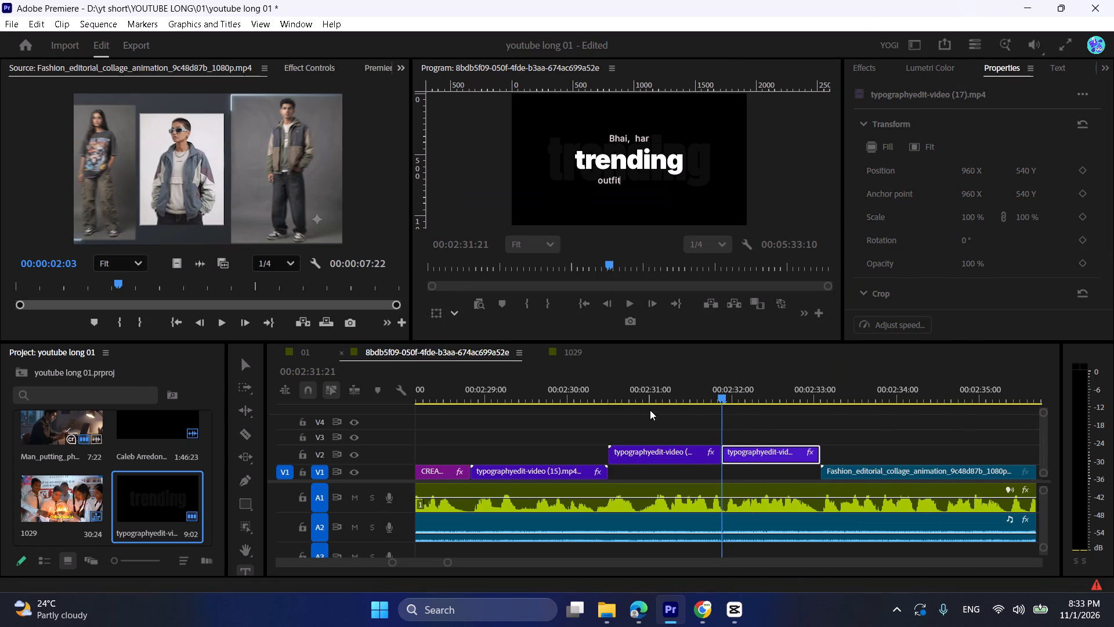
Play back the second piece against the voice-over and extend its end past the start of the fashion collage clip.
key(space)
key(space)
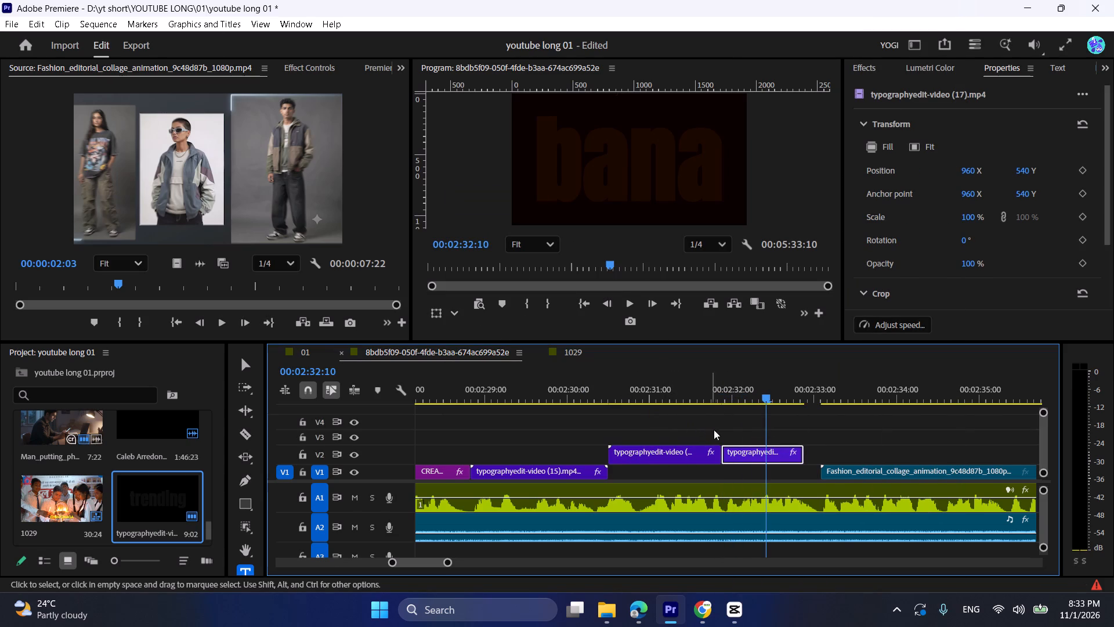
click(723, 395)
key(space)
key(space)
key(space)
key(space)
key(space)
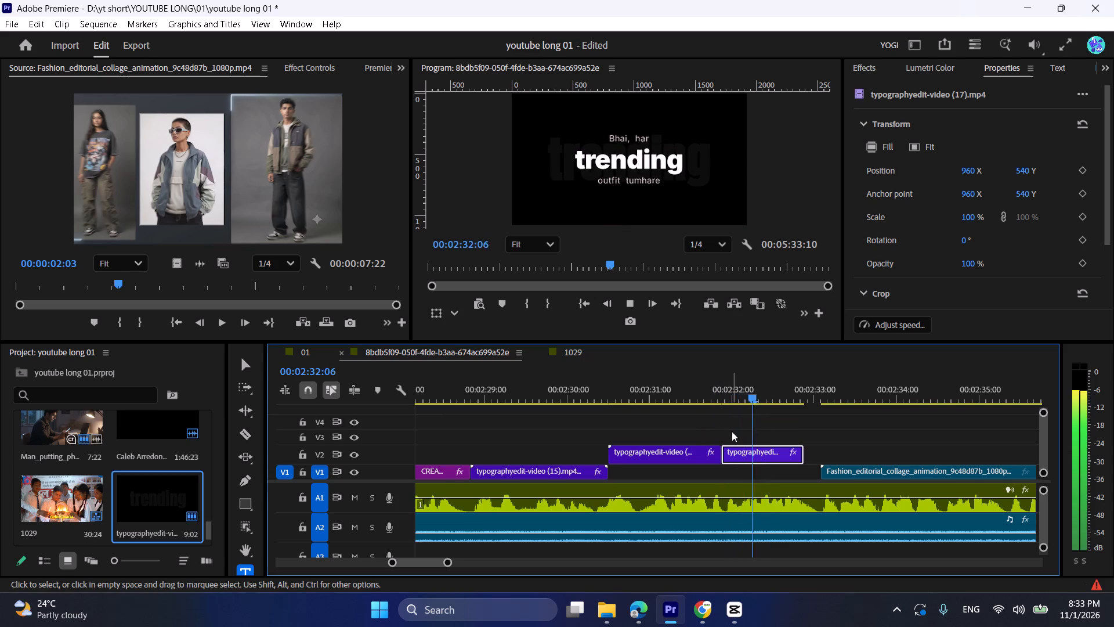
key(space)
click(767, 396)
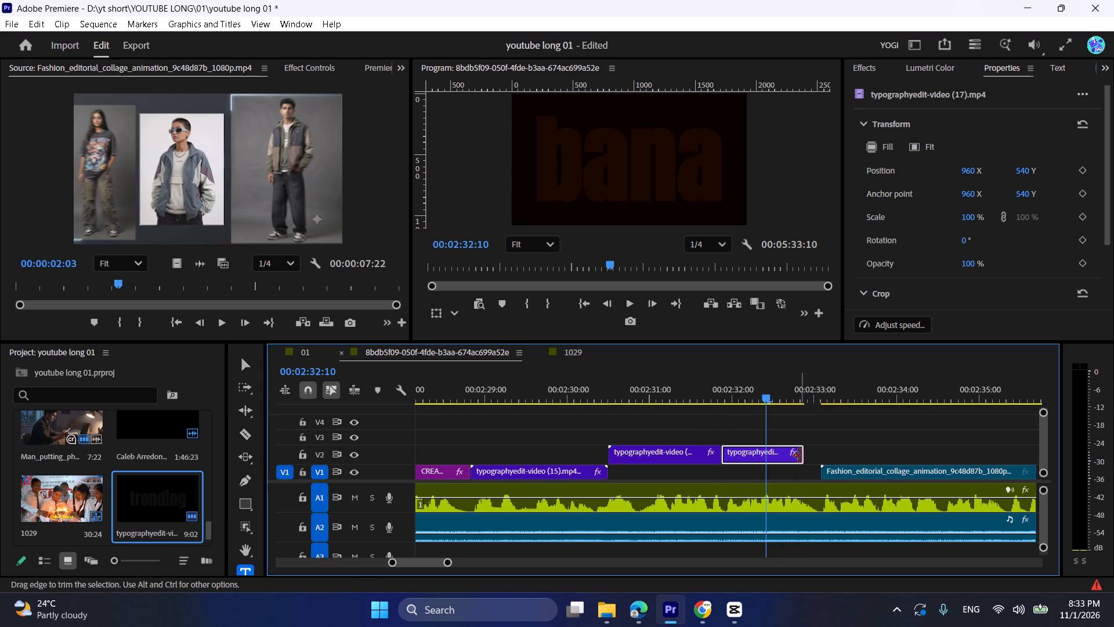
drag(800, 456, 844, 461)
Replay the split typography clip and set the speed of its second piece to 400%.
key(space)
key(space)
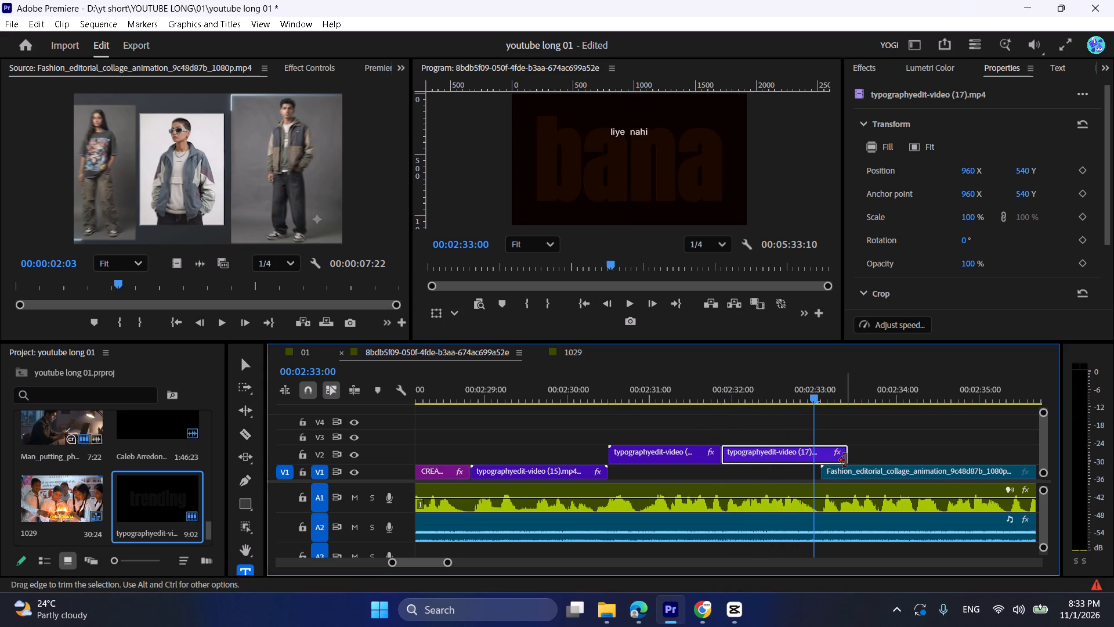
key(space)
key(space)
drag(718, 385, 697, 380)
key(space)
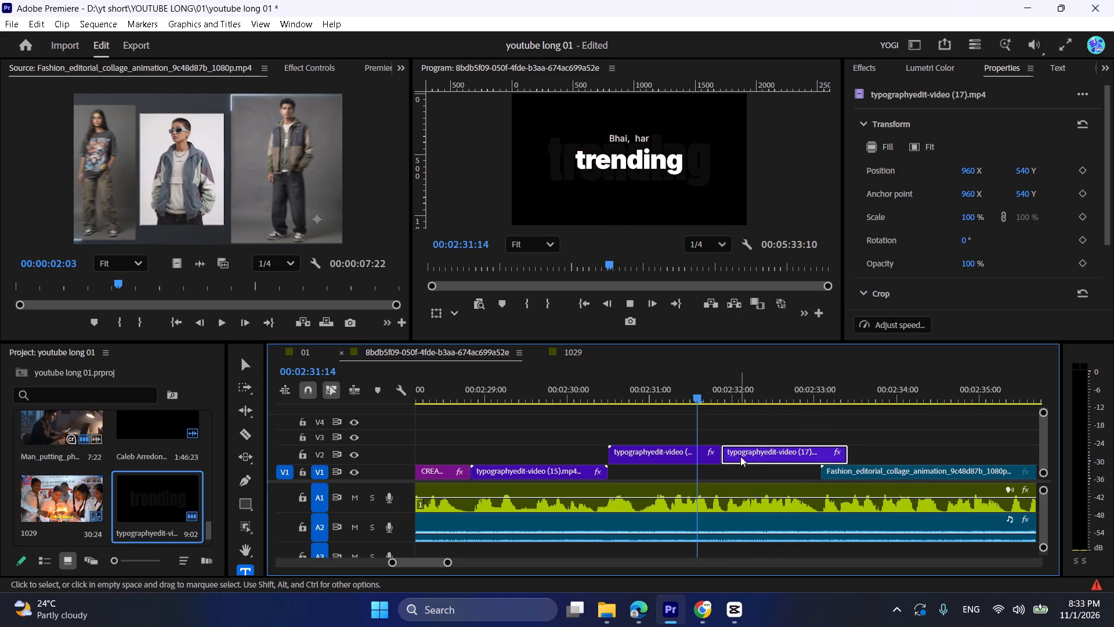
key(space)
right_click(745, 455)
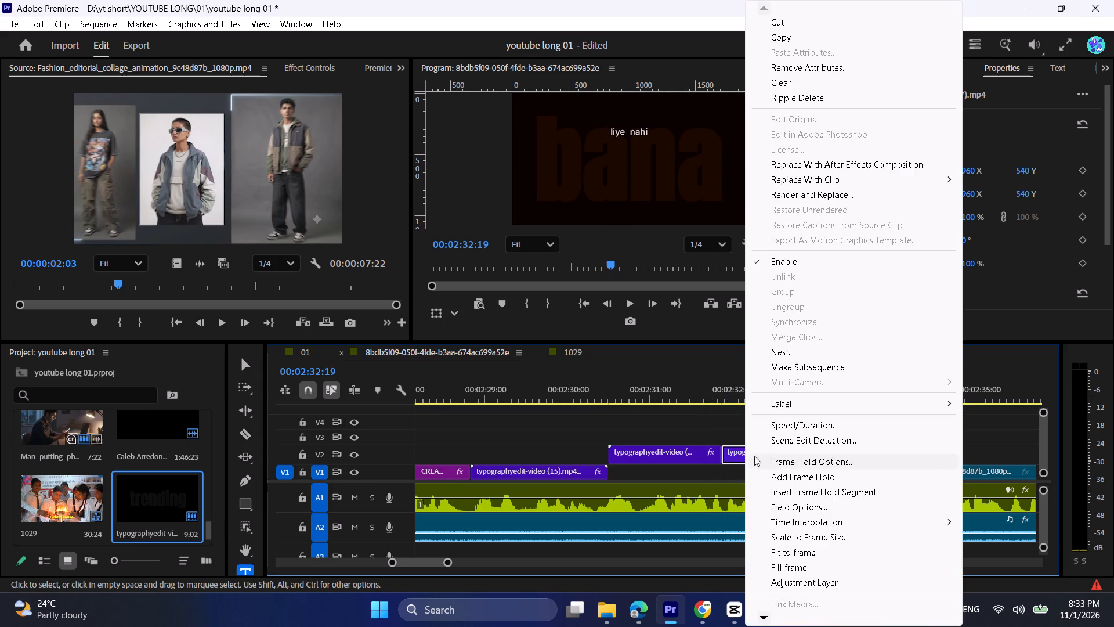
click(785, 424)
key(4)
key(0)
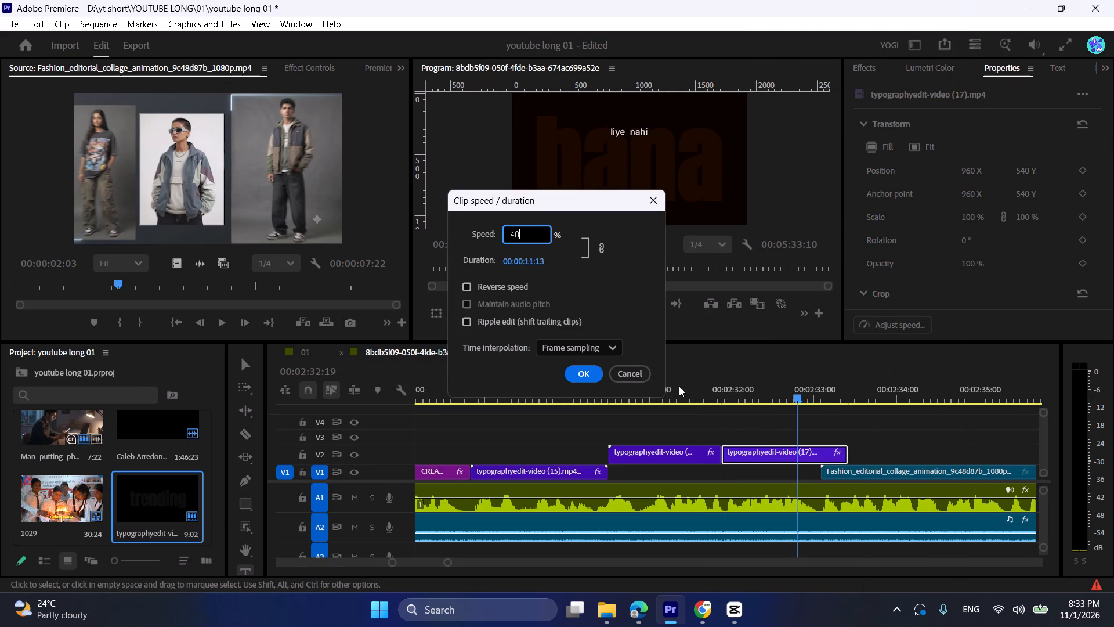
key(0)
click(572, 372)
Check the timing of the second piece and adjust its end to meet the start of the fashion collage clip.
click(690, 389)
key(space)
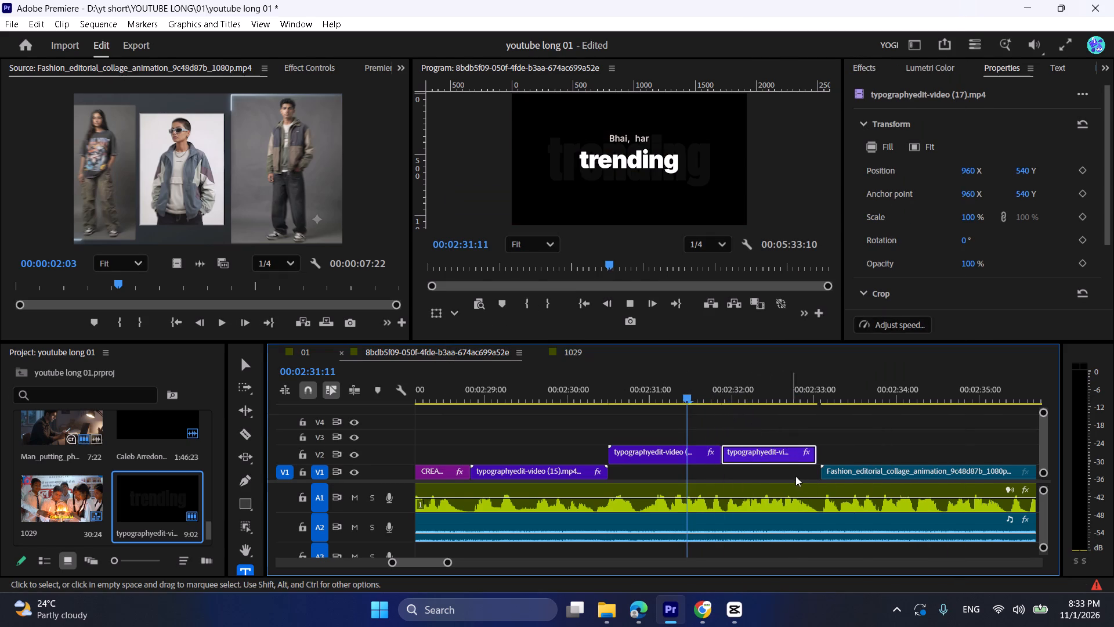
key(space)
drag(811, 460, 819, 459)
click(794, 432)
key(space)
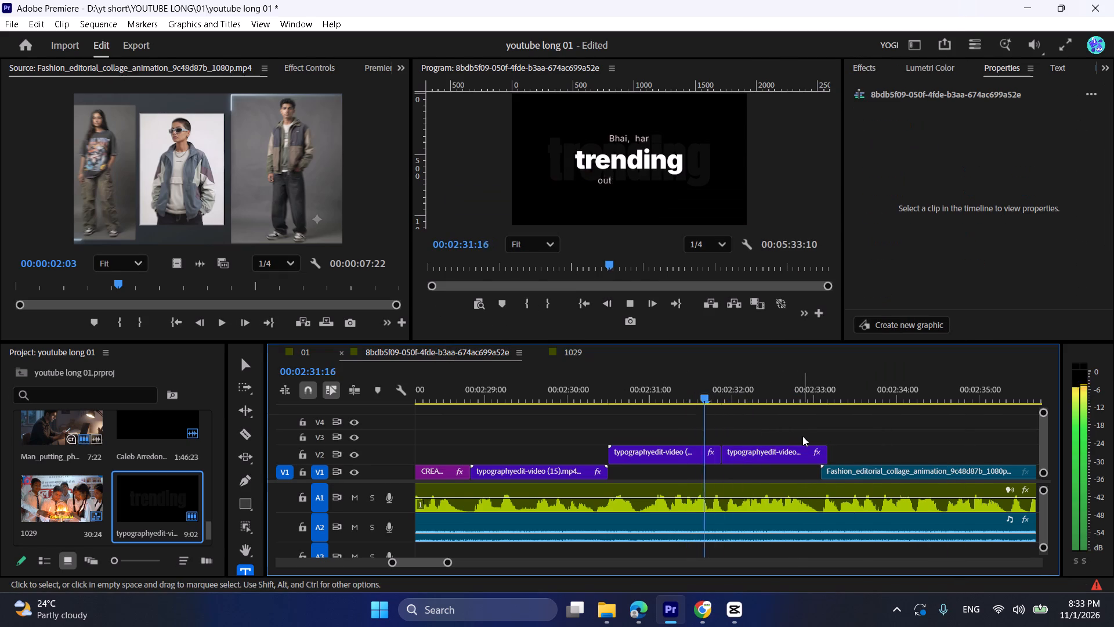
key(space)
key(space)
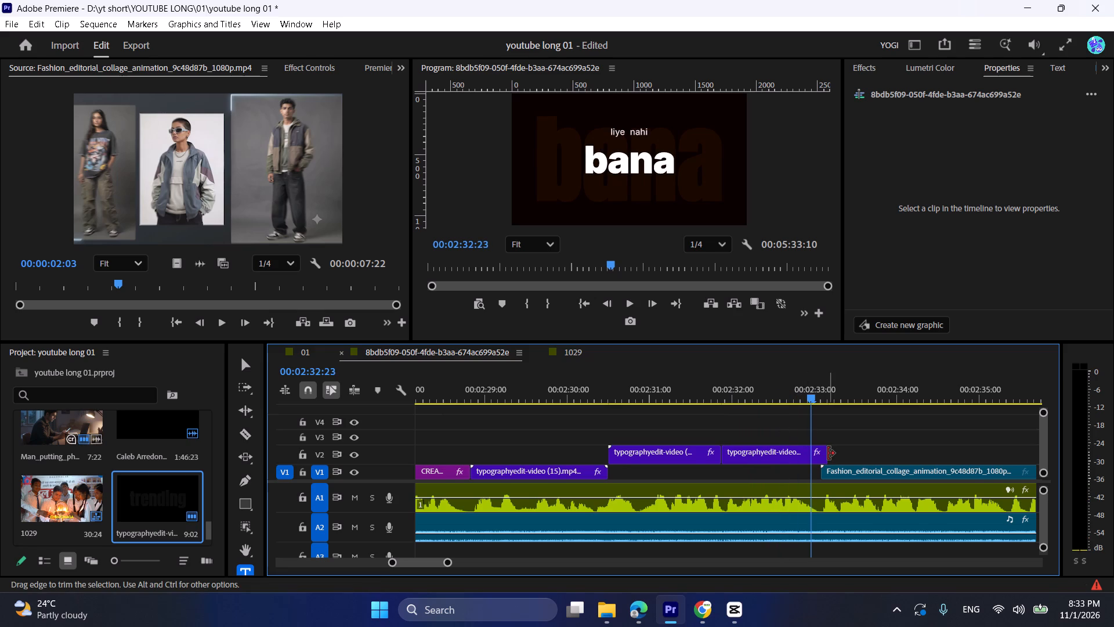
click(828, 453)
Play back from the end of typographyedit-video (15) through both typography pieces into the fashion collage clip.
click(793, 399)
key(space)
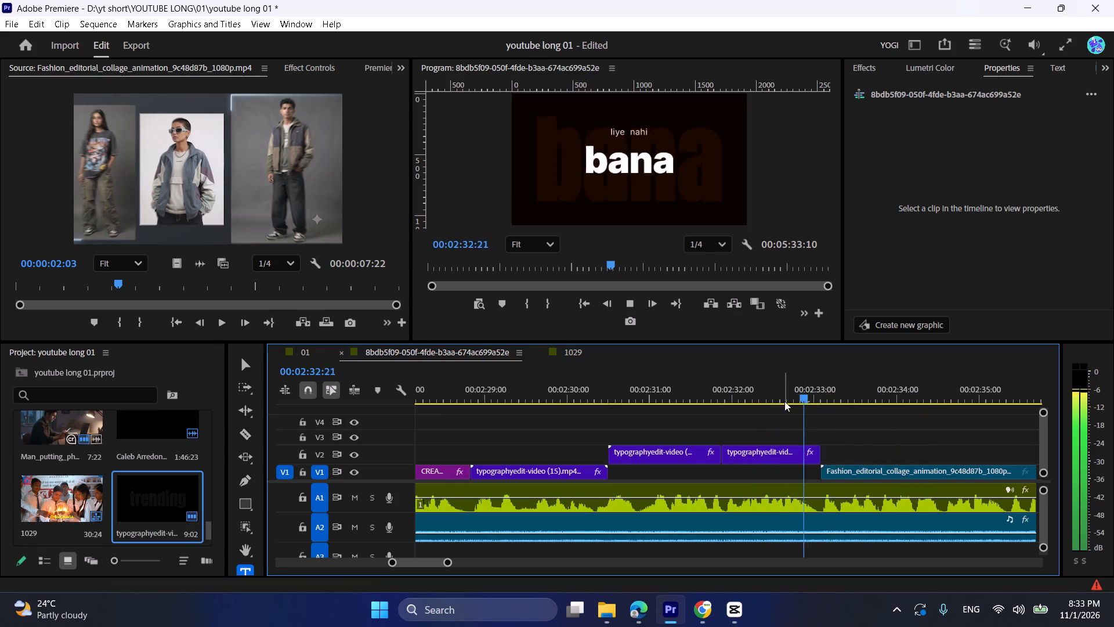
key(space)
drag(624, 384, 595, 385)
key(space)
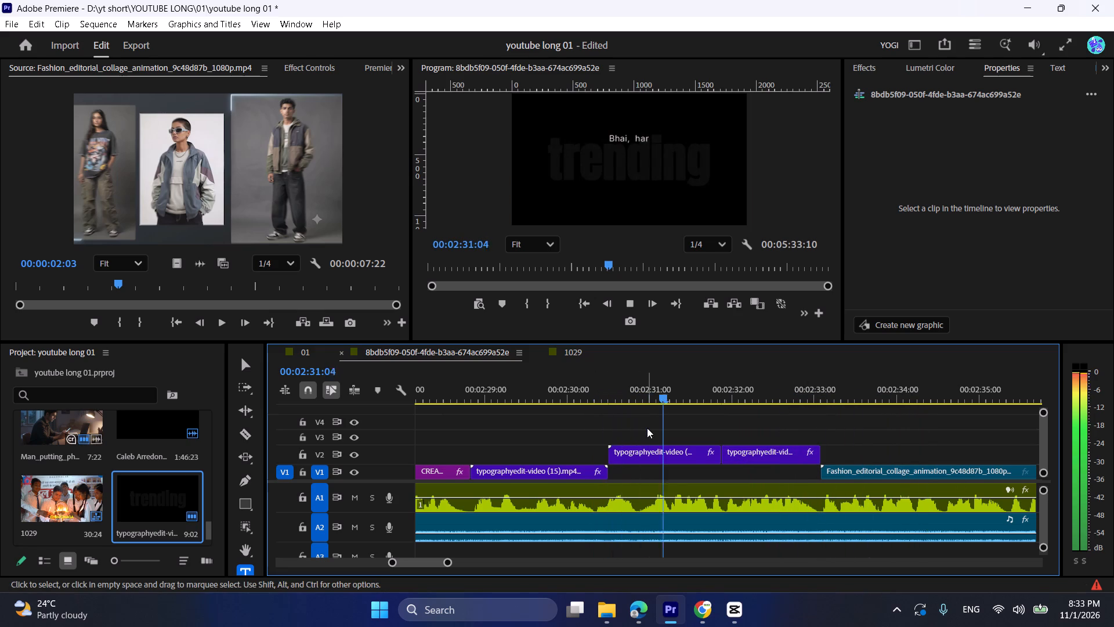
alt+scroll(663, 431, down, 4)
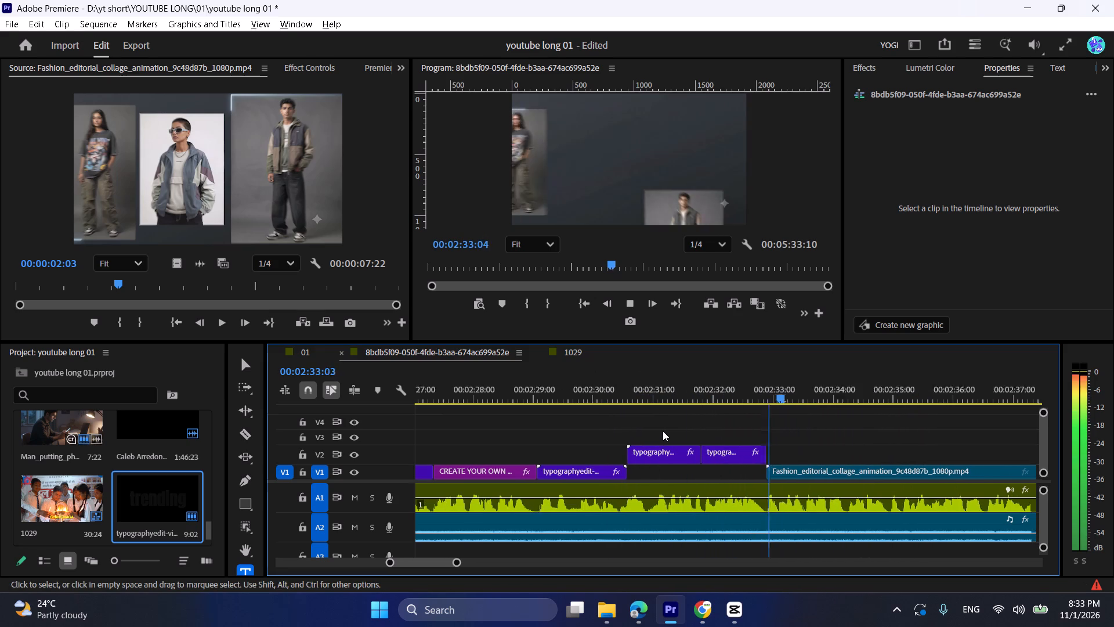
alt+scroll(689, 441, down, 3)
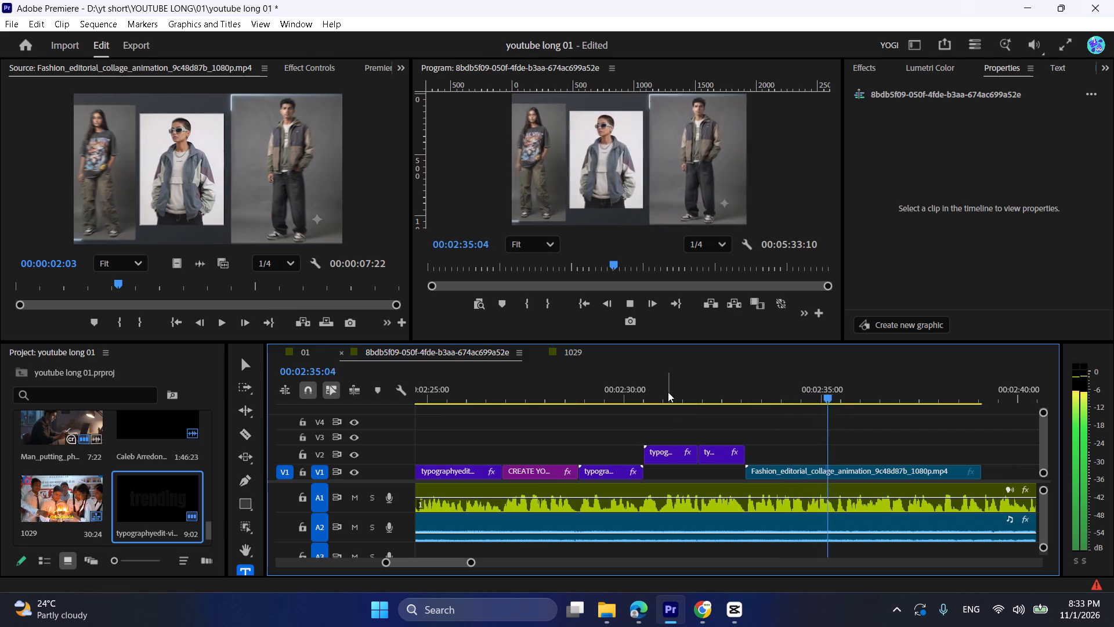
alt+scroll(718, 422, down, 9)
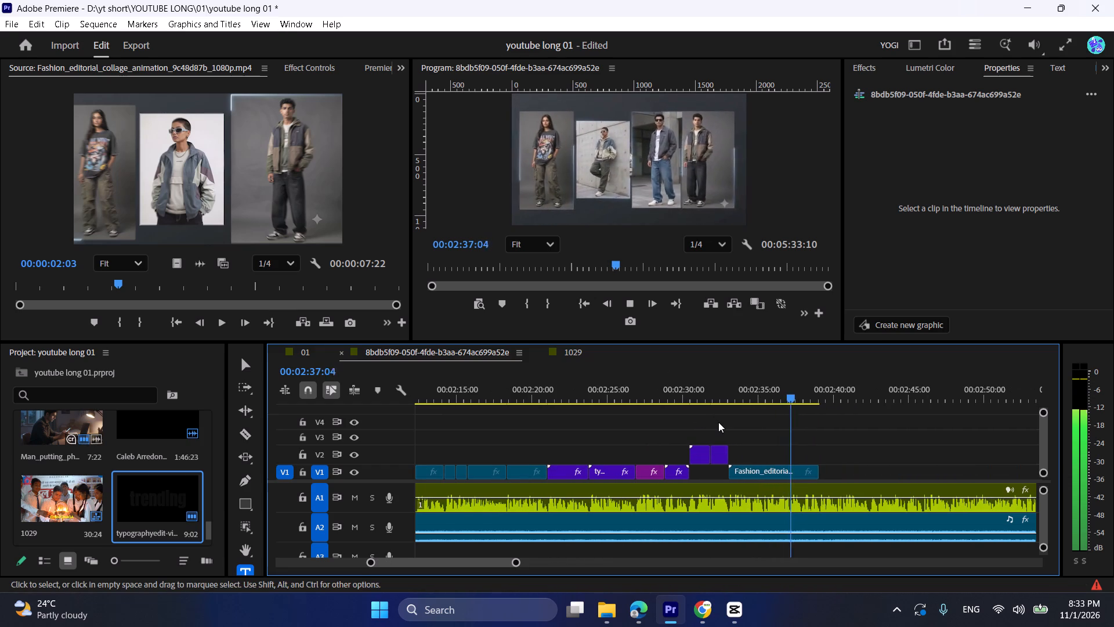
scroll(718, 422, down, 3)
alt+scroll(751, 456, up, 1)
alt+scroll(751, 456, down, 1)
alt+scroll(751, 456, up, 8)
key(space)
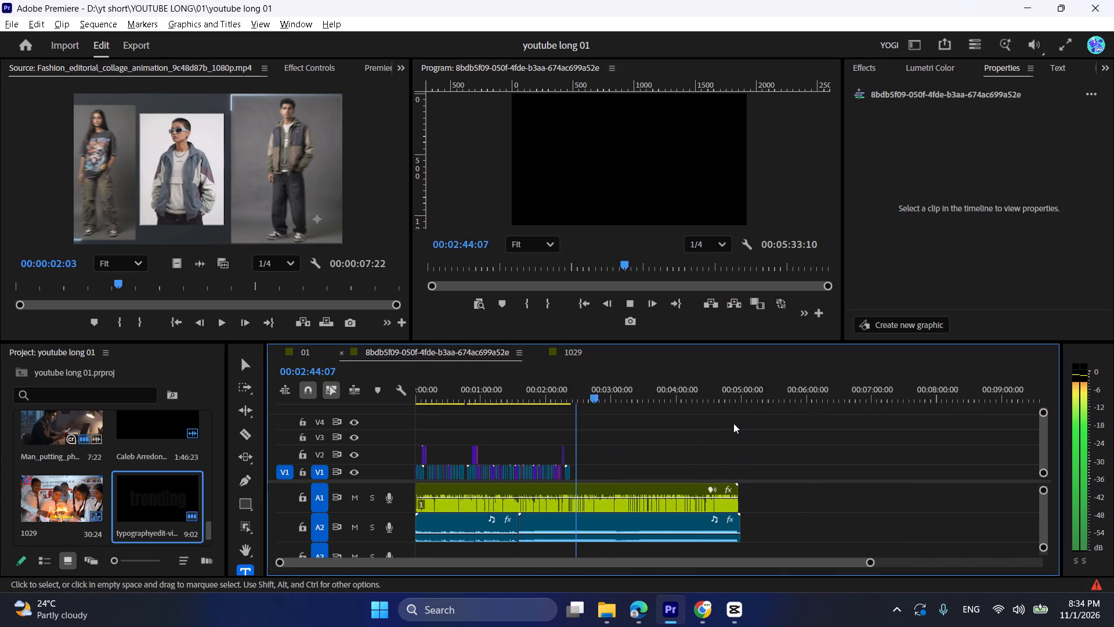
scroll(677, 441, up, 3)
alt+scroll(505, 436, up, 3)
scroll(505, 436, up, 5)
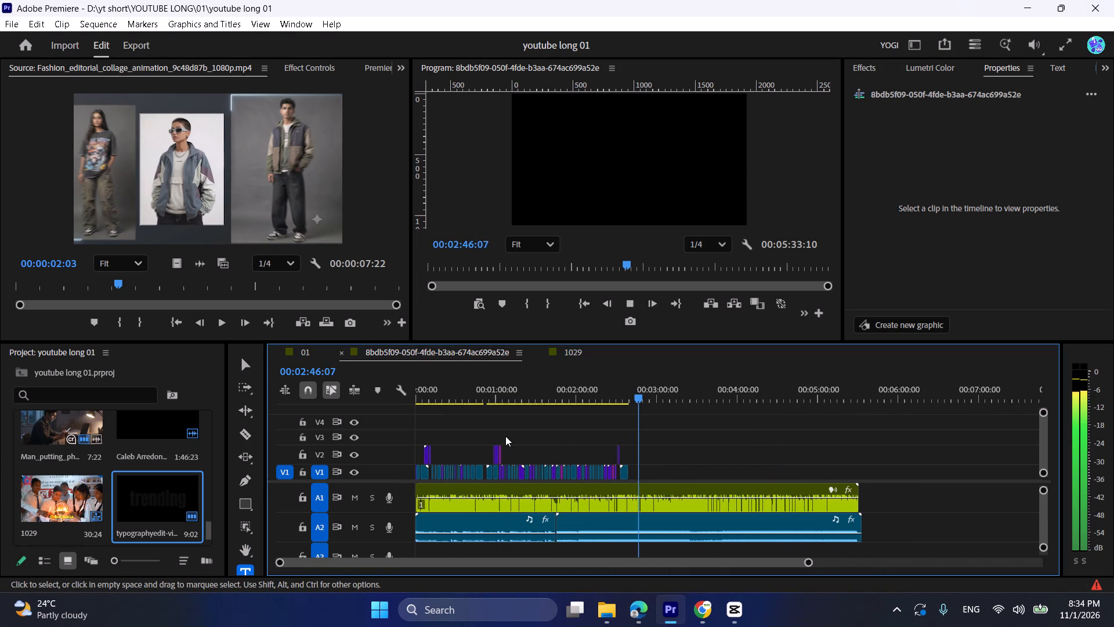
Play the sequence back from its beginning to review the opening sections.
click(468, 394)
key(space)
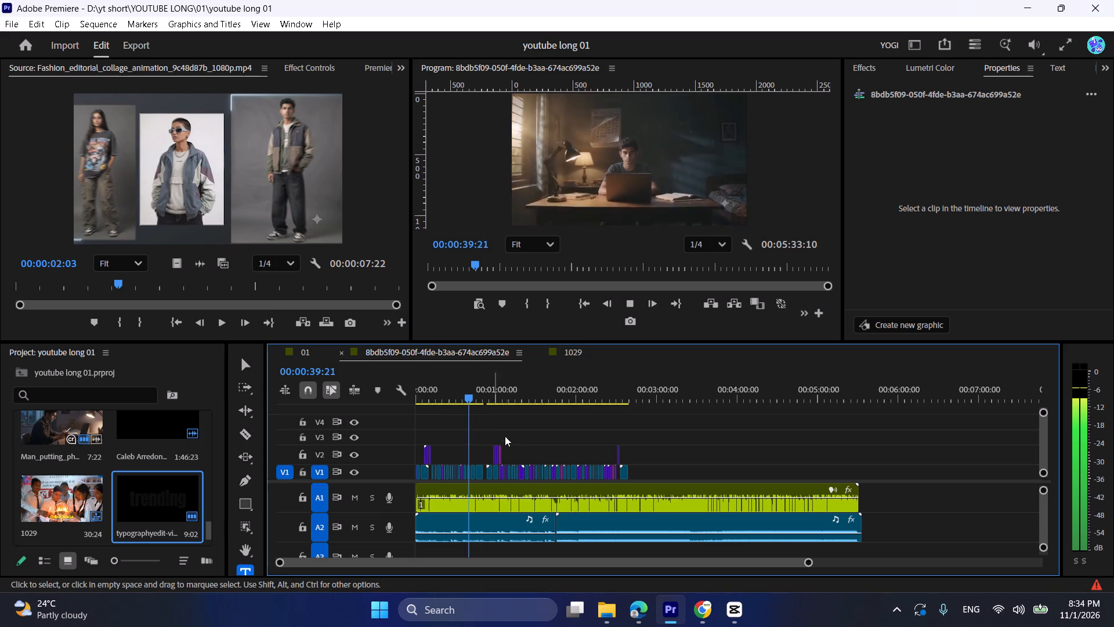
drag(443, 394, 396, 387)
key(space)
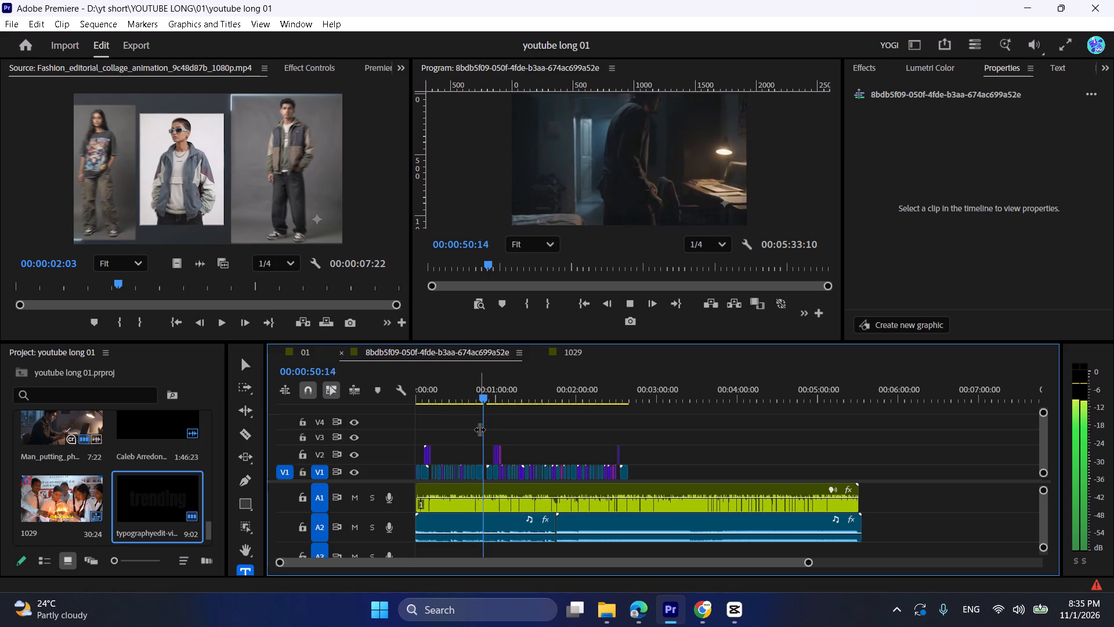
click(605, 391)
key(space)
alt+scroll(621, 428, up, 5)
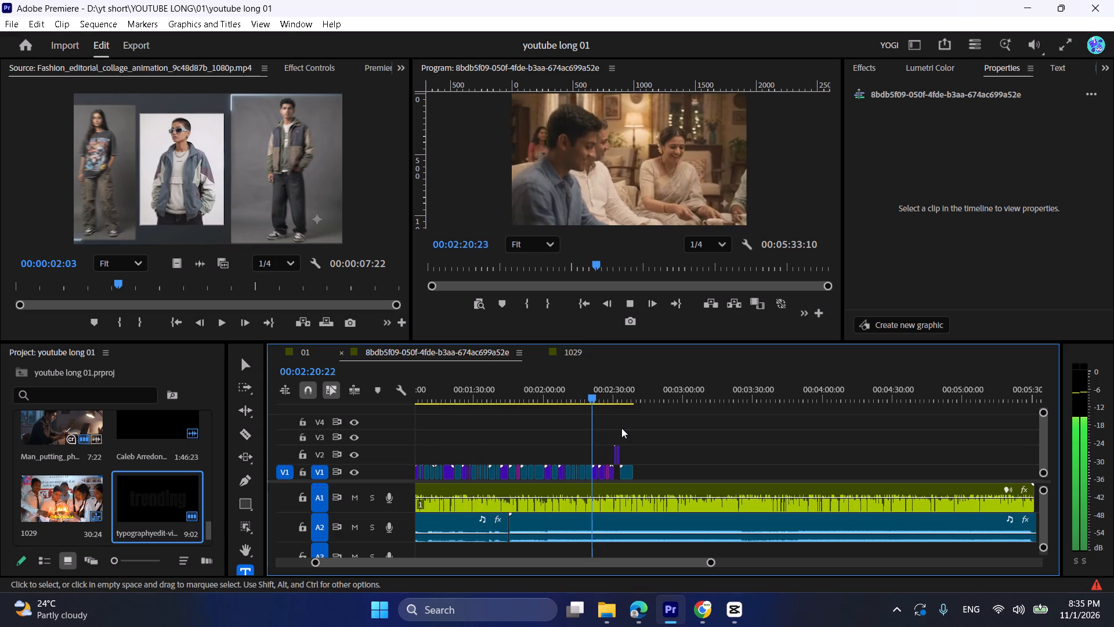
alt+scroll(621, 428, up, 9)
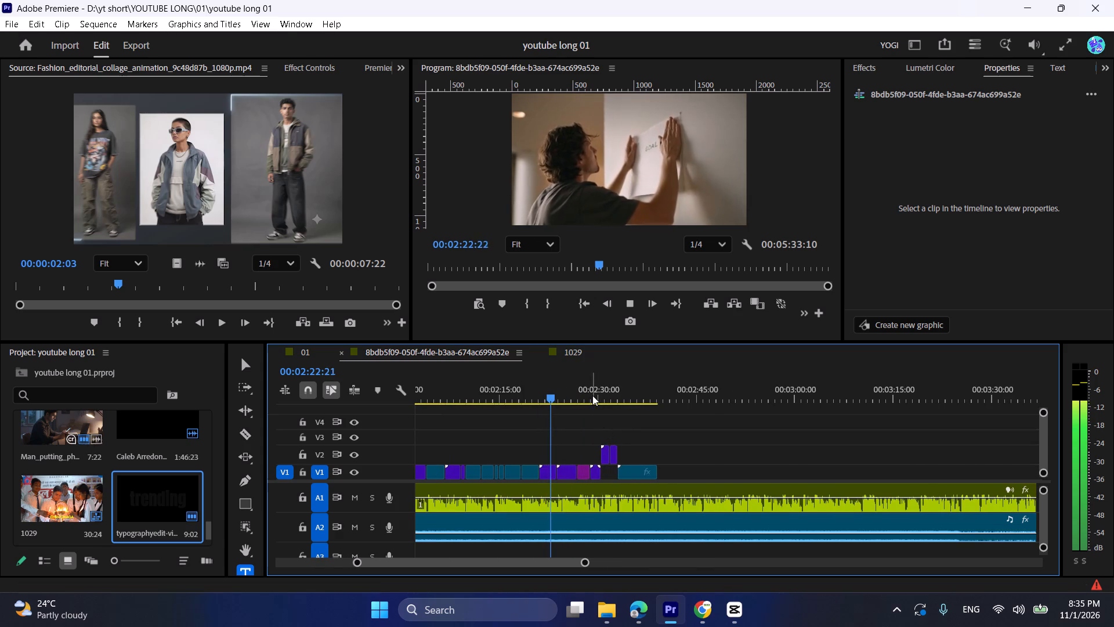
click(590, 394)
key(space)
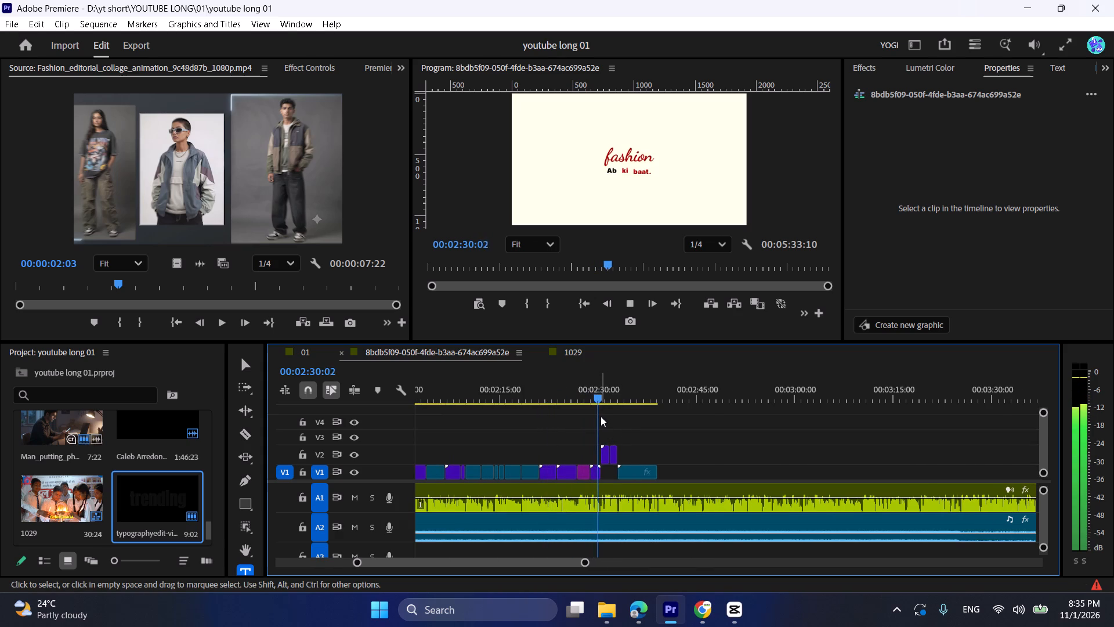
alt+scroll(602, 417, up, 5)
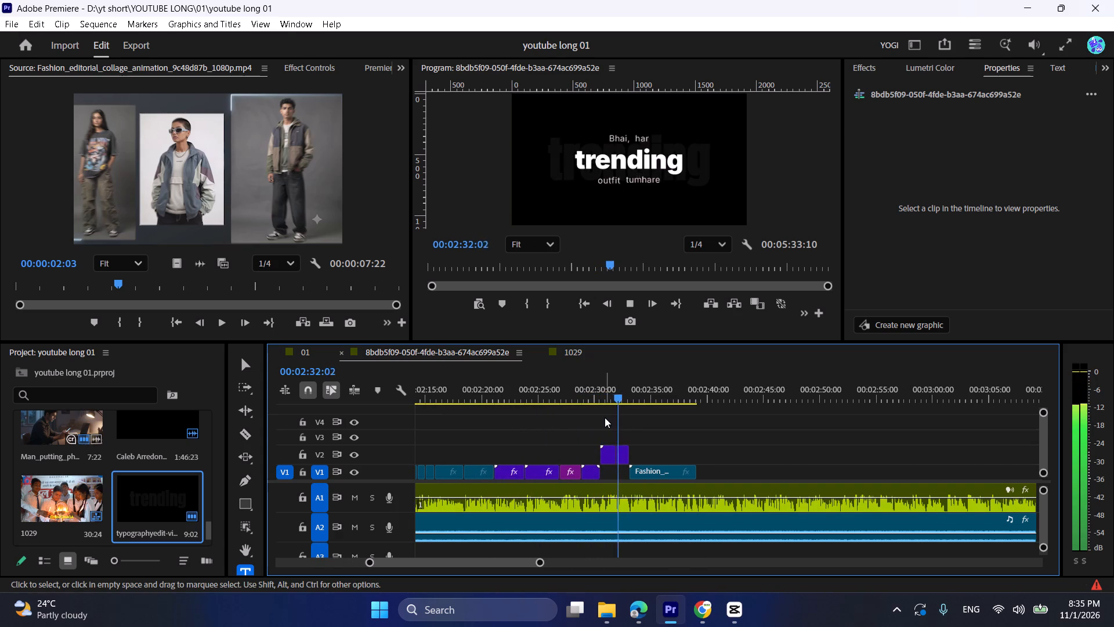
alt+scroll(643, 435, up, 4)
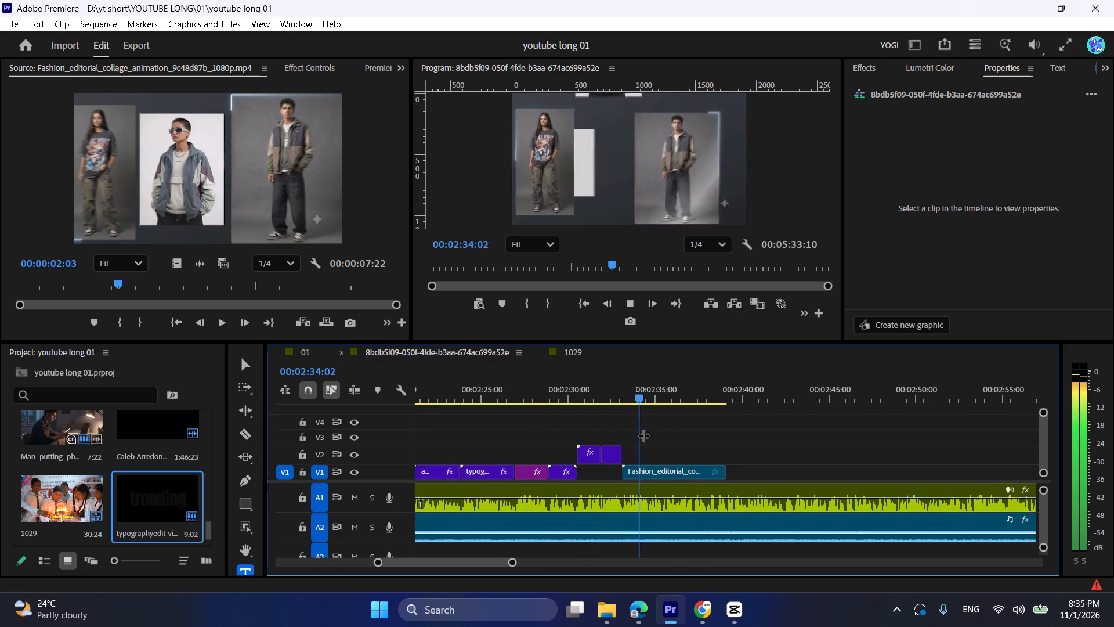
scroll(643, 435, down, 3)
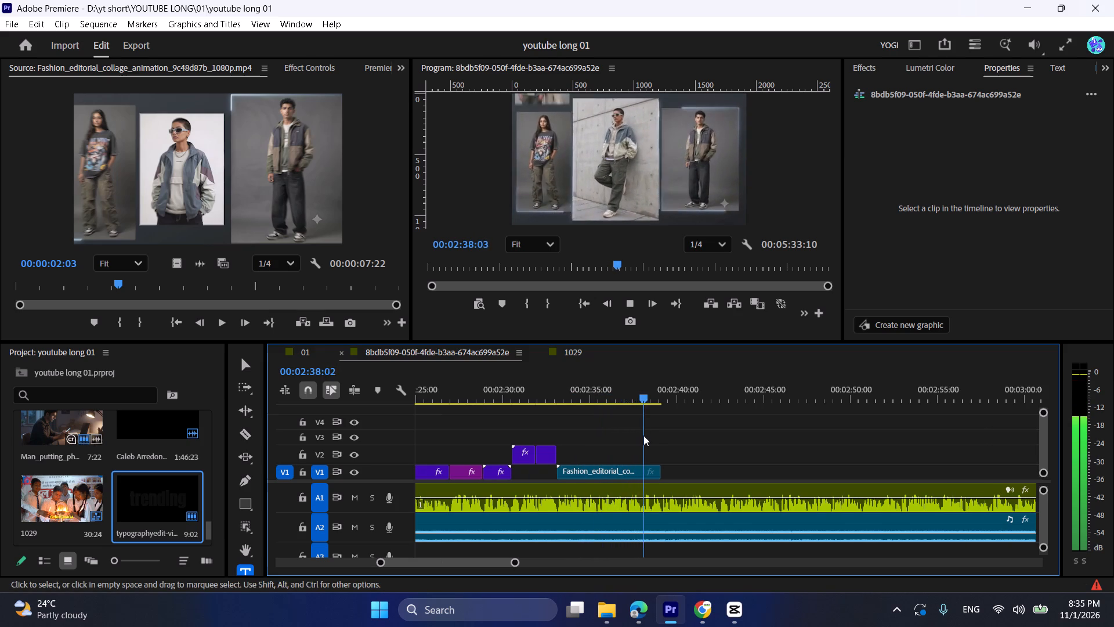
alt+scroll(643, 435, up, 3)
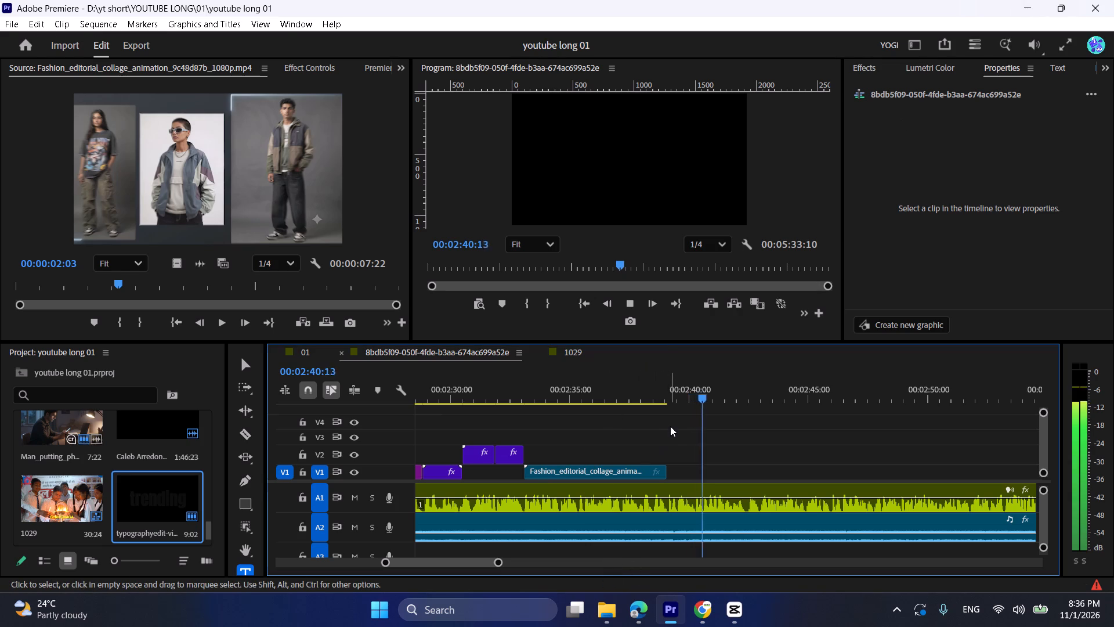
alt+scroll(672, 428, up, 3)
scroll(672, 428, down, 4)
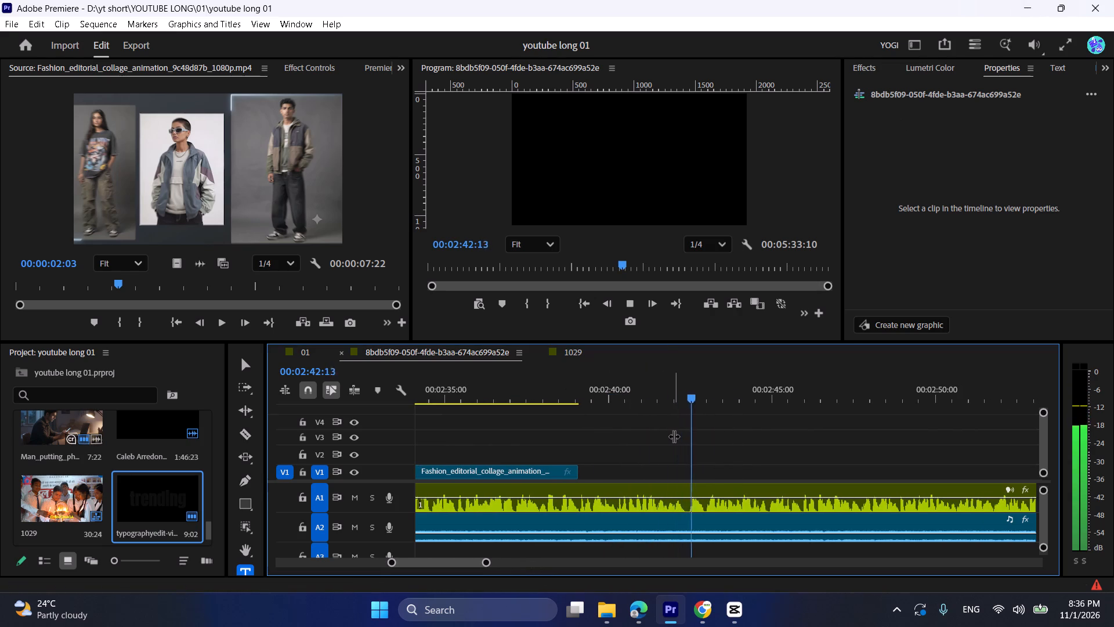
scroll(674, 436, down, 5)
alt+scroll(666, 410, down, 3)
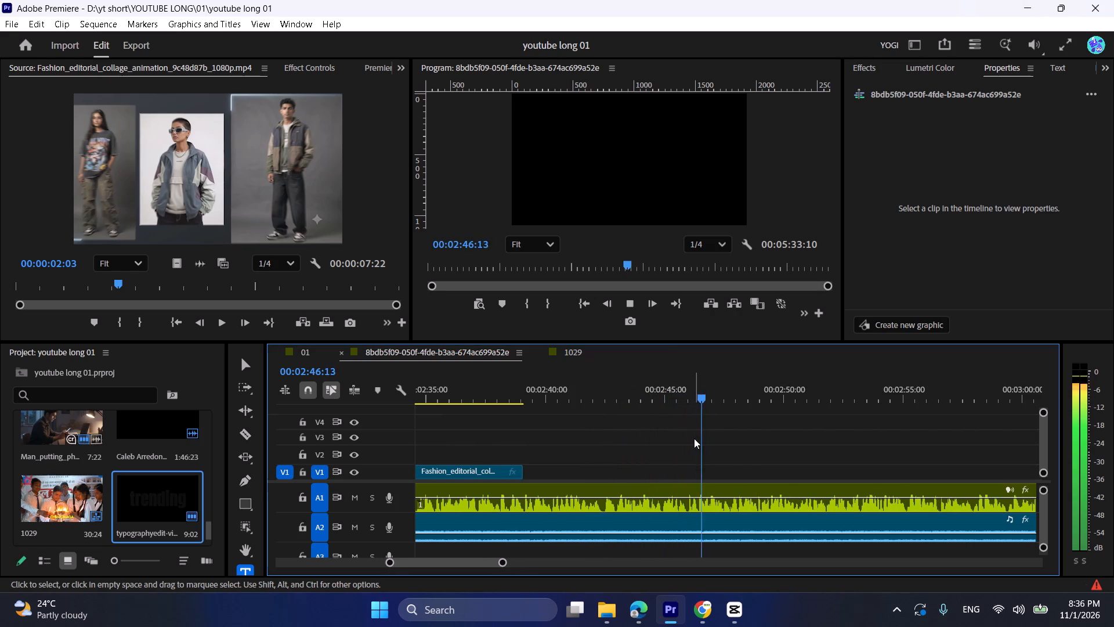
key(space)
Switch to Pinterest in the browser and search for the suggested term "minimal outfit men".
click(639, 626)
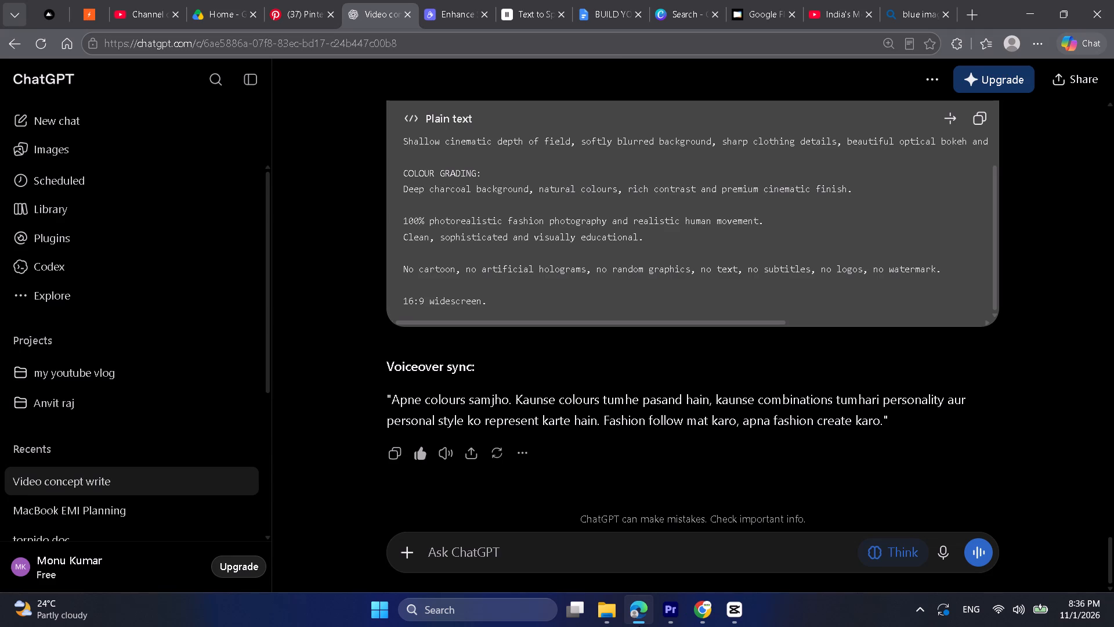
click(314, 0)
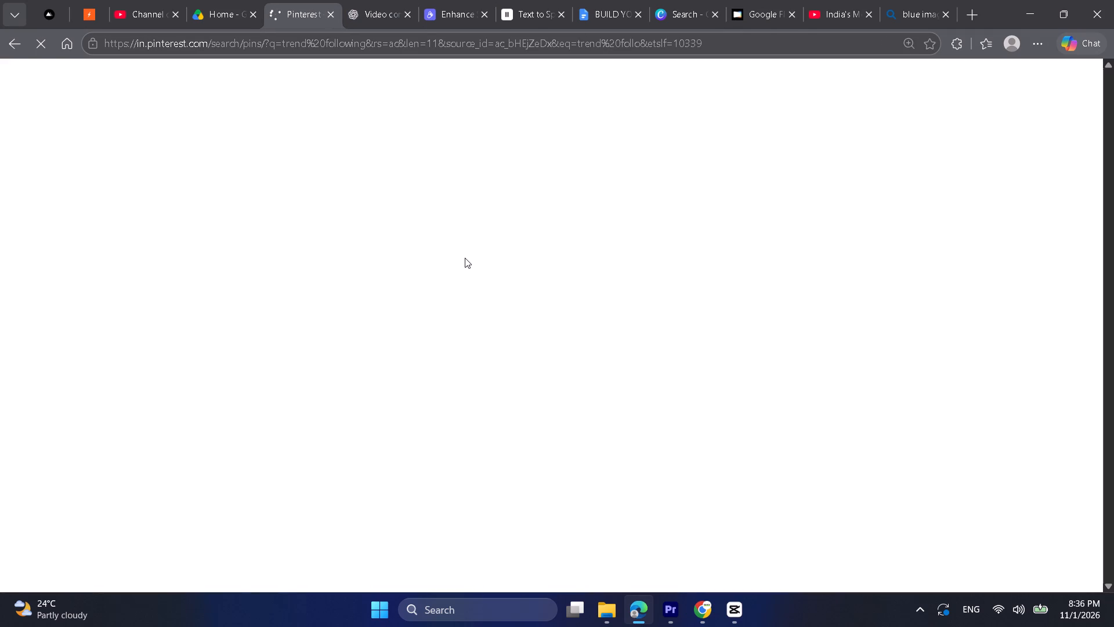
scroll(477, 269, down, 3)
triple_click(345, 99)
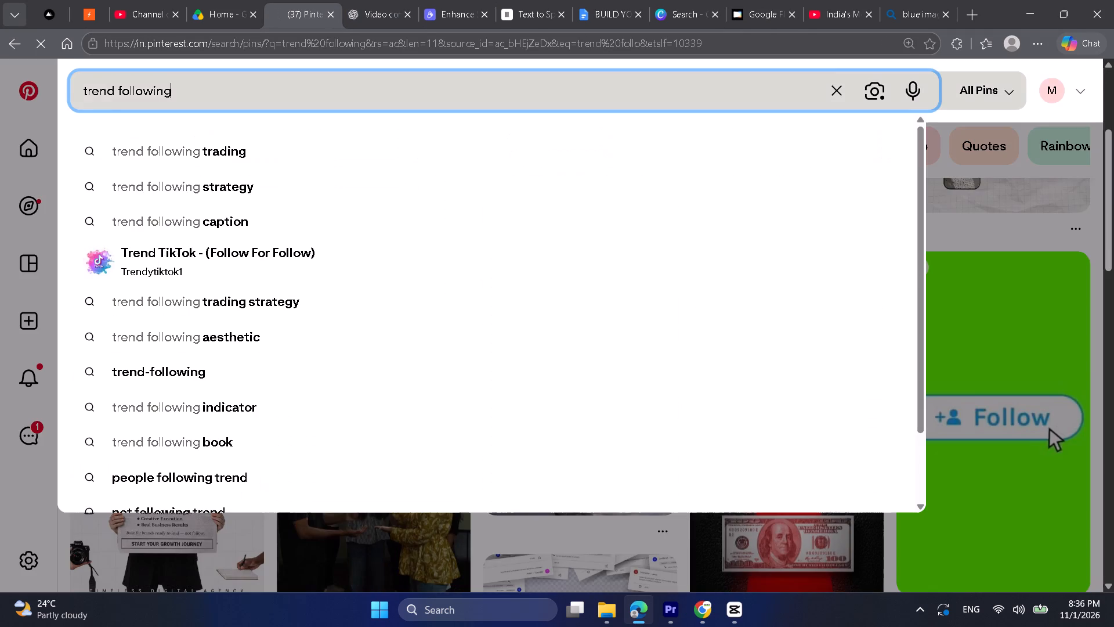
text(miniml)
key(BackSpace)
text(al o)
click(302, 134)
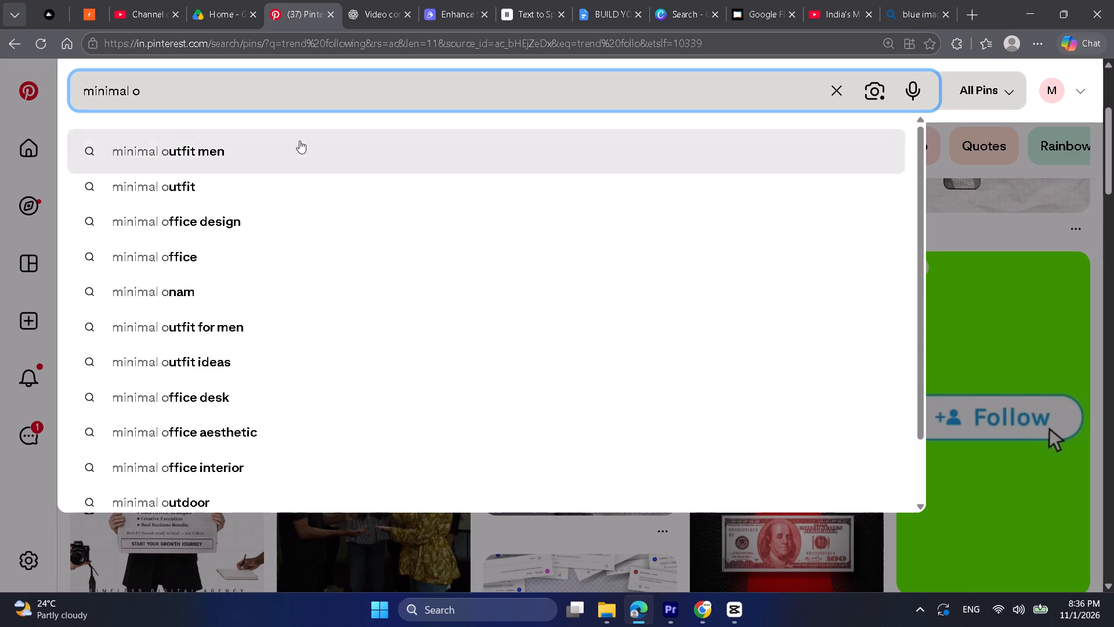
click(299, 142)
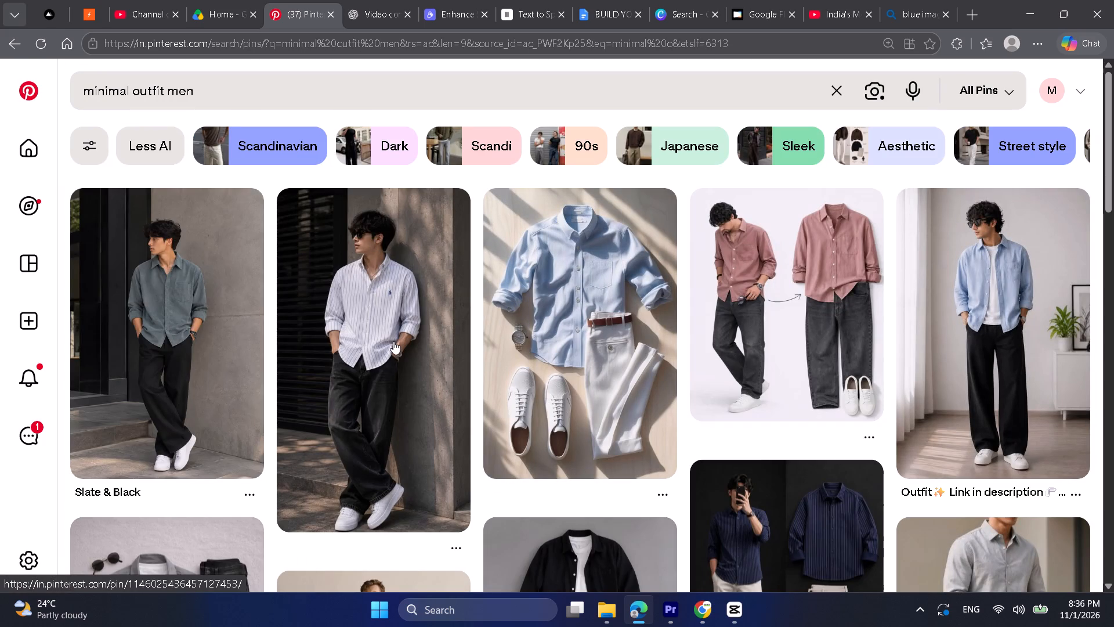
Open the pin of the man in a white striped shirt and black trousers and download its image.
click(396, 332)
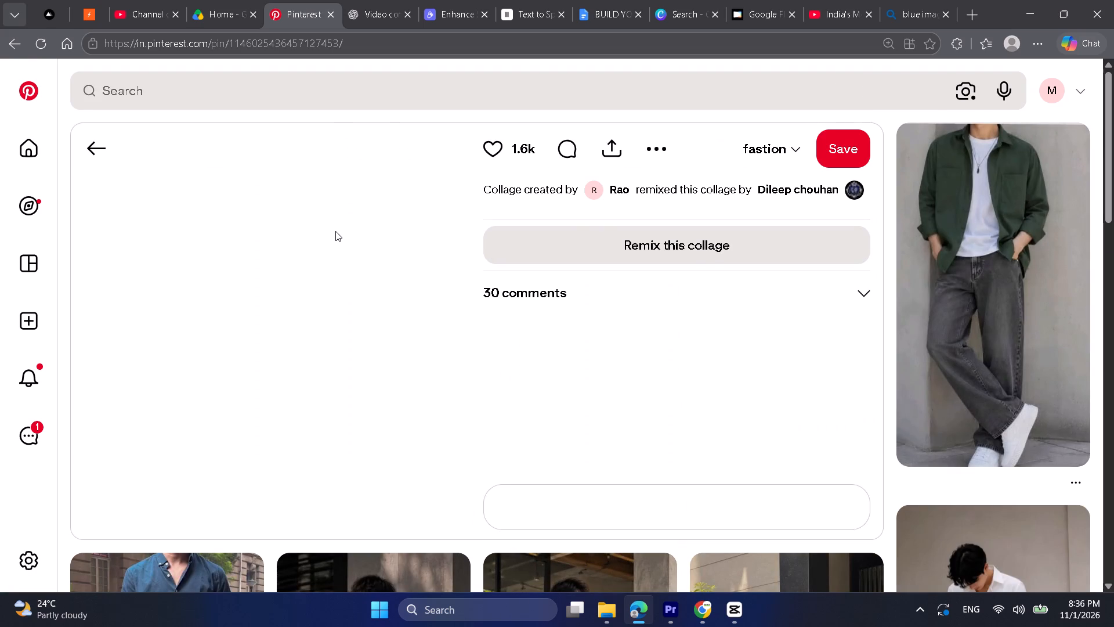
right_click(337, 232)
click(380, 246)
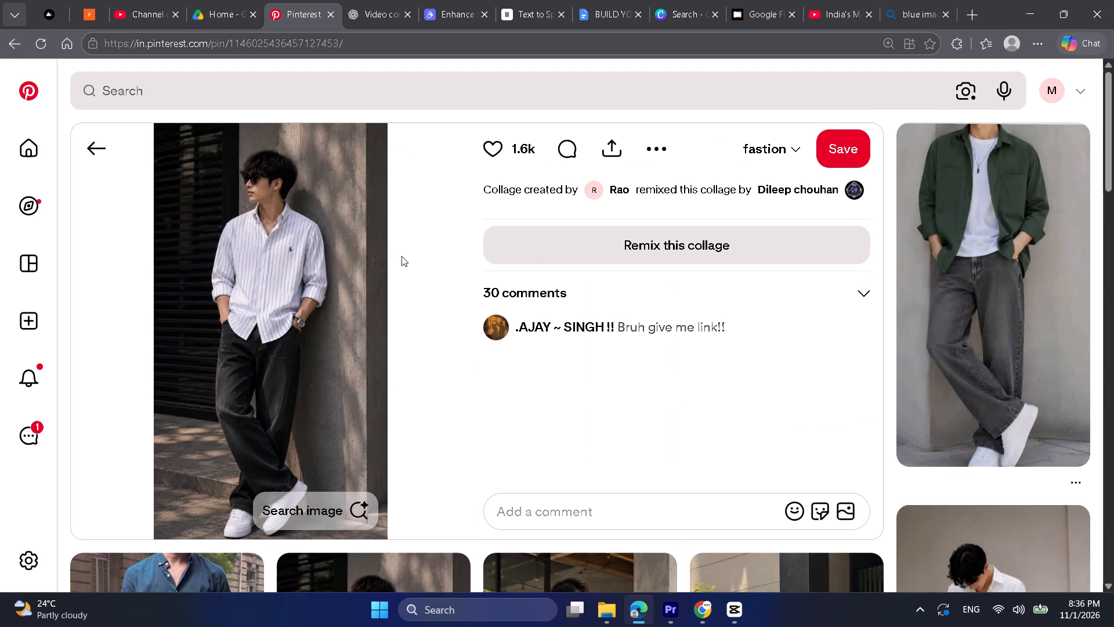
click(735, 492)
scroll(589, 373, down, 3)
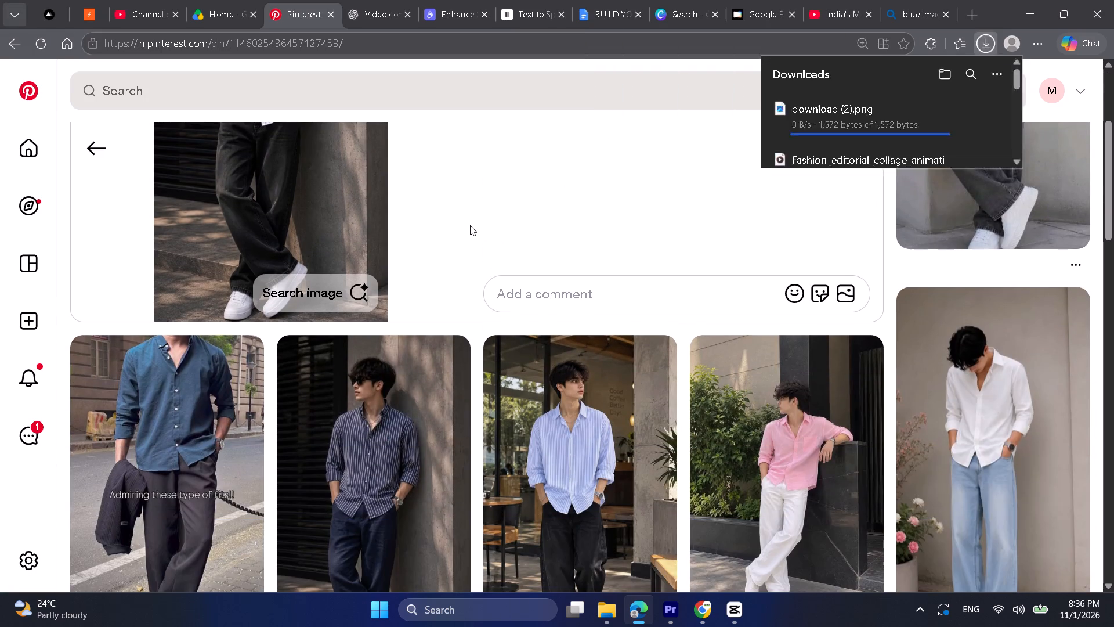
click(469, 222)
Browse the related outfit pins below the striped shirt pin, and return to the "minimal outfit men" results.
scroll(469, 222, down, 7)
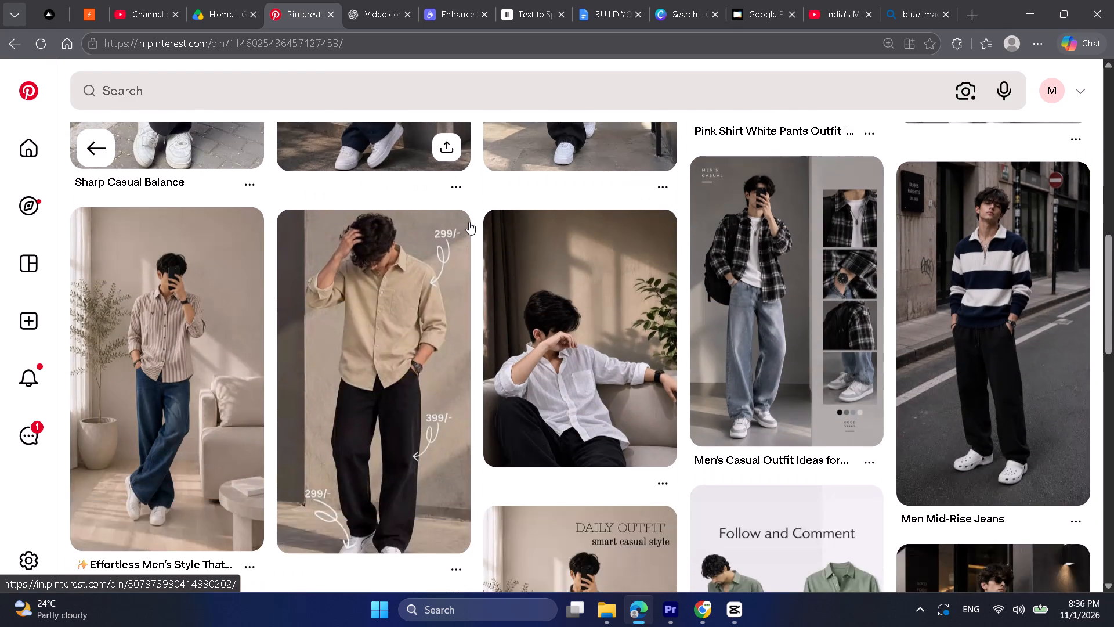
scroll(469, 222, down, 9)
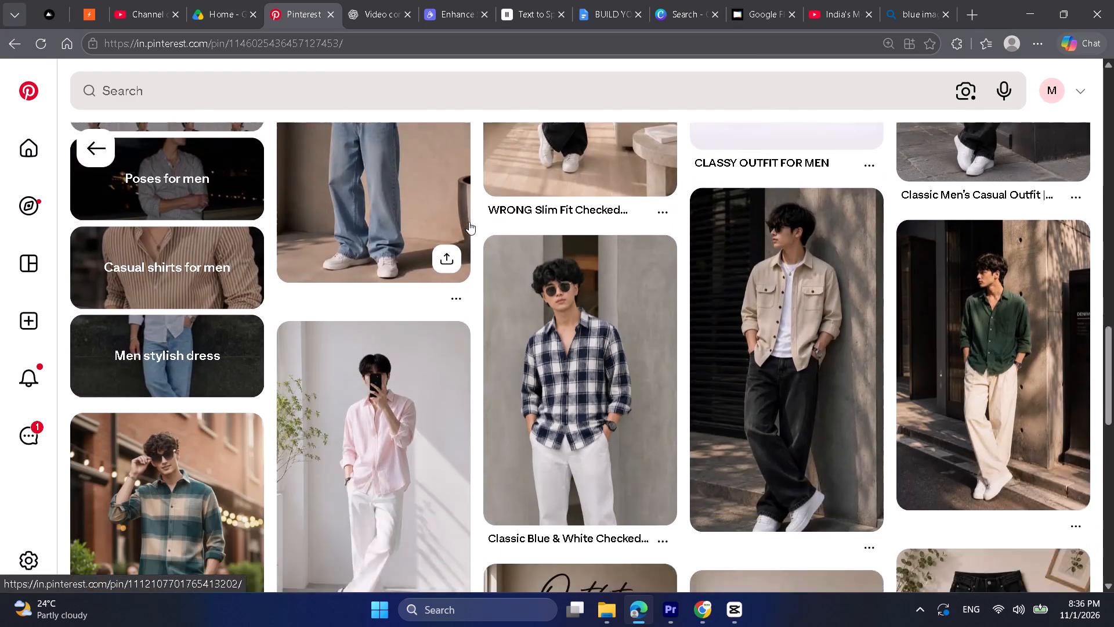
scroll(469, 222, down, 9)
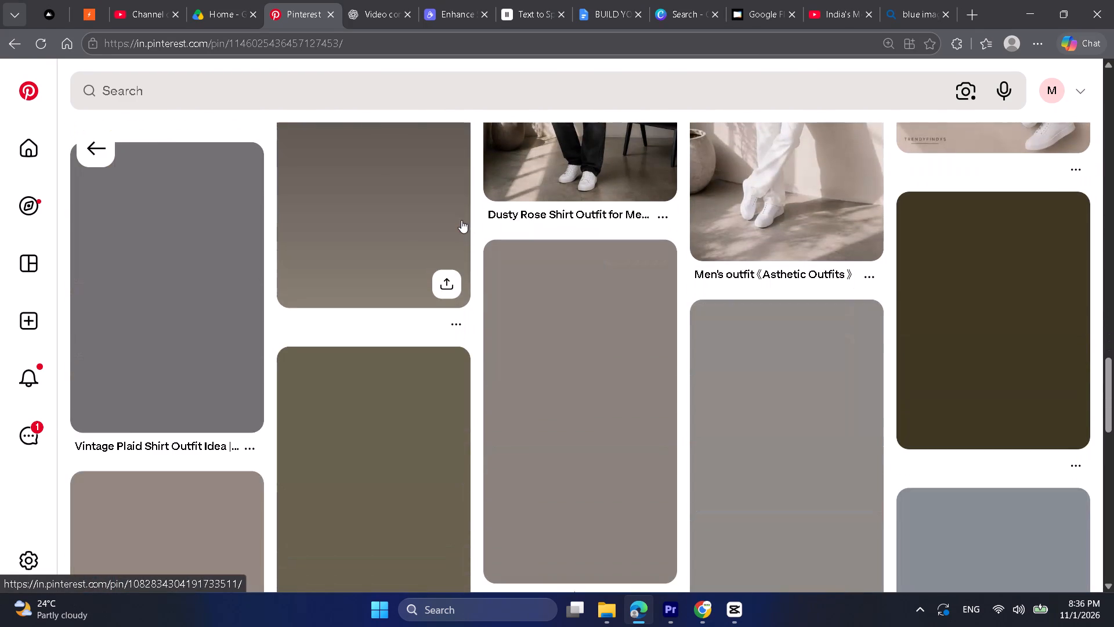
scroll(466, 218, down, 7)
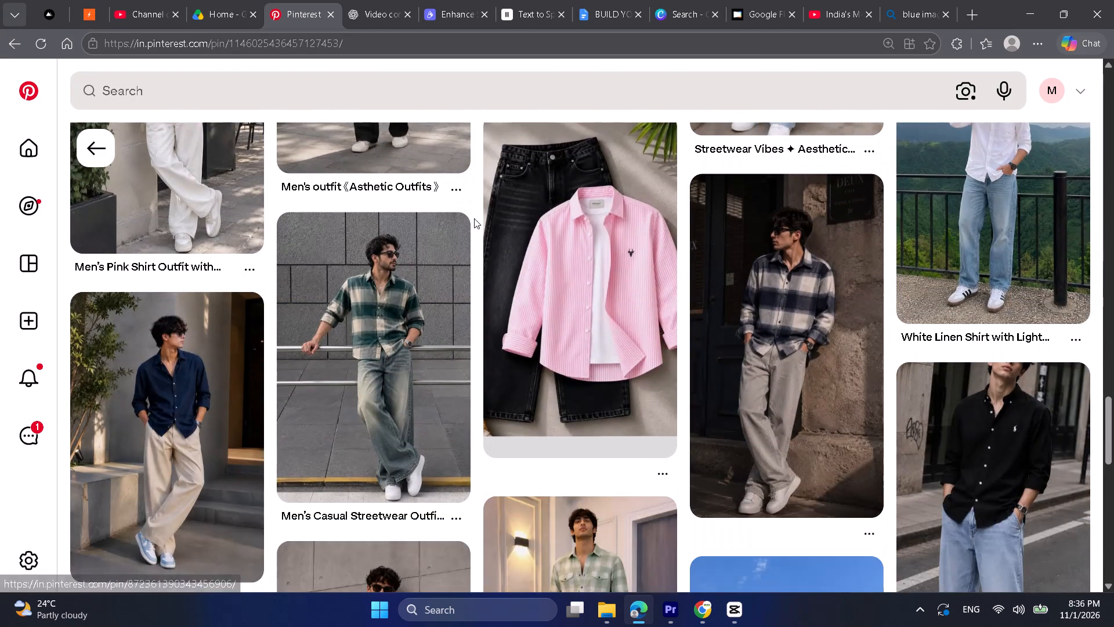
scroll(478, 218, down, 3)
click(104, 145)
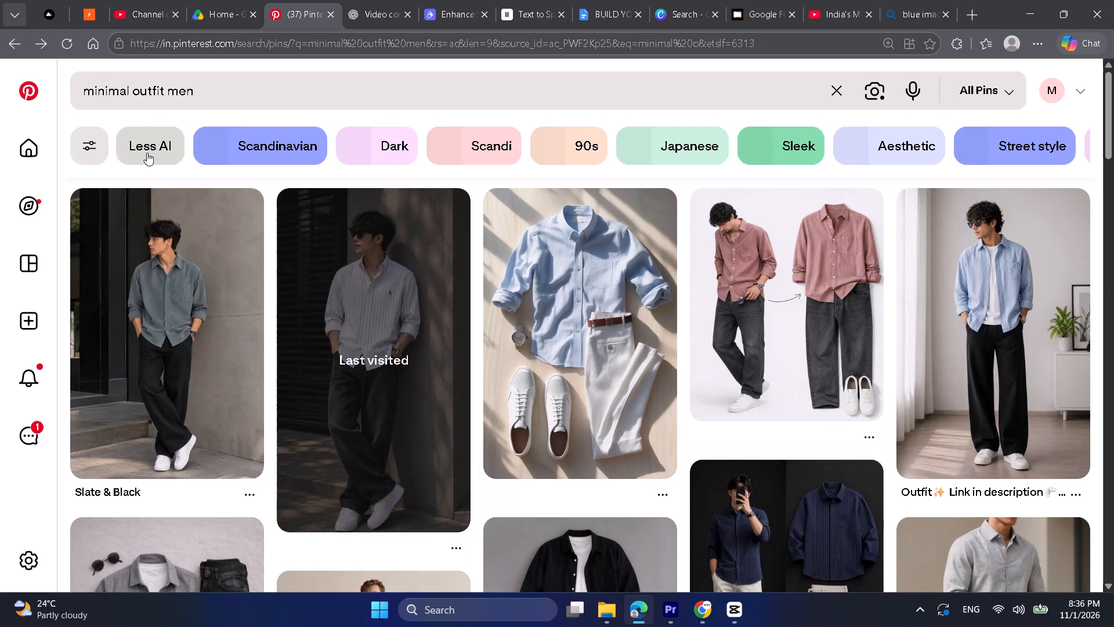
Look through the "minimal outfit men" results for suitable men's outfit images.
scroll(473, 340, down, 3)
scroll(473, 340, up, 1)
scroll(473, 340, down, 1)
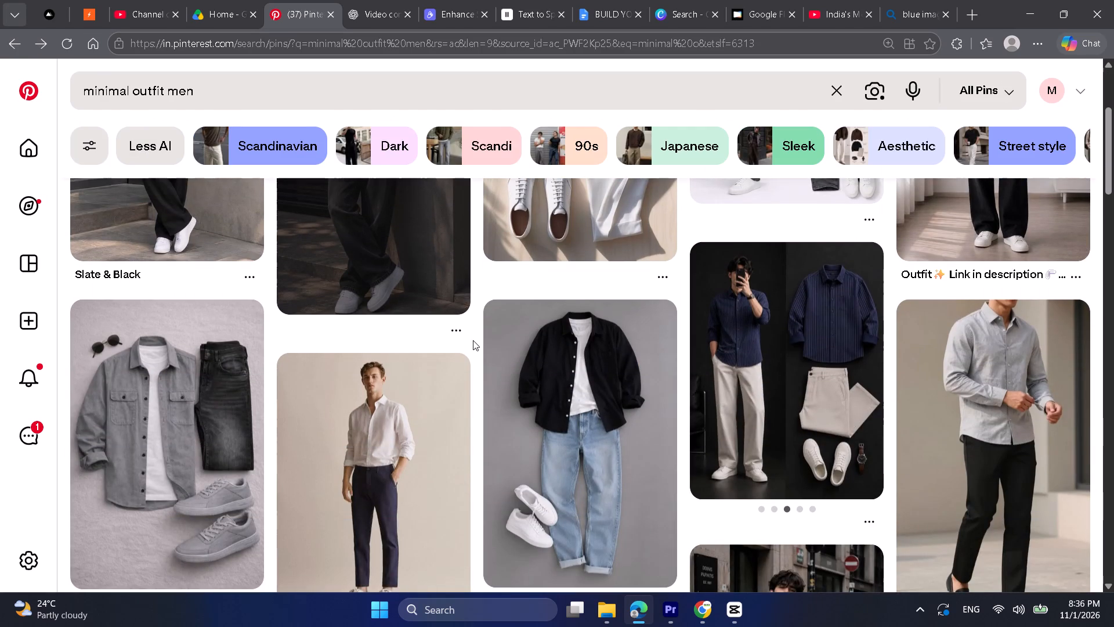
scroll(473, 340, down, 5)
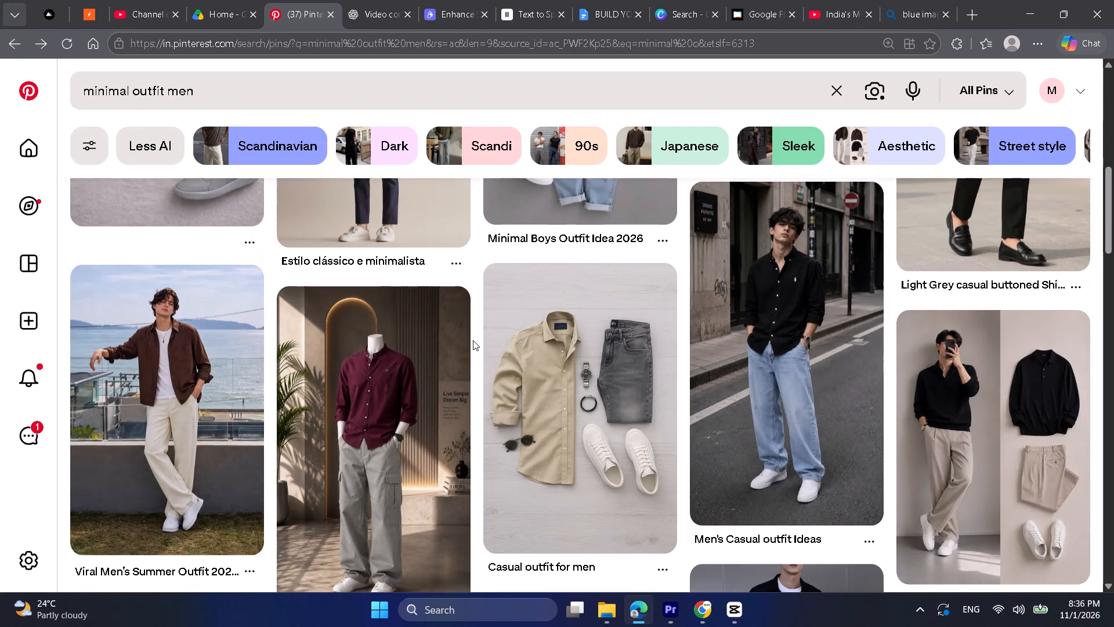
scroll(473, 340, down, 5)
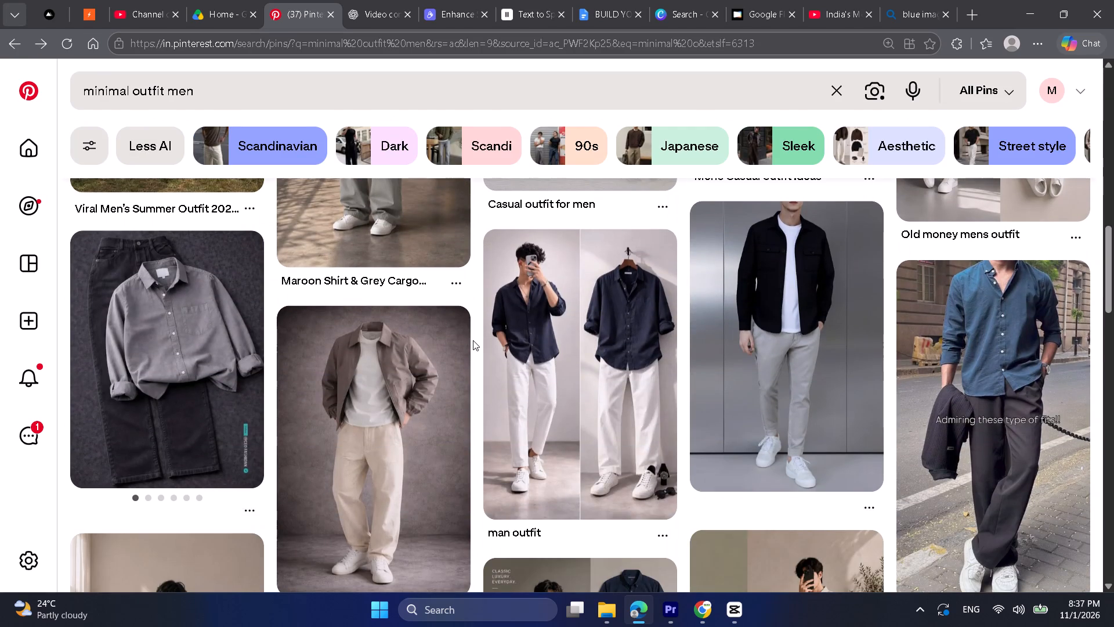
scroll(473, 340, down, 7)
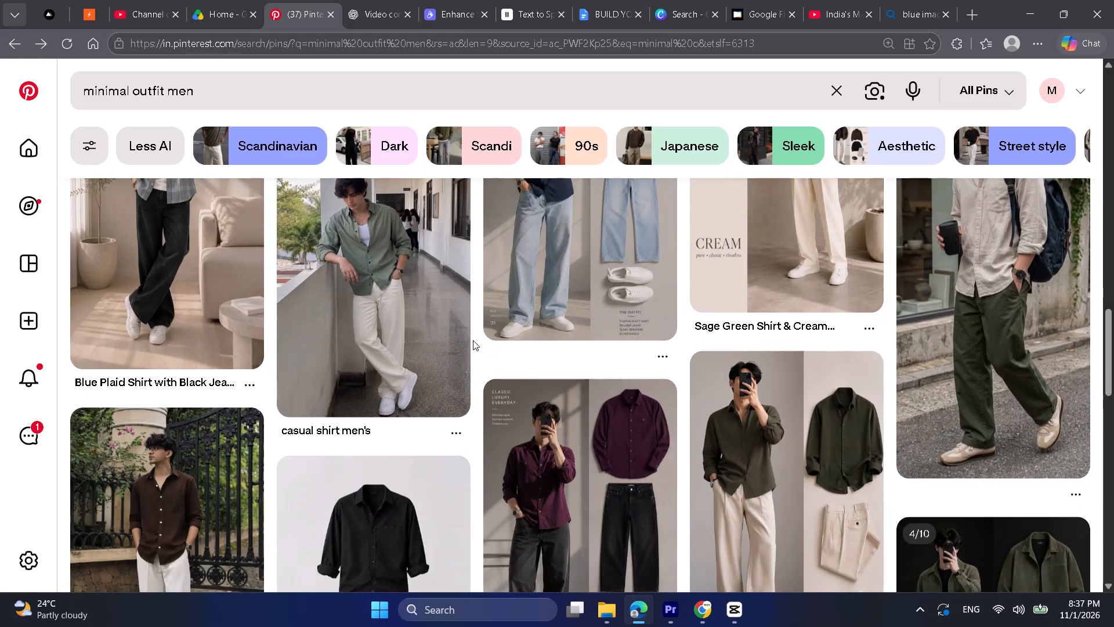
scroll(473, 340, down, 4)
click(473, 340)
scroll(473, 340, down, 3)
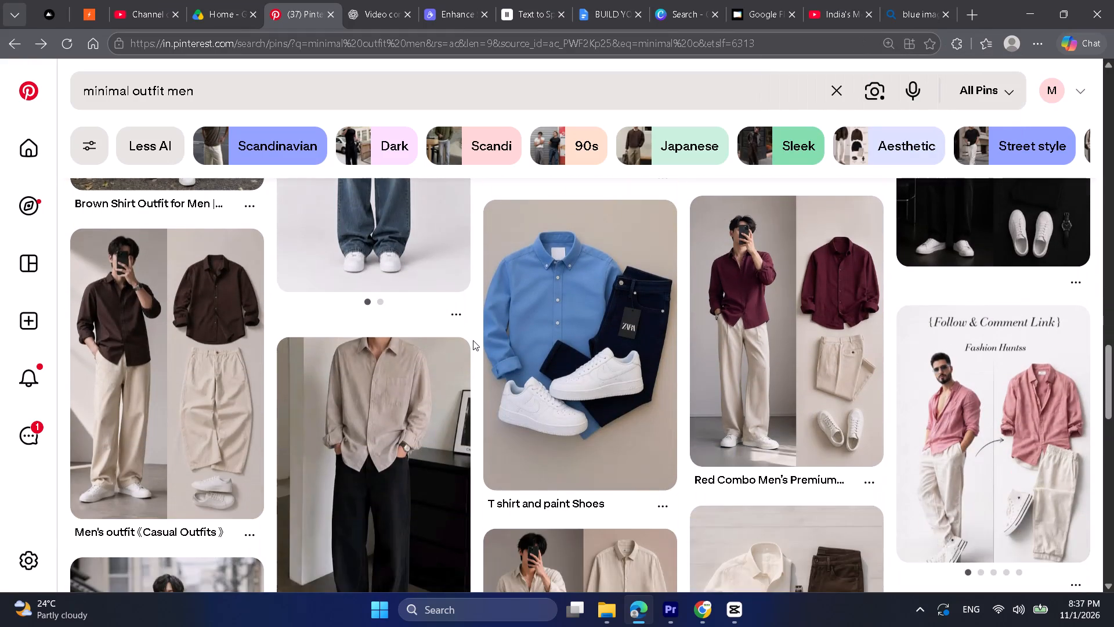
scroll(473, 340, down, 9)
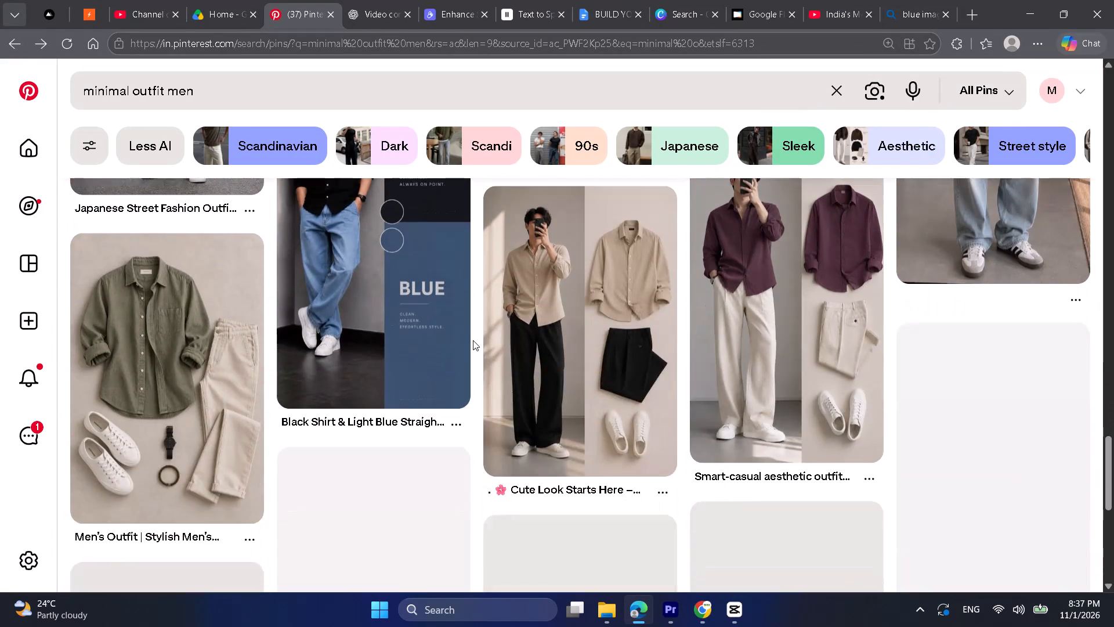
scroll(473, 340, down, 5)
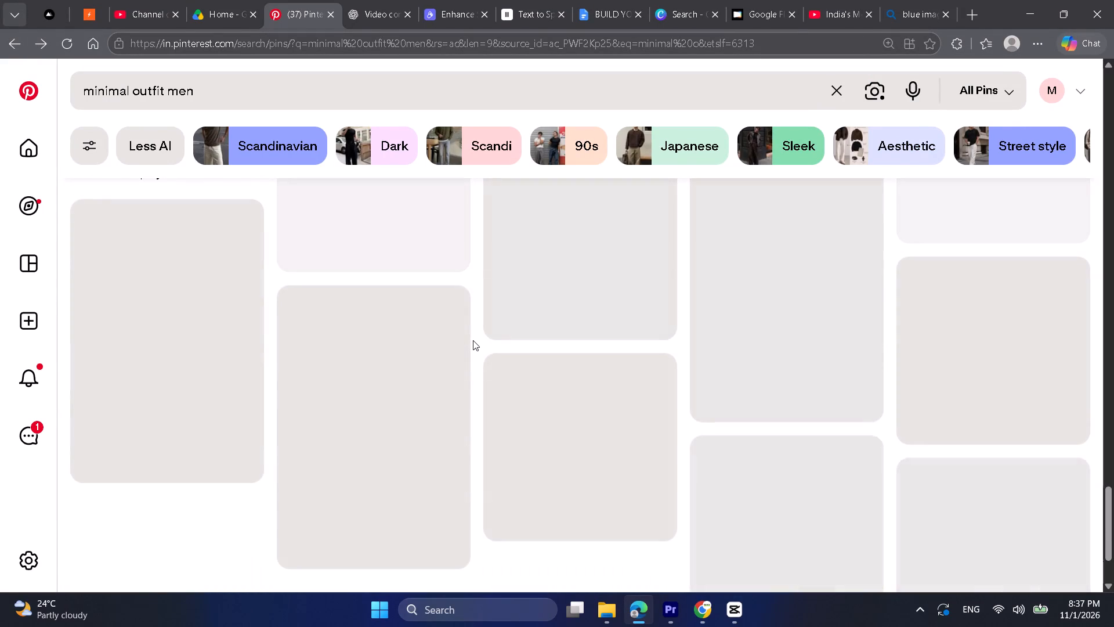
scroll(473, 340, up, 4)
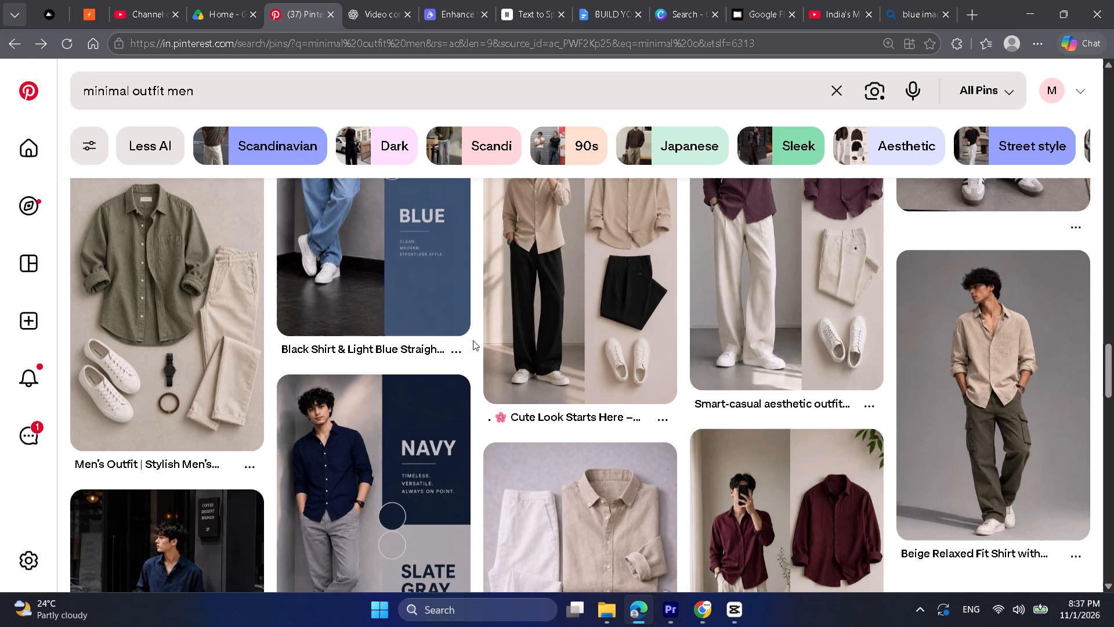
Open the beige relaxed fit shirt with olive cargo trousers pin, examine its related outfits, and return to the search results.
click(964, 329)
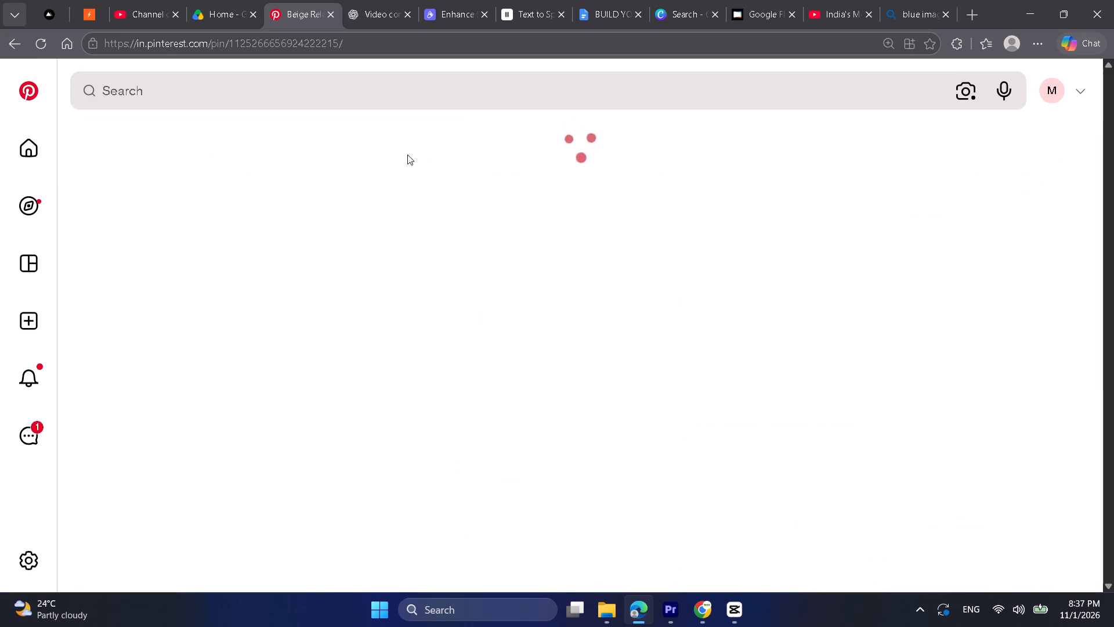
scroll(386, 272, down, 5)
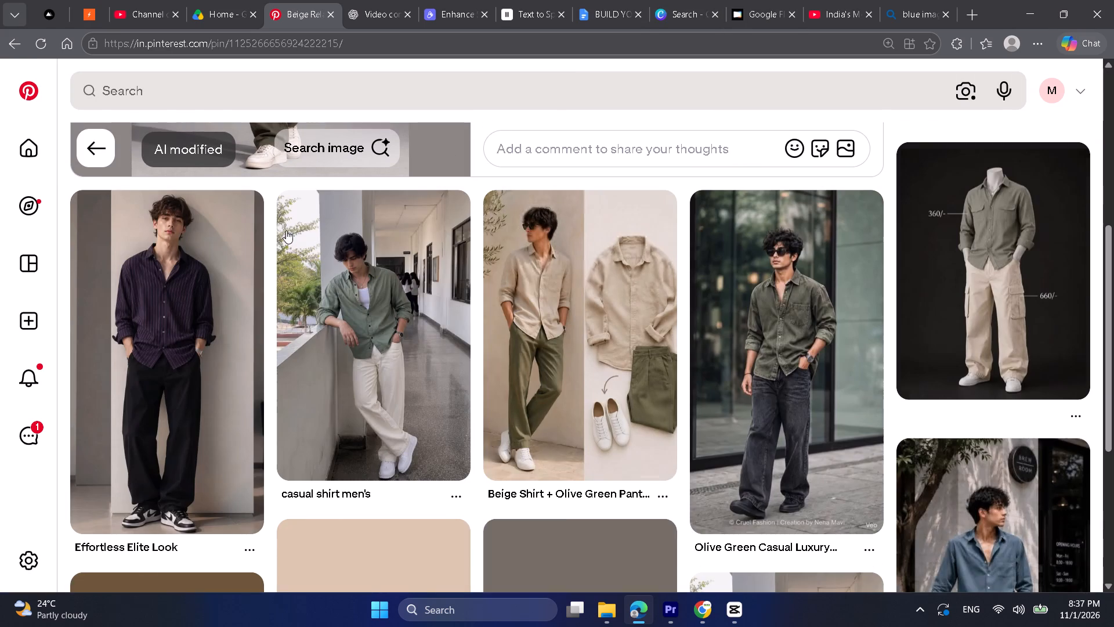
scroll(290, 230, down, 5)
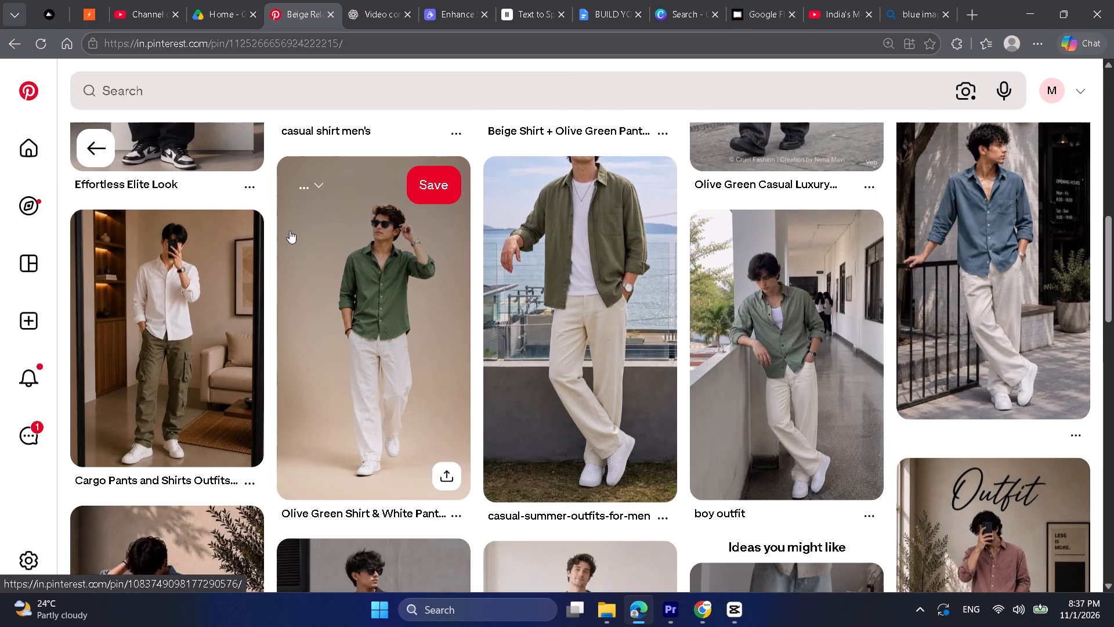
scroll(290, 230, down, 10)
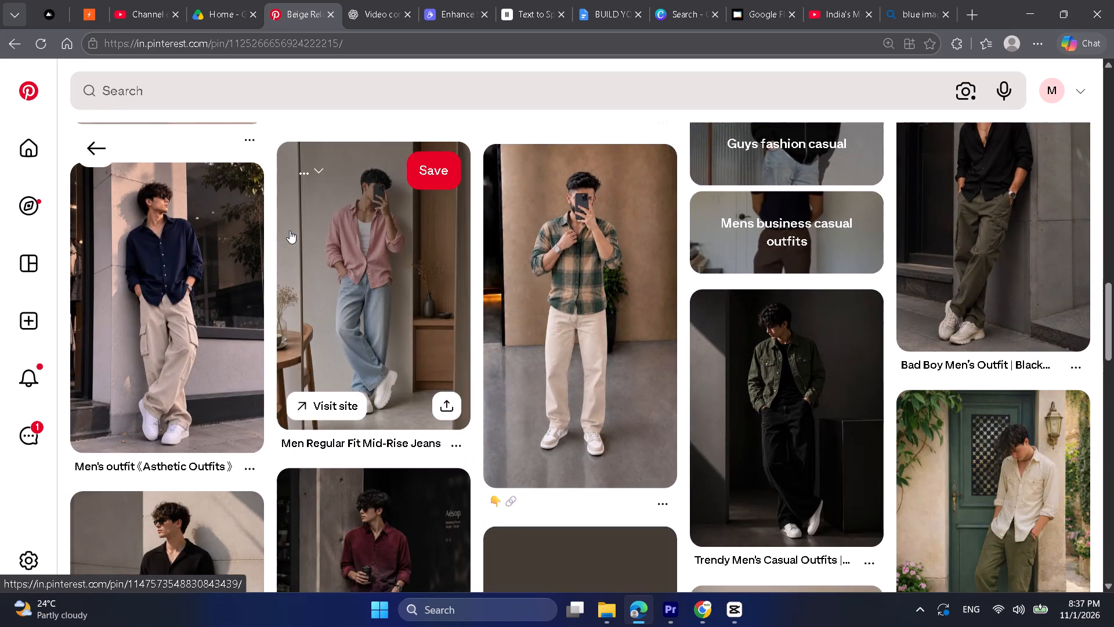
scroll(291, 230, down, 10)
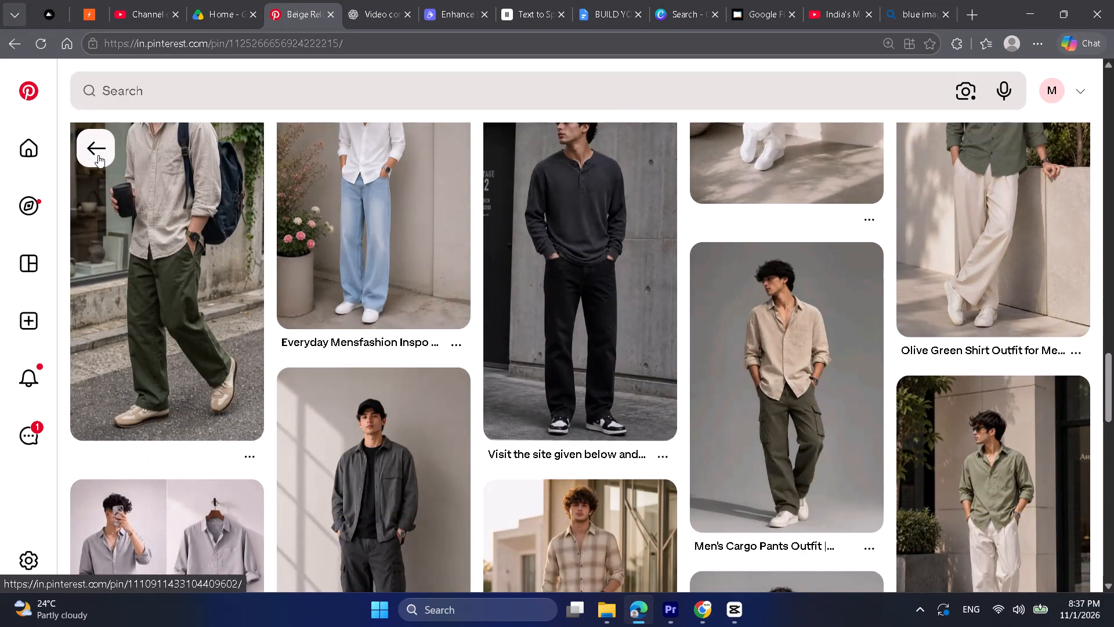
click(99, 150)
Look through further "minimal outfit men" results on Pinterest for suitable men's outfit images.
scroll(332, 316, down, 6)
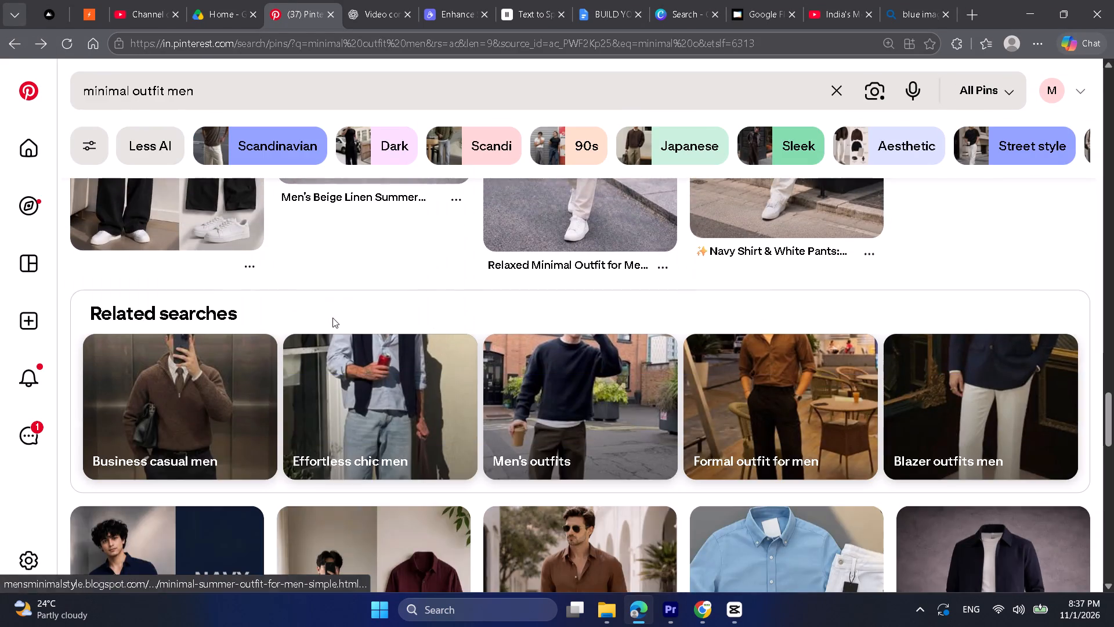
scroll(332, 318, down, 13)
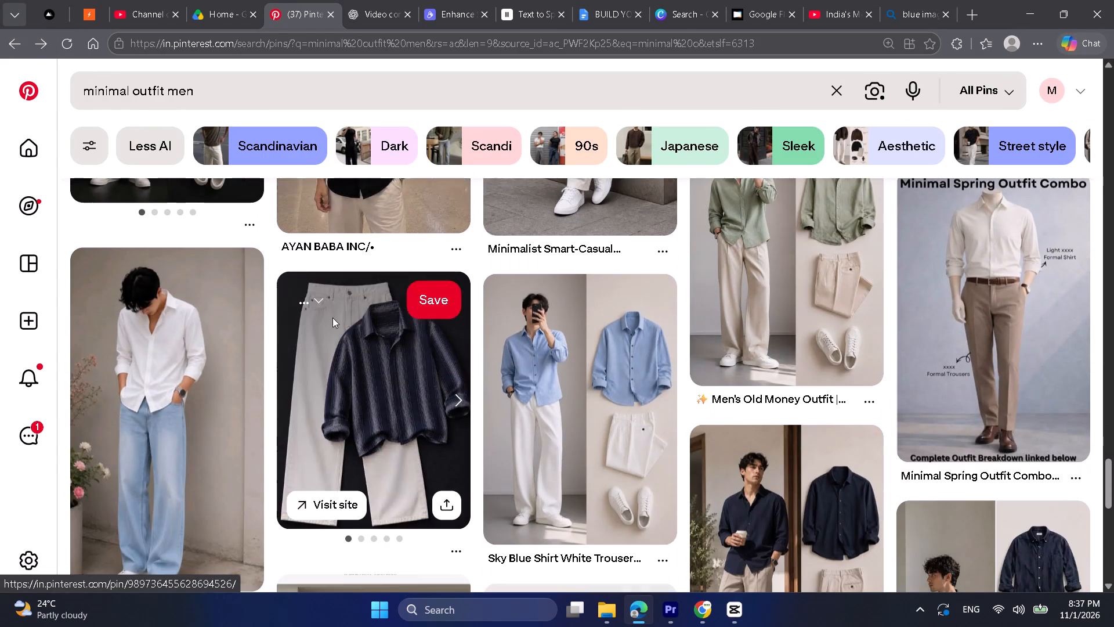
scroll(332, 318, down, 6)
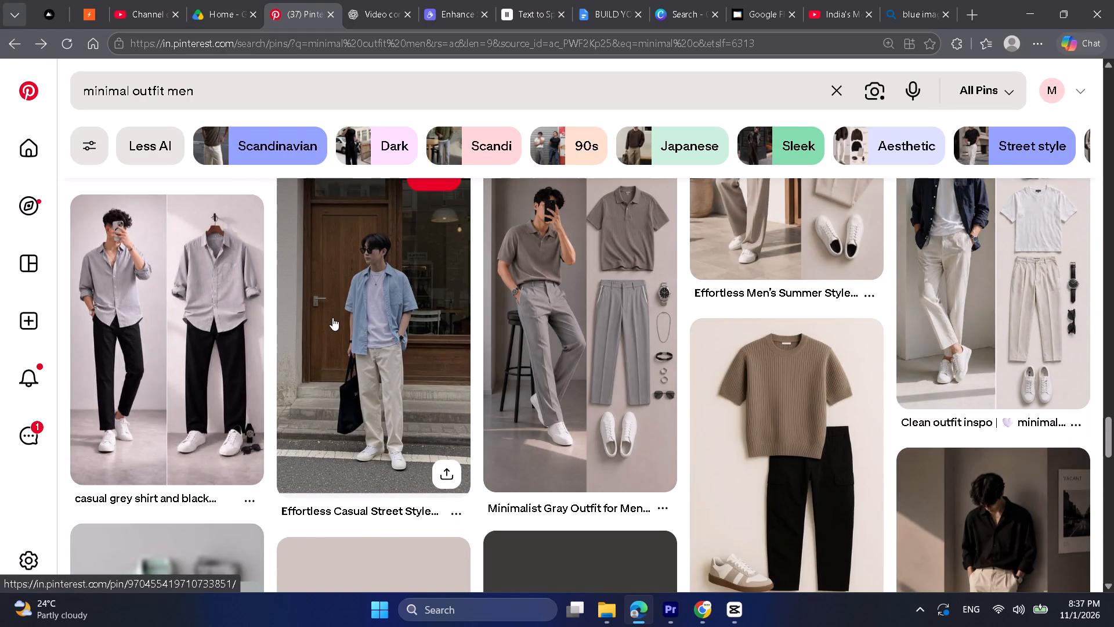
scroll(332, 318, down, 7)
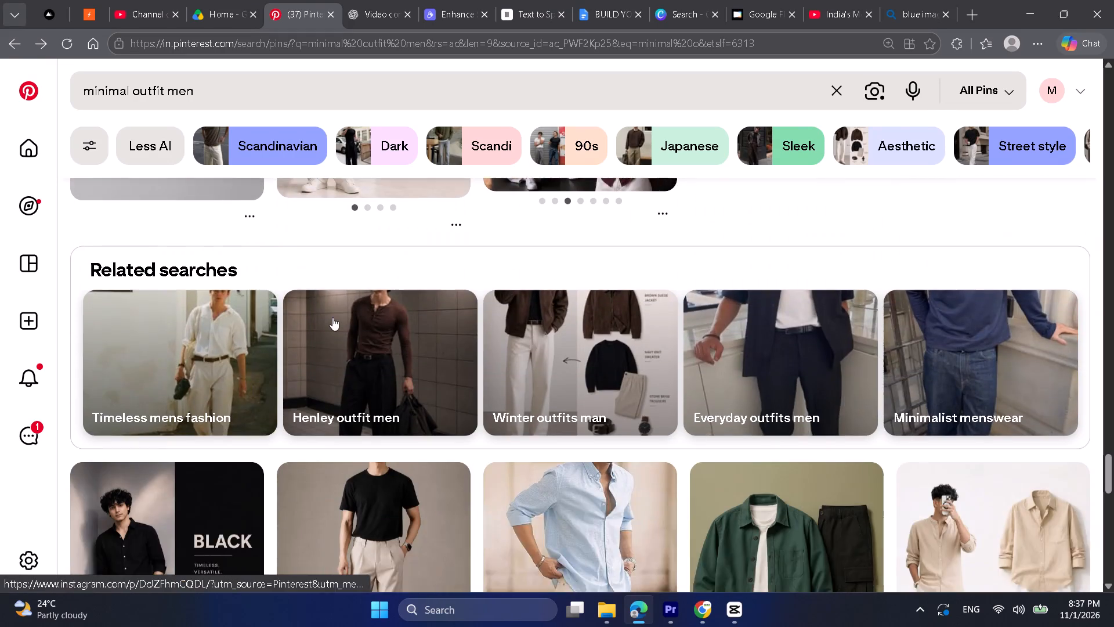
scroll(332, 318, down, 6)
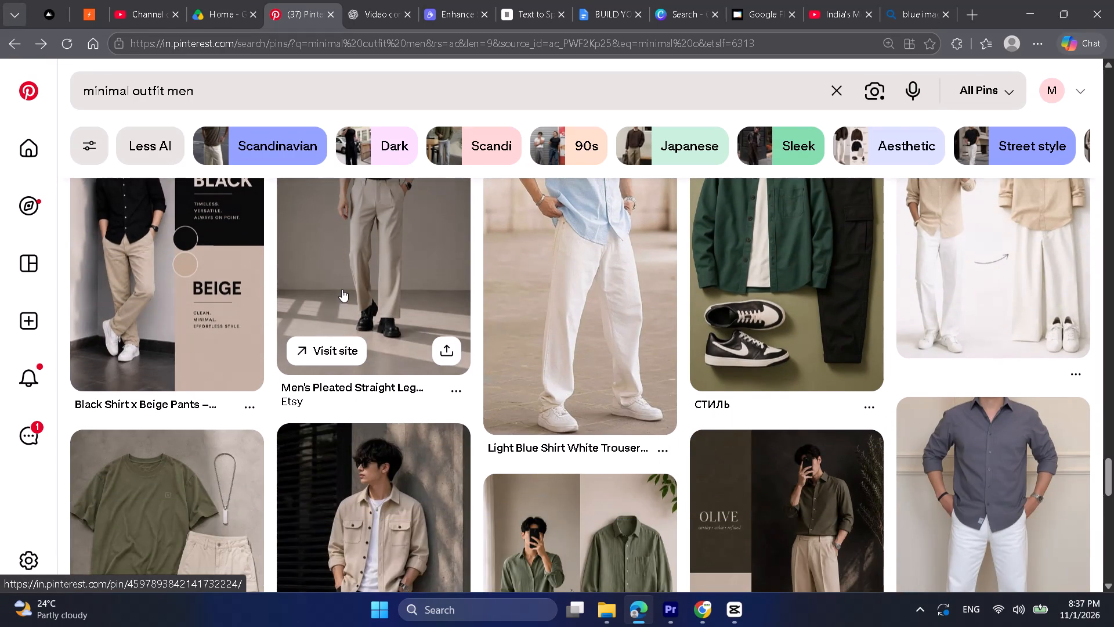
click(342, 289)
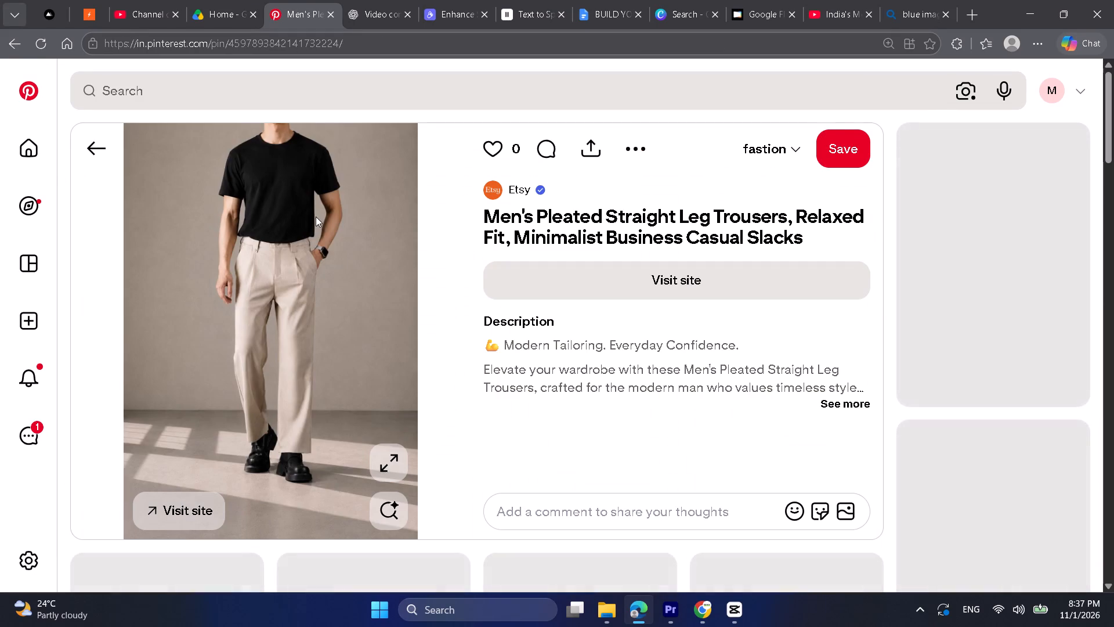
right_click(316, 217)
click(382, 247)
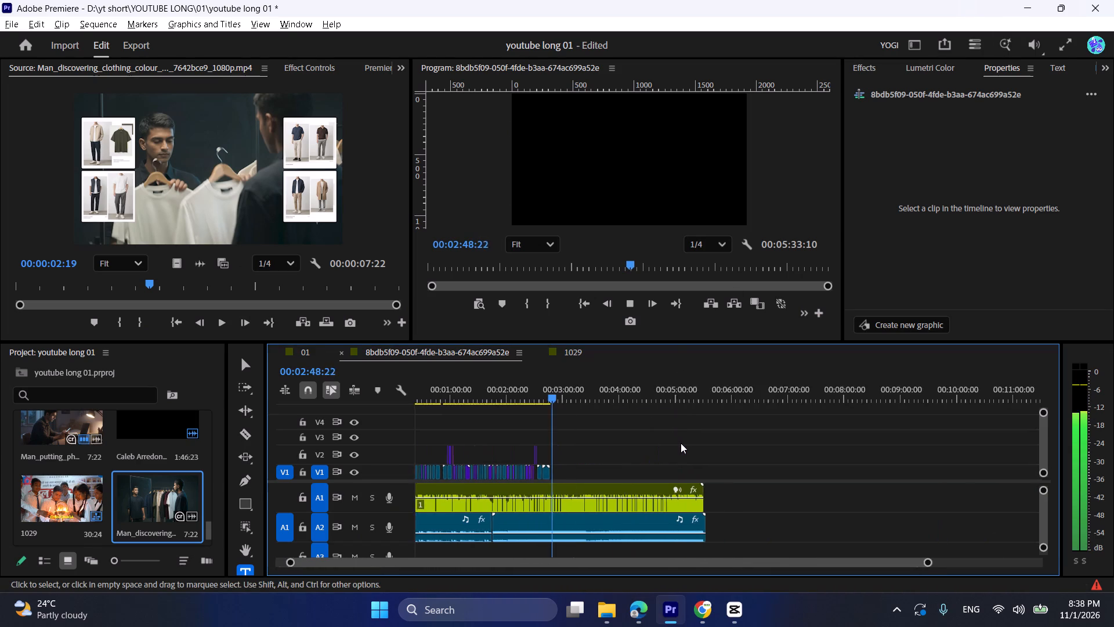
scroll(681, 443, down, 4)
alt+scroll(540, 420, up, 6)
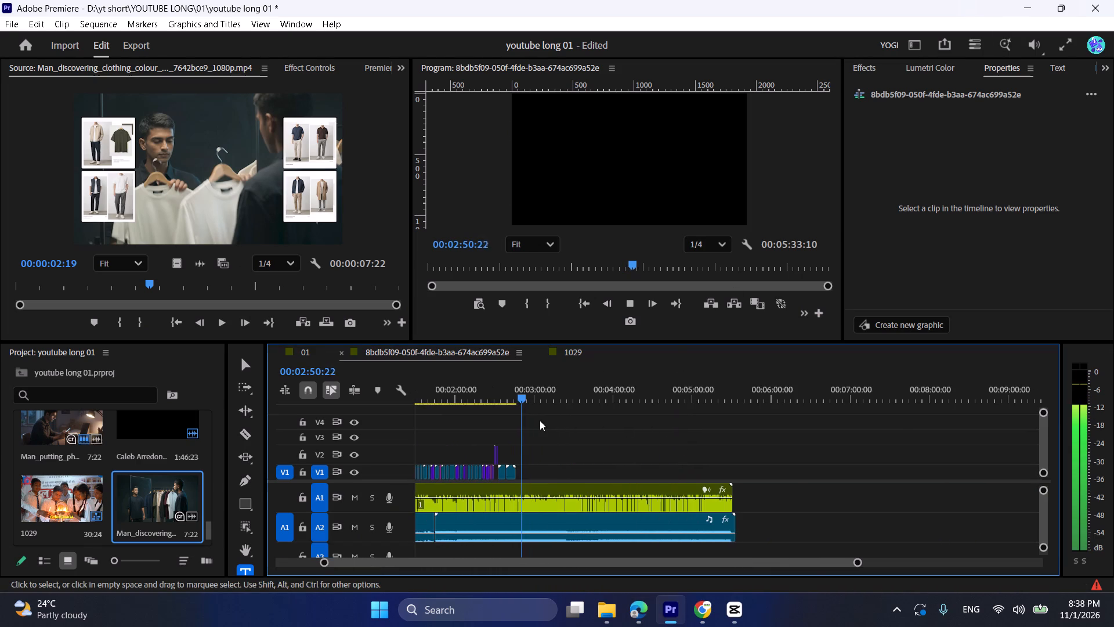
scroll(540, 420, up, 10)
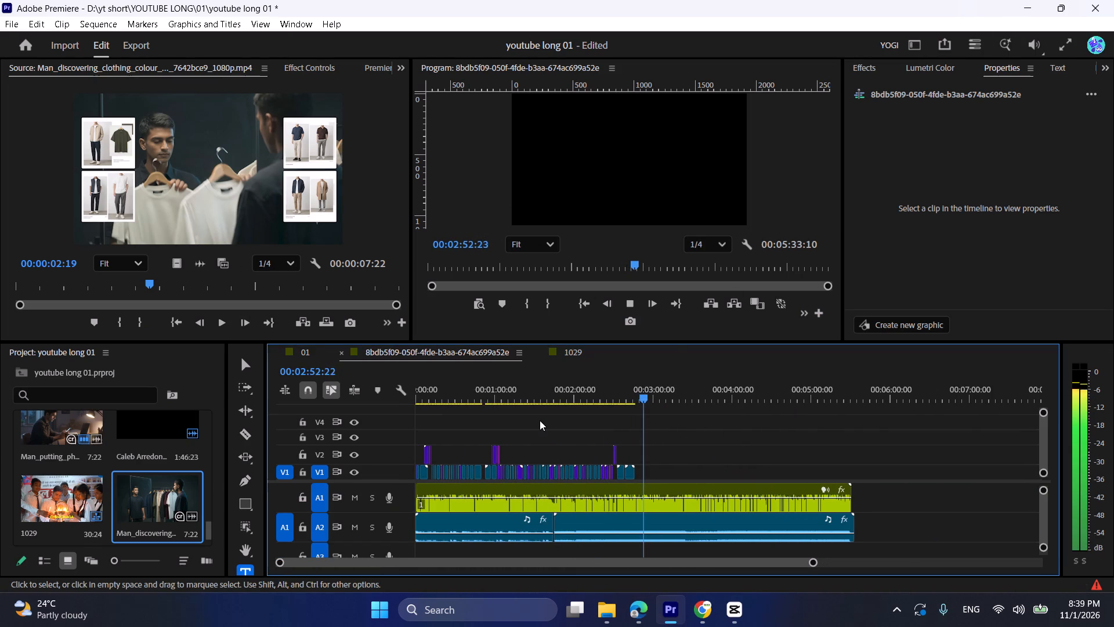
alt+scroll(540, 420, up, 4)
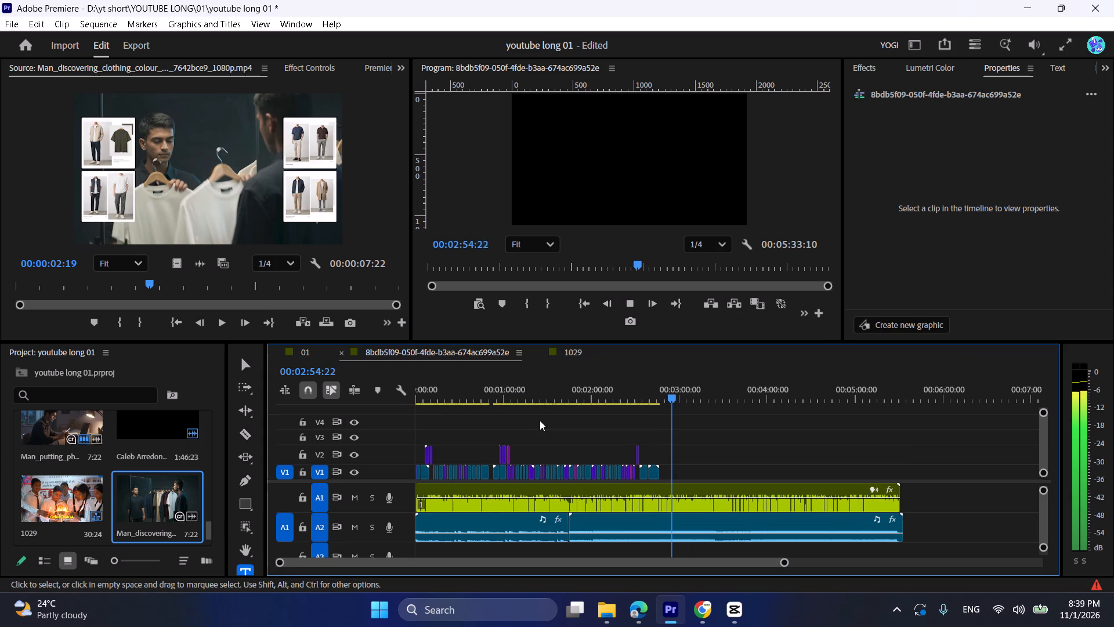
key(space)
Save the youtube long 01 project.
key(ctrl+s)
Listen to more of the voice-over past the last clip, briefly checking the lookbook video's generation in Google Flow.
key(space)
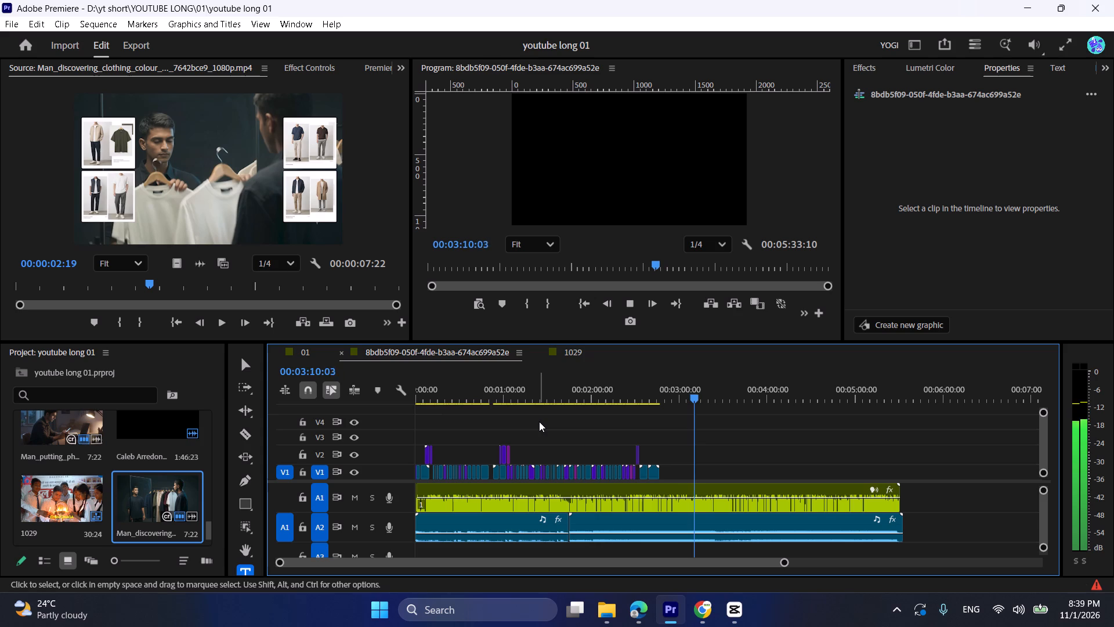
key(space)
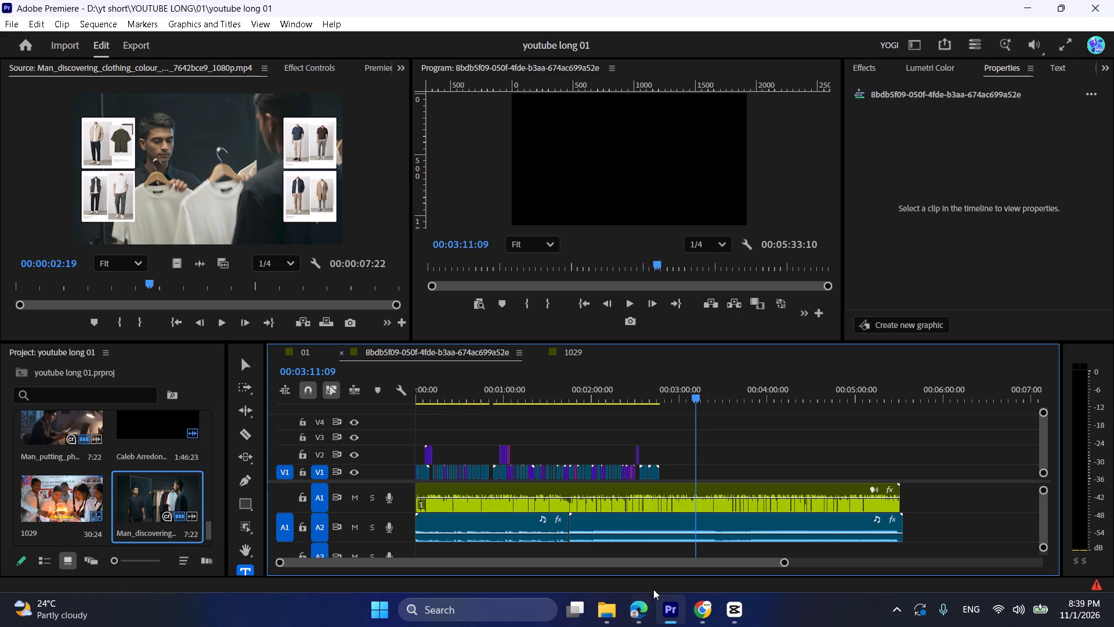
click(648, 598)
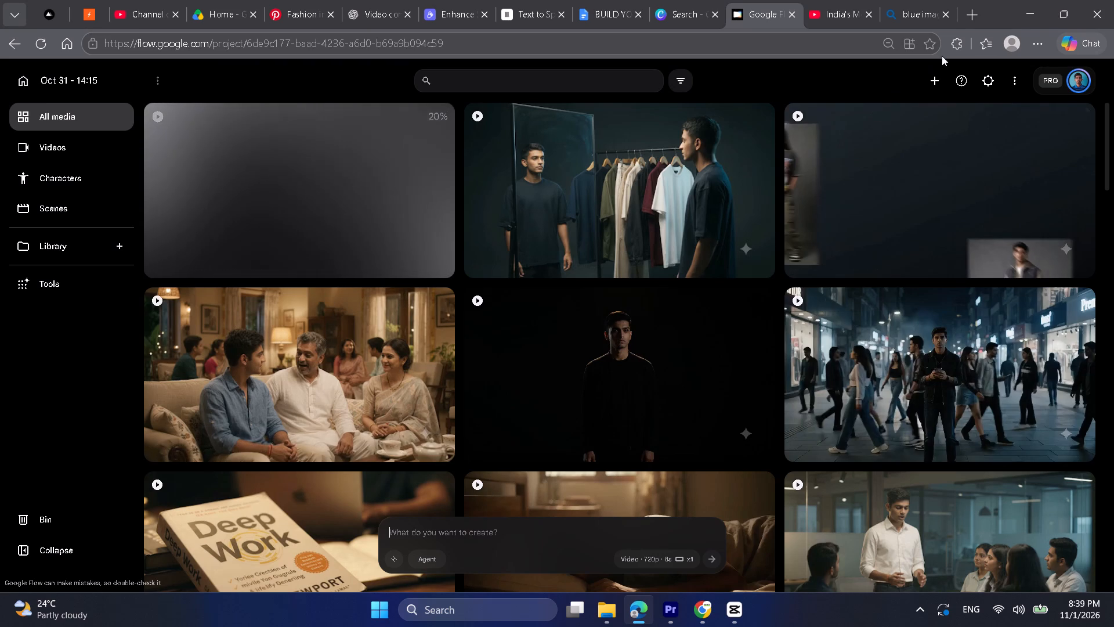
click(1029, 10)
key(space)
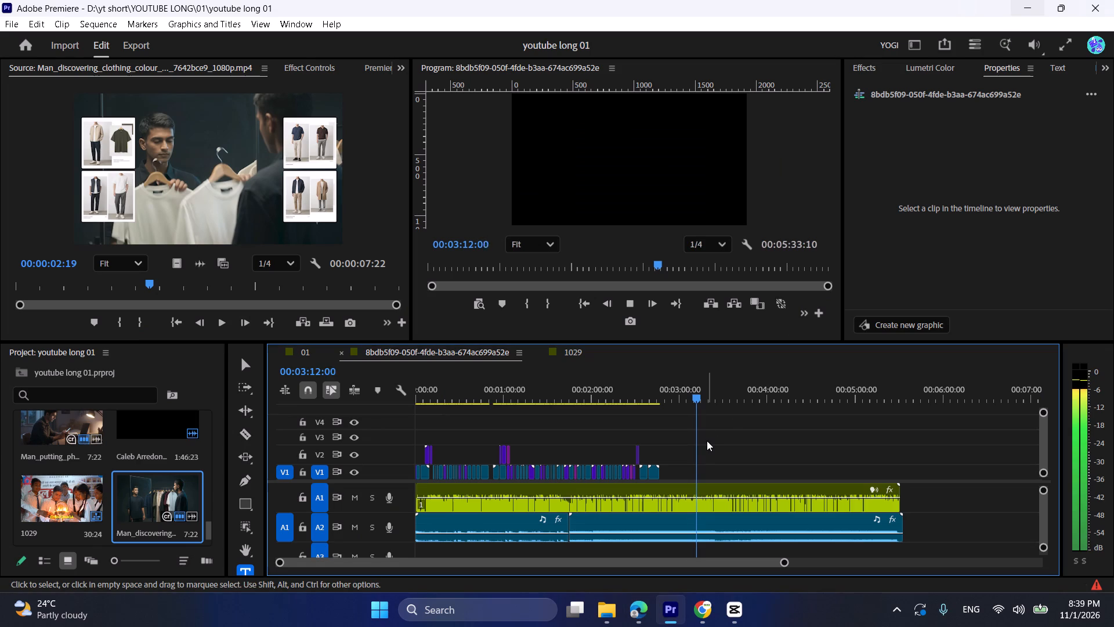
alt+scroll(708, 435, down, 5)
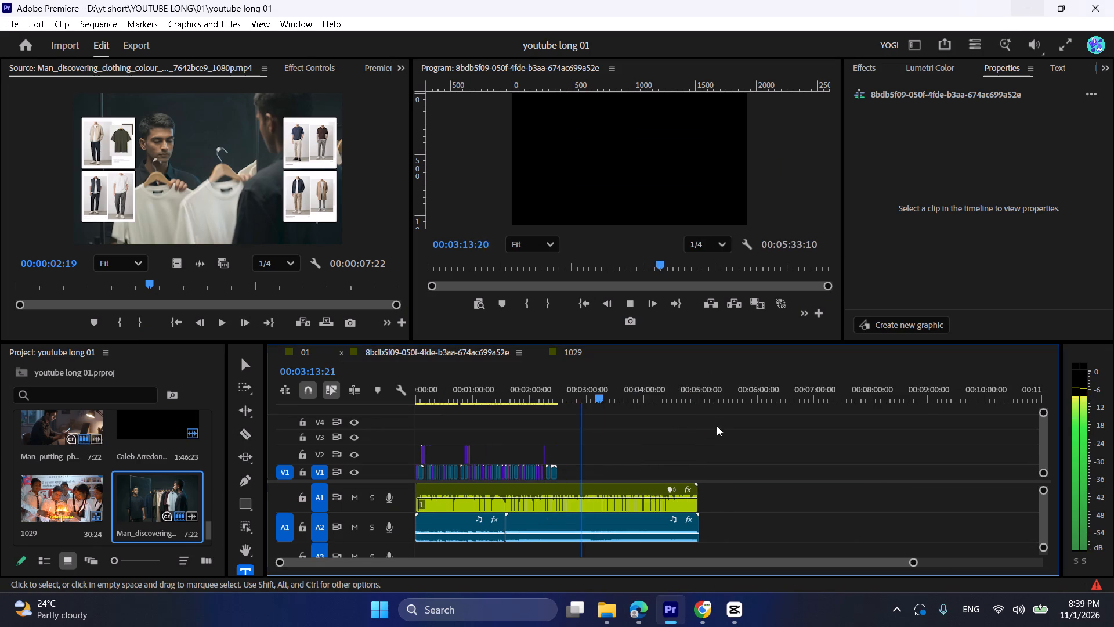
scroll(586, 414, up, 2)
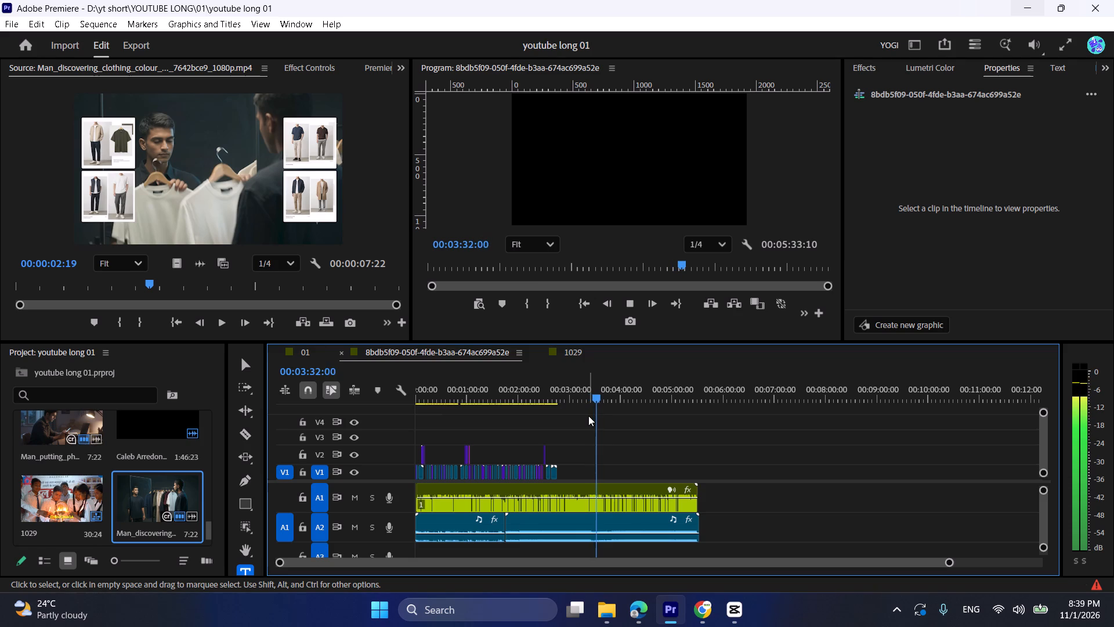
click(455, 388)
key(space)
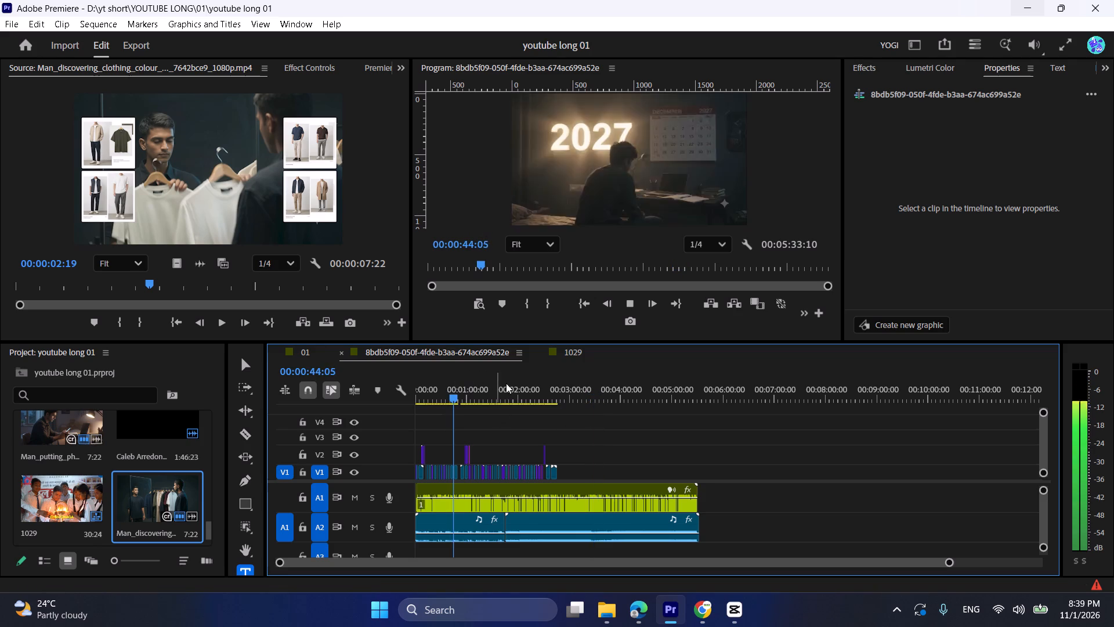
click(613, 385)
key(space)
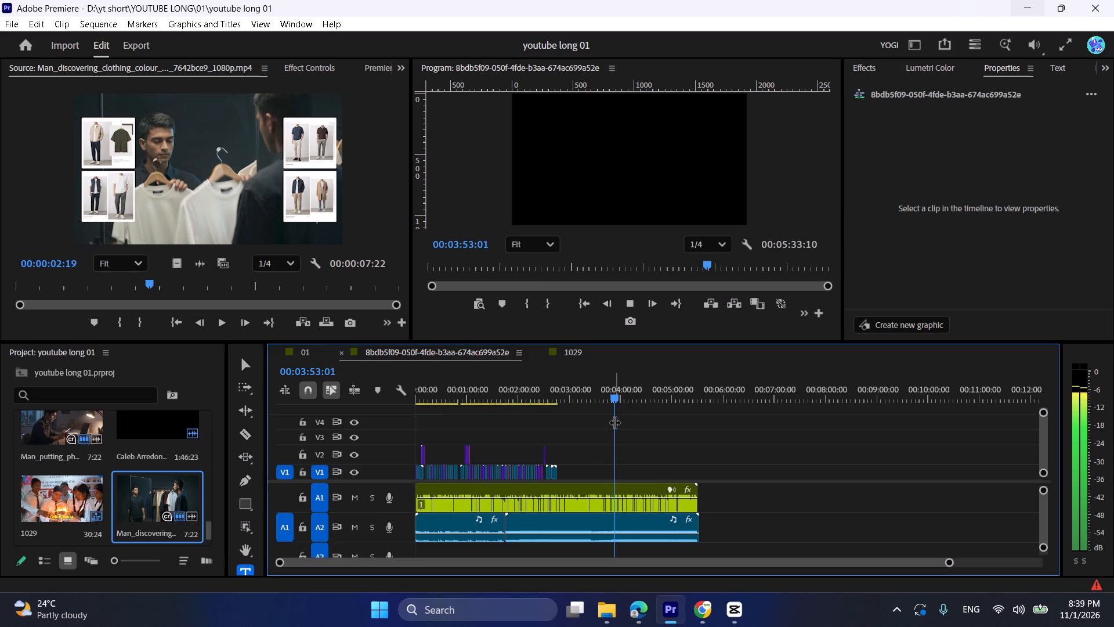
drag(481, 388, 466, 417)
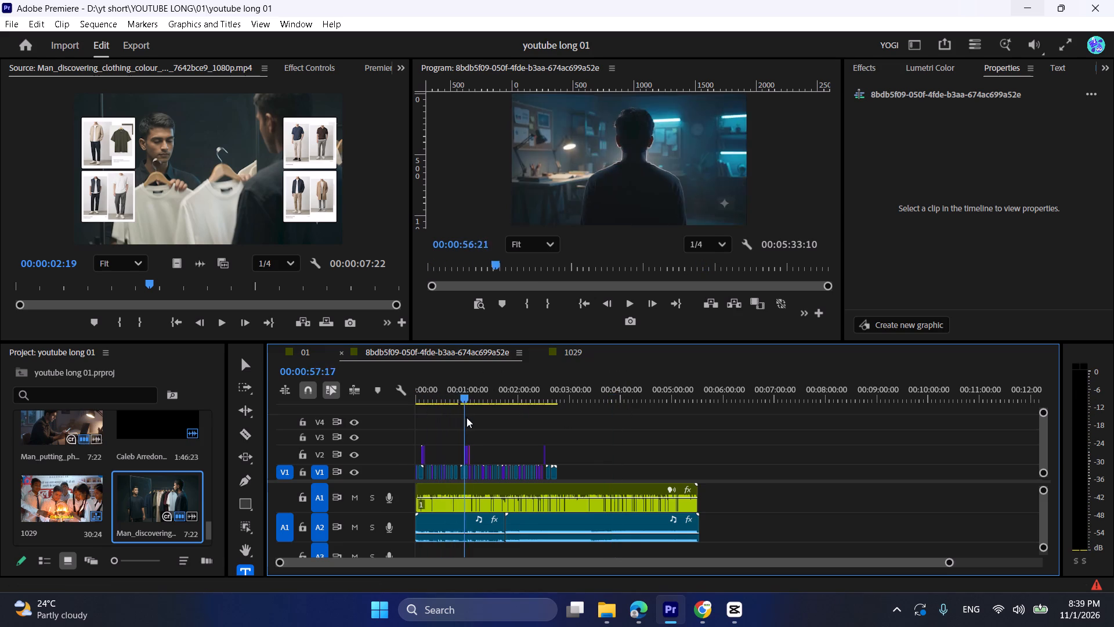
drag(466, 417, 541, 435)
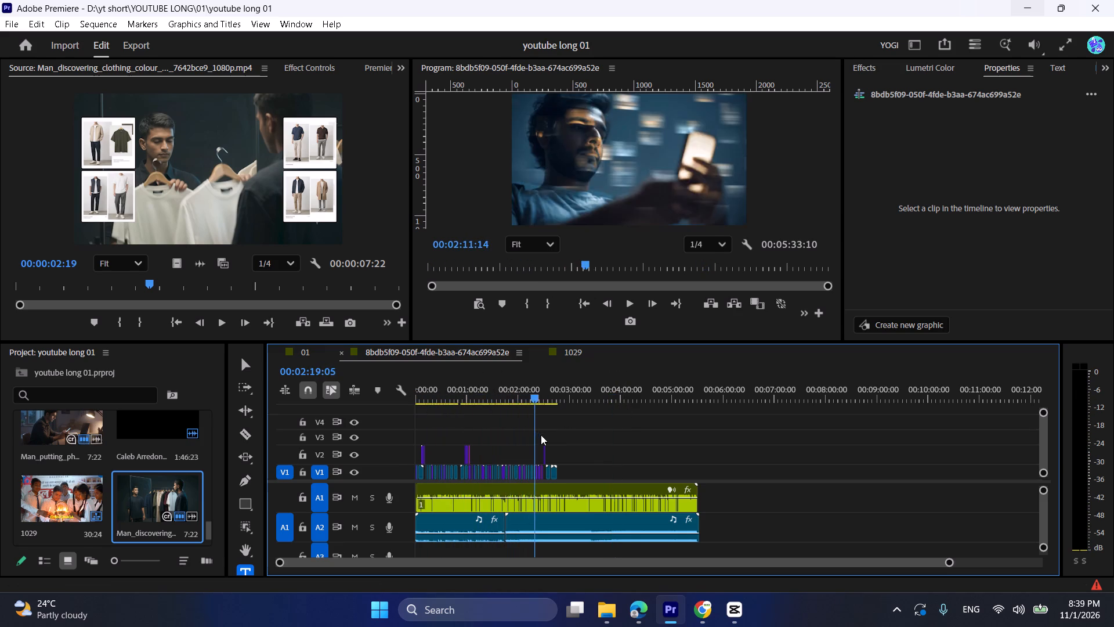
drag(541, 435, 572, 445)
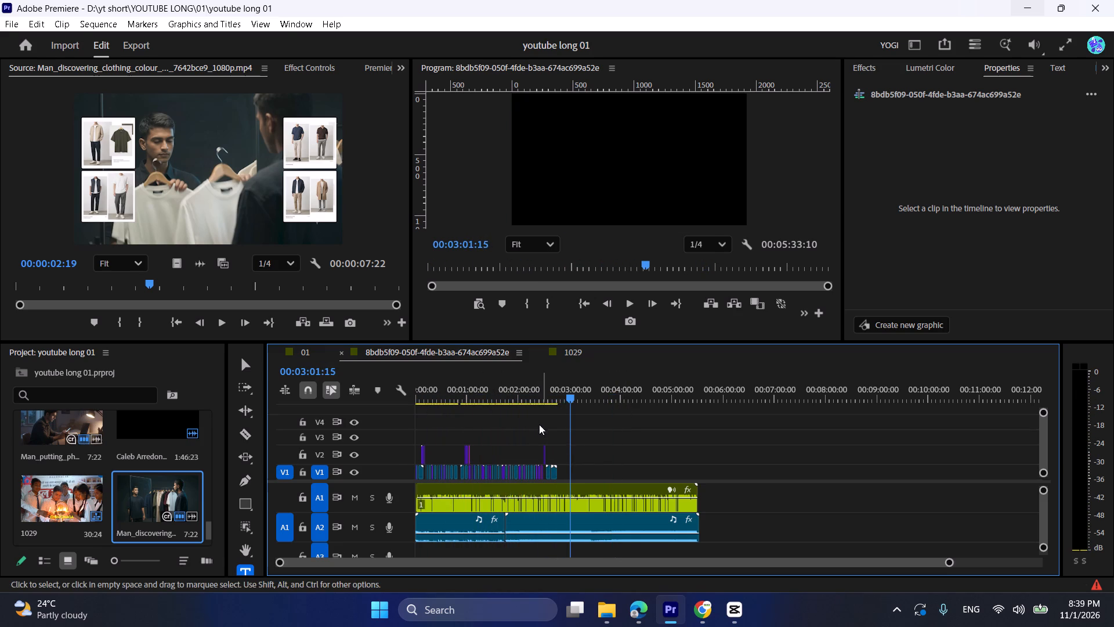
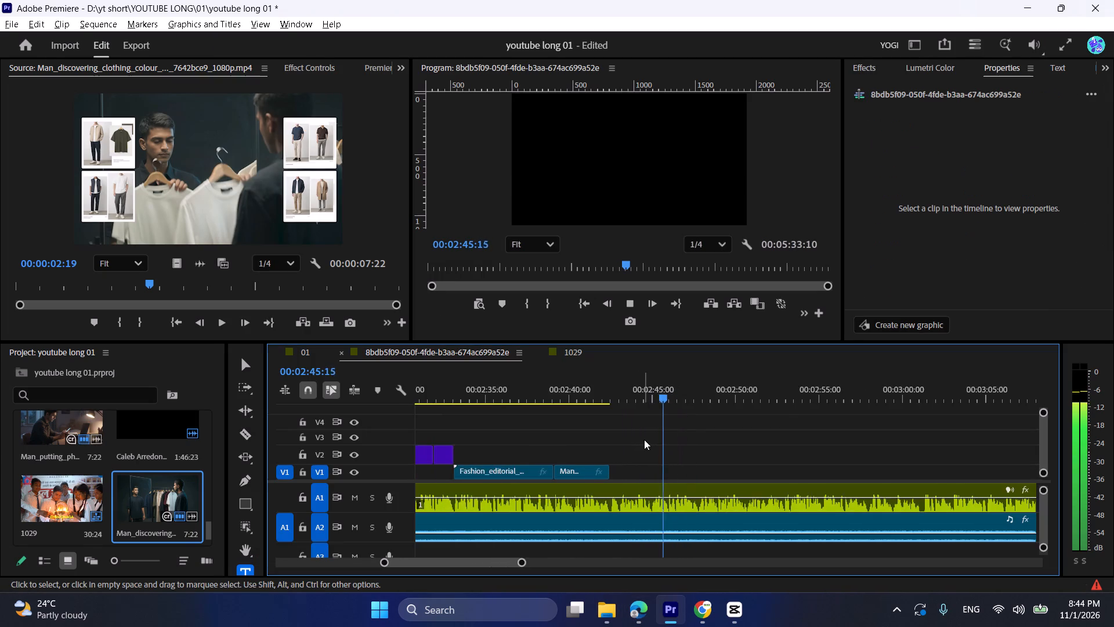
alt+scroll(644, 439, down, 13)
key(space)
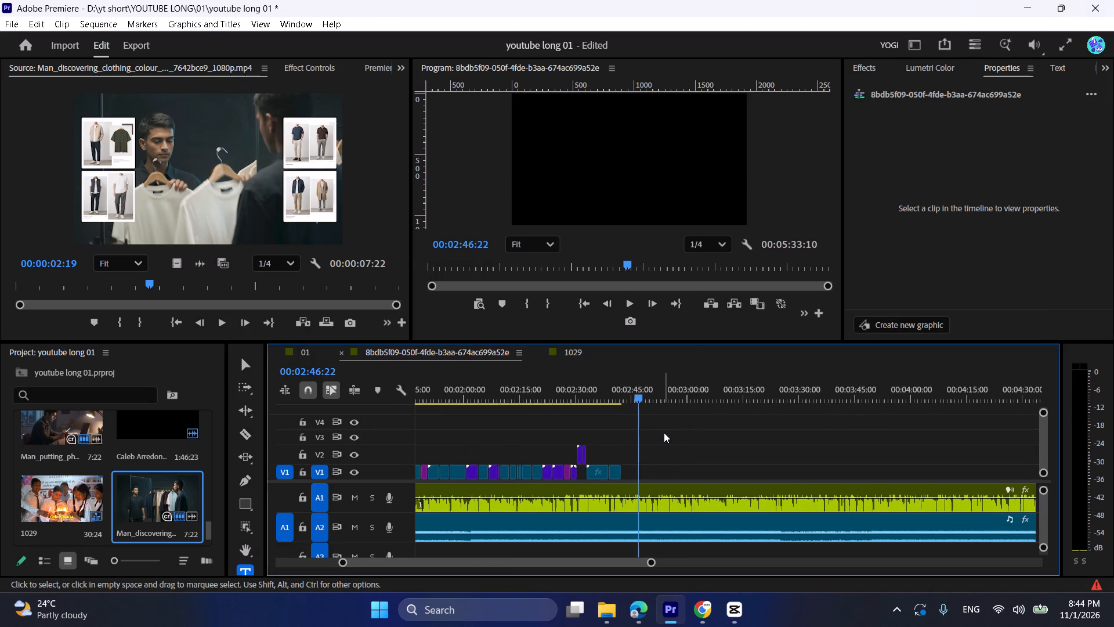
Save the project.
key(ctrl+s)
Play the voice-over past the last fashion clip, from about 2:46 to 3:00.
key(space)
alt+scroll(693, 446, down, 5)
scroll(693, 442, up, 5)
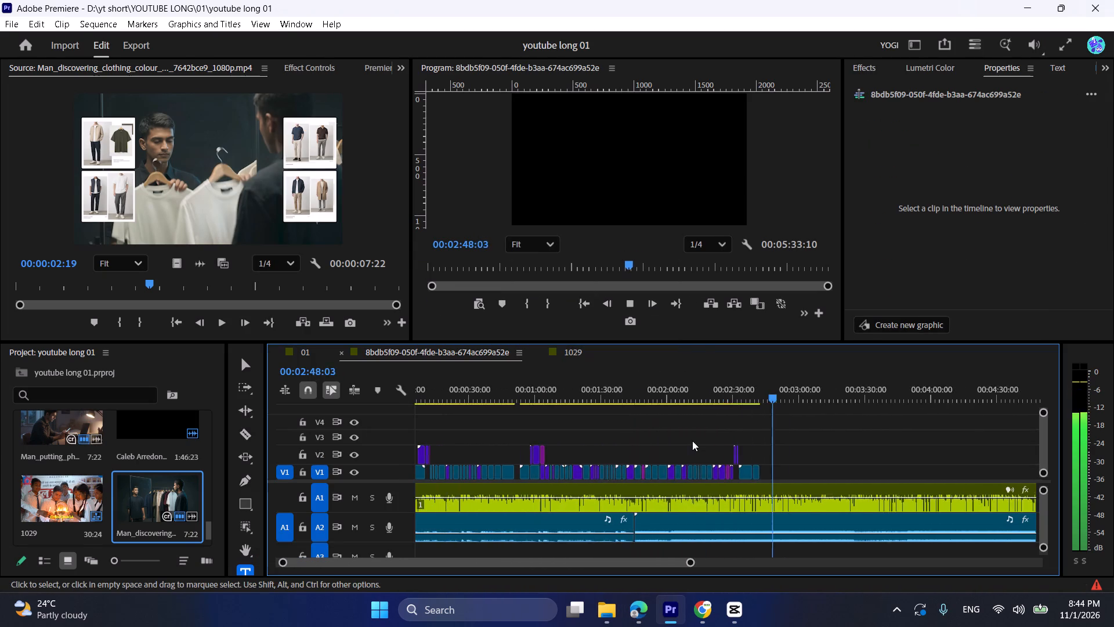
scroll(692, 441, up, 2)
alt+scroll(692, 440, down, 4)
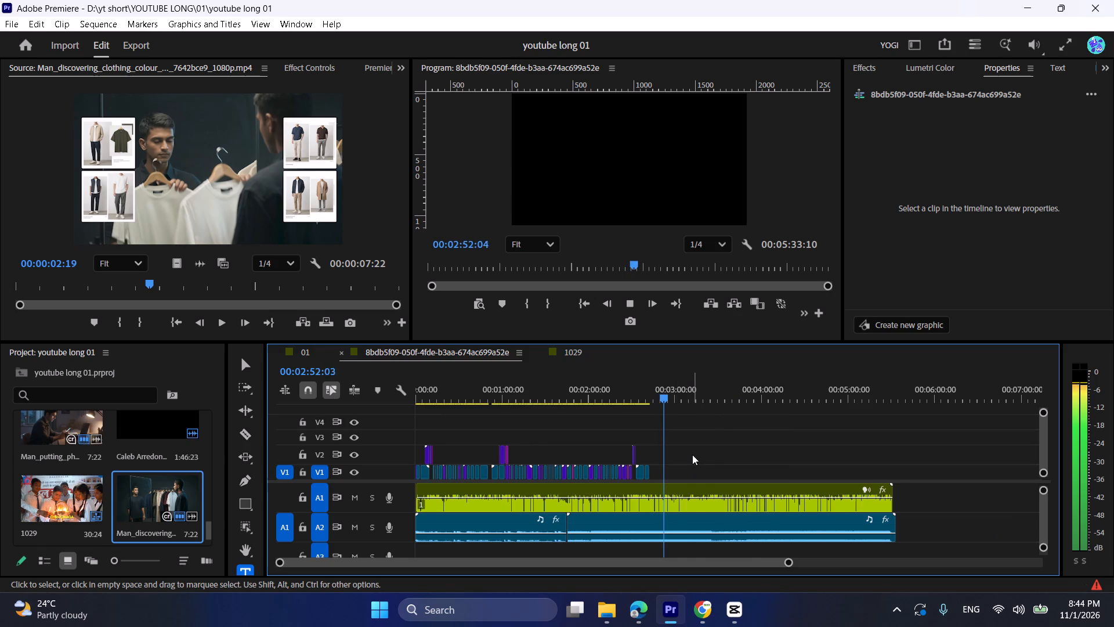
alt+scroll(692, 455, down, 3)
alt+scroll(583, 424, up, 2)
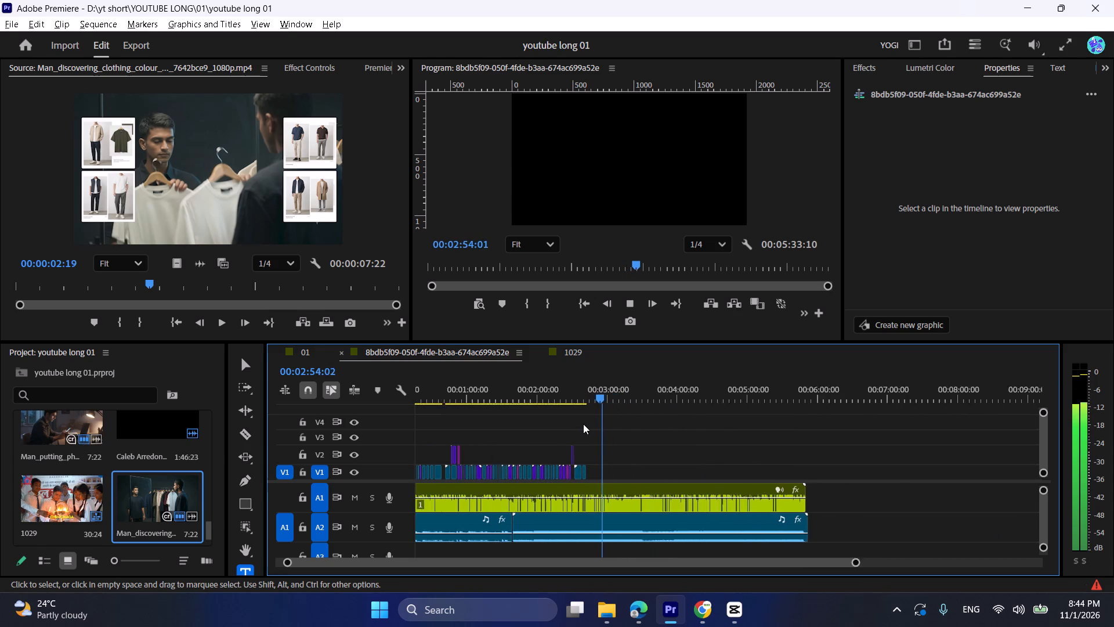
alt+scroll(583, 424, up, 10)
scroll(583, 424, up, 2)
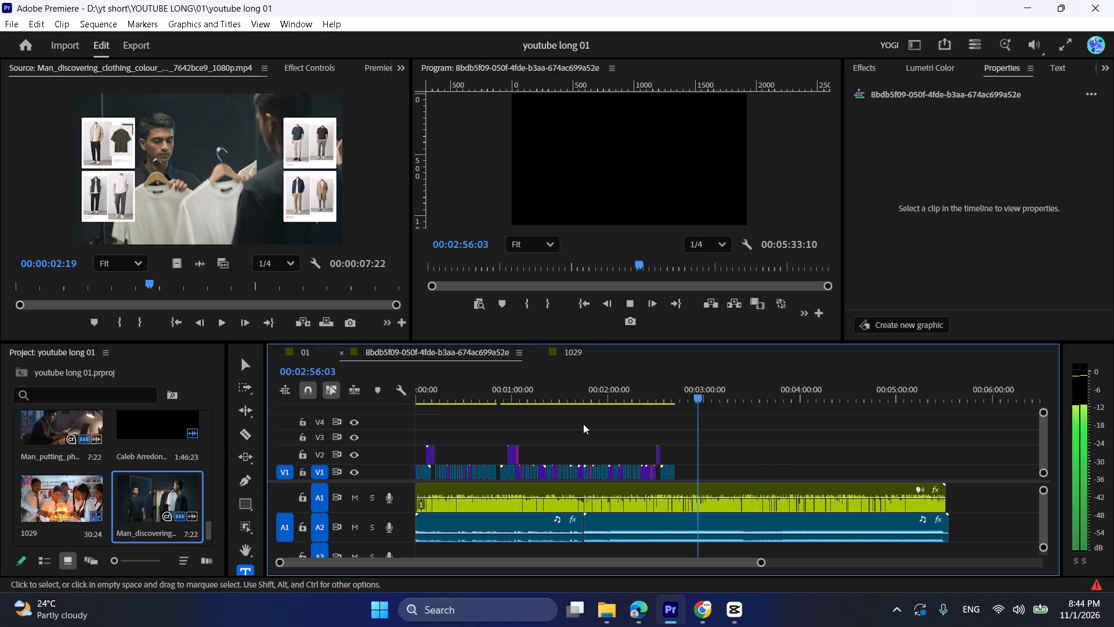
alt+scroll(583, 424, up, 4)
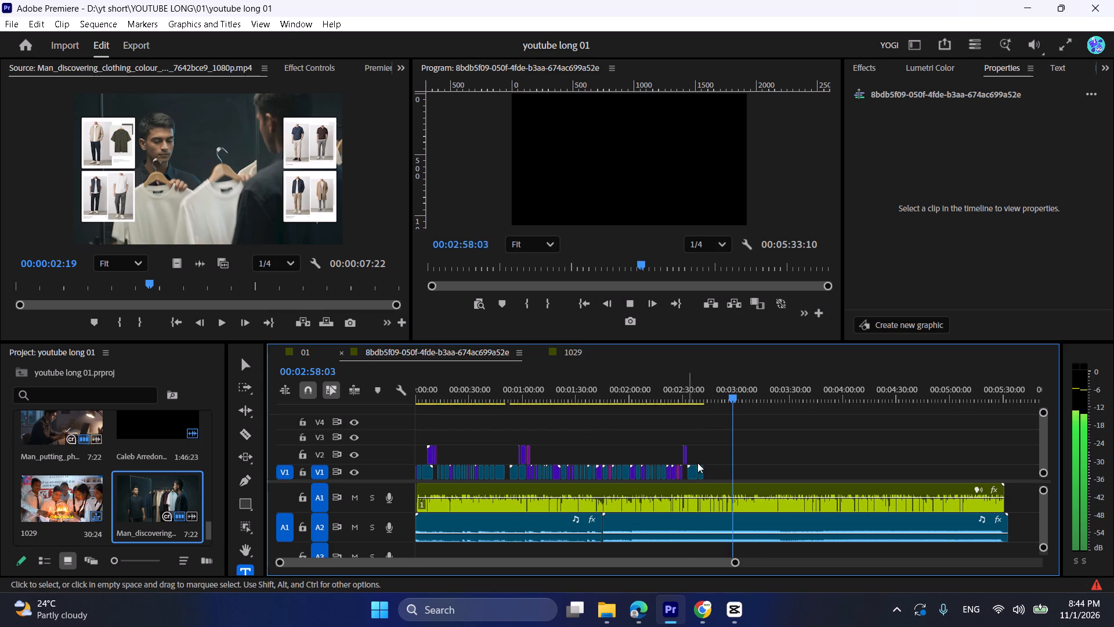
alt+scroll(717, 451, up, 9)
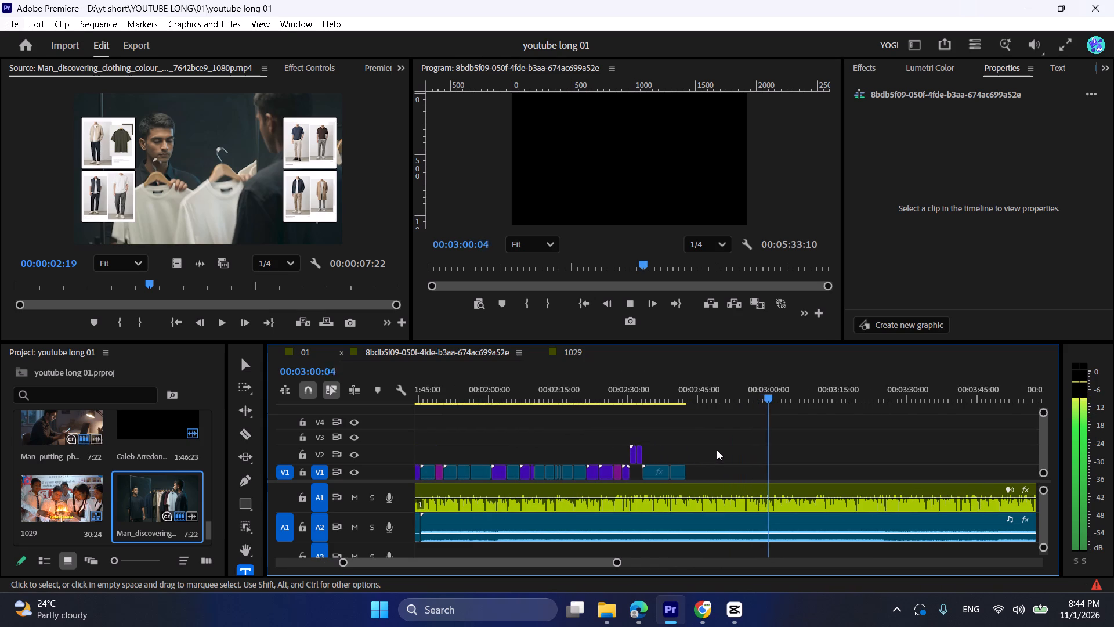
key(space)
Import the Man_modeling_fashion_outfits video from the Downloads folder into the Premiere project.
click(684, 391)
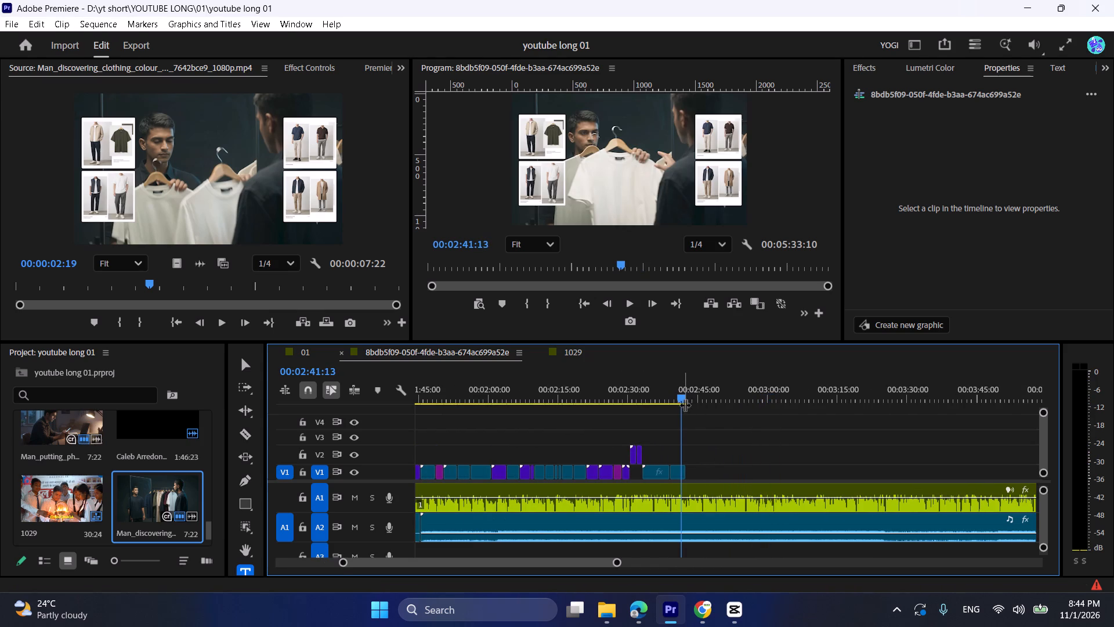
alt+scroll(690, 434, up, 18)
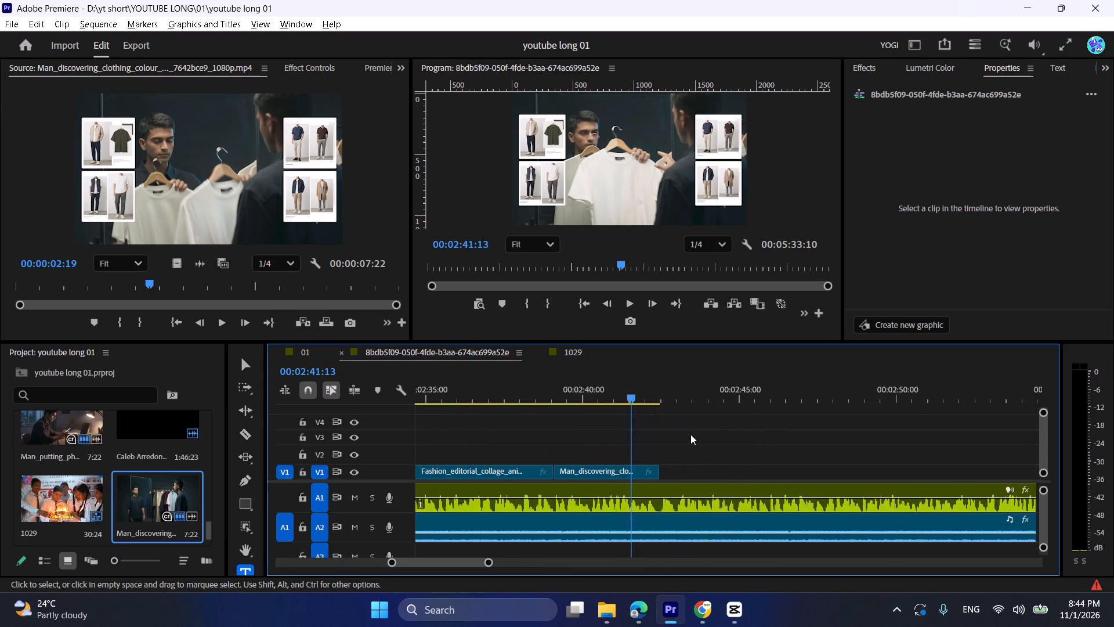
scroll(690, 434, up, 1)
alt+scroll(690, 434, up, 3)
click(634, 599)
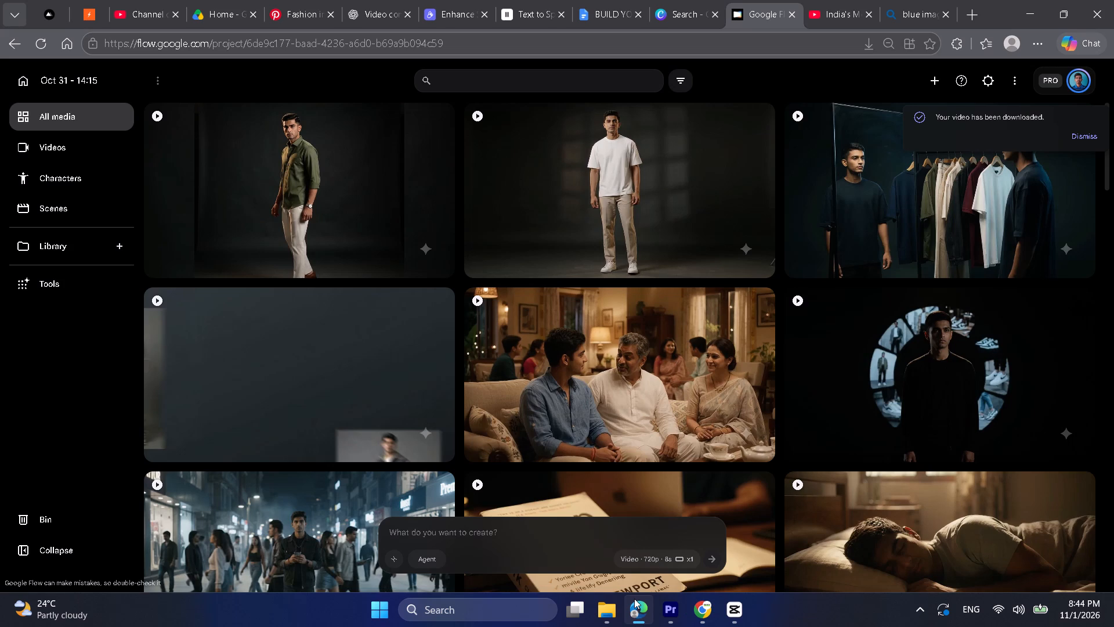
click(630, 611)
click(606, 606)
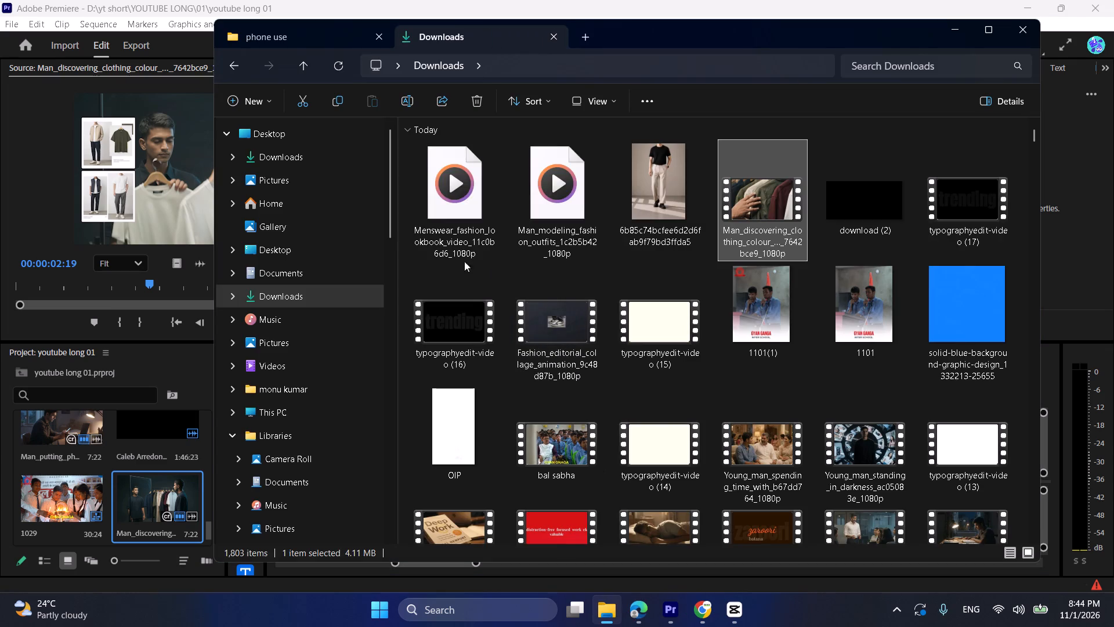
drag(559, 206, 108, 515)
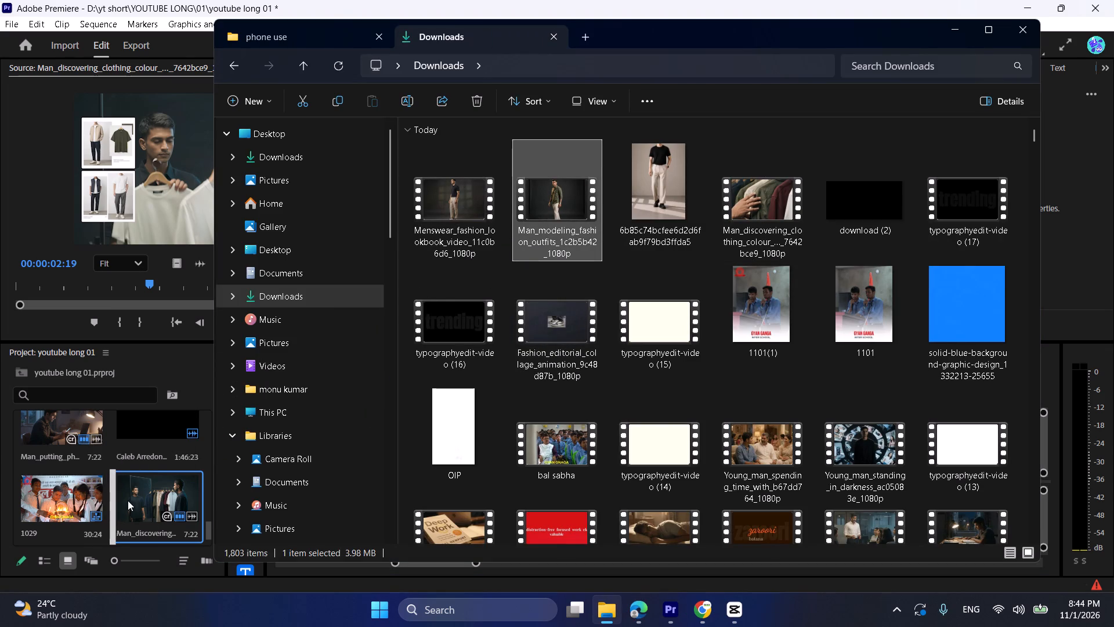
Place the Man_modeling_fashion_outfits clip on V1 directly after the Man_discovering_clothing_colour clip, at about 2:42.
double_click(132, 496)
drag(177, 269, 678, 469)
Play the new modeling clip against the voice-over up to about 2:50 and try to extend its end.
key(space)
click(706, 473)
scroll(706, 473, up, 1)
scroll(706, 473, down, 5)
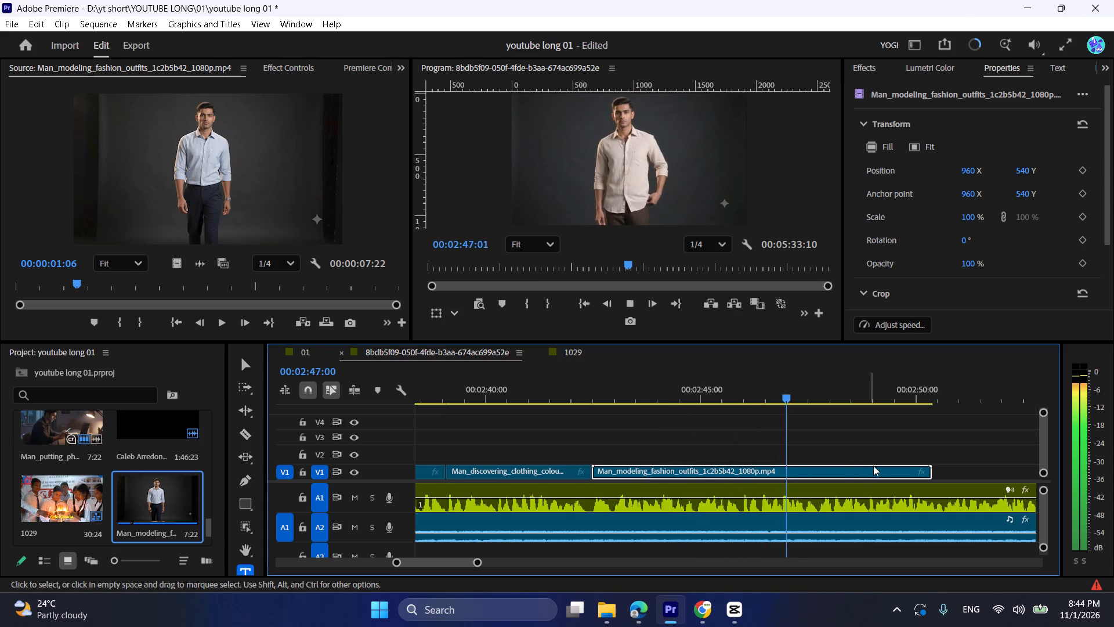
key(space)
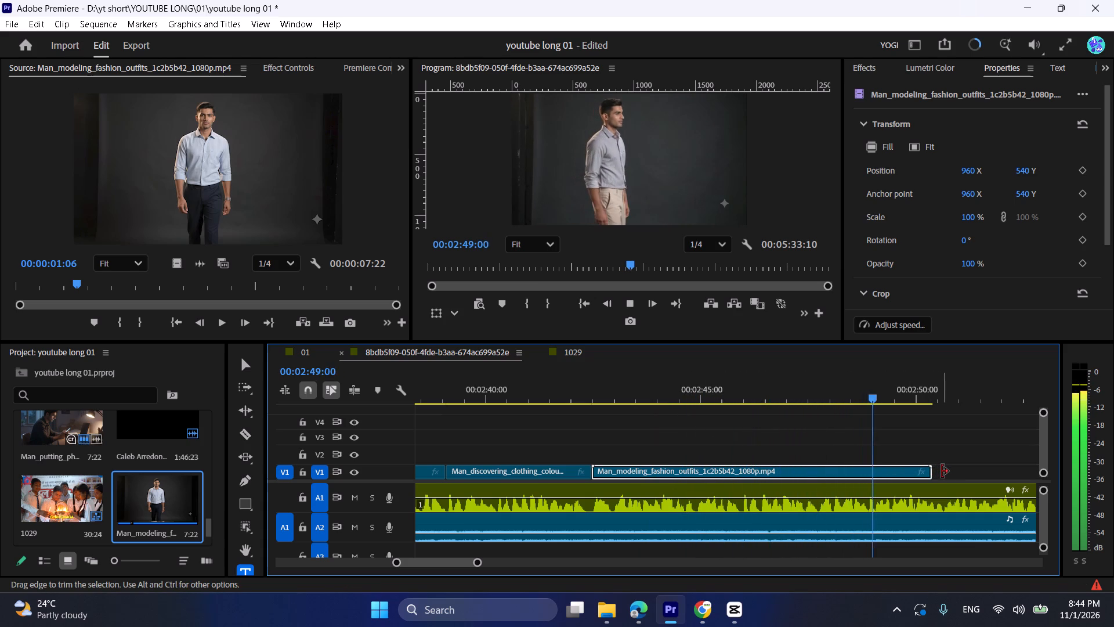
key(space)
drag(942, 471, 956, 474)
key(space)
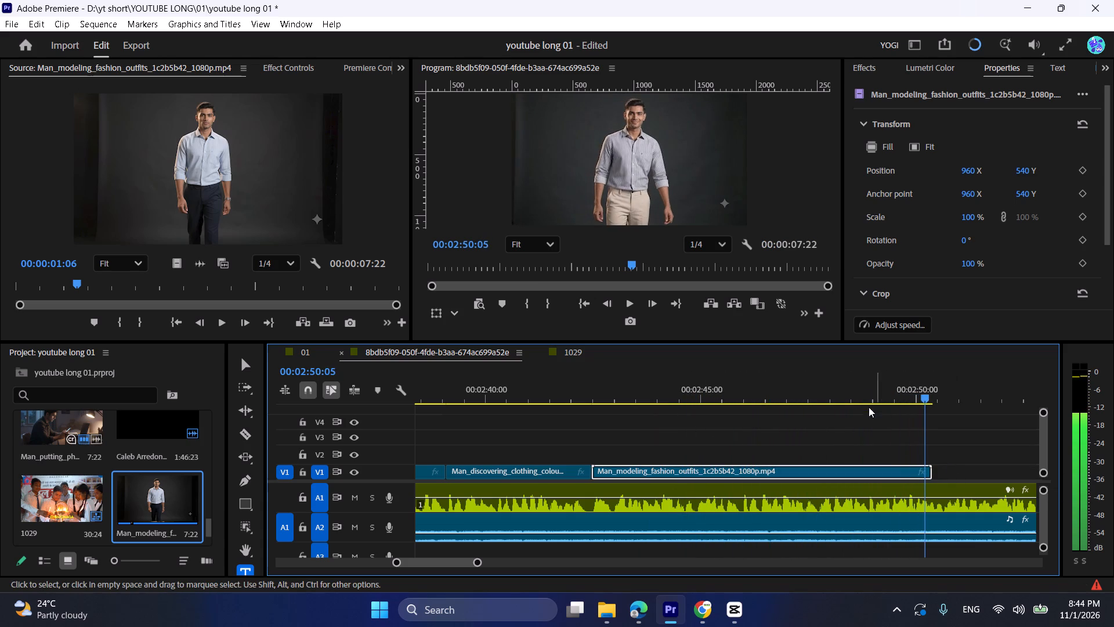
Replay the voice-over around 2:48 and step back frame by frame to locate the cut point.
drag(845, 389, 826, 384)
key(space)
key(space)
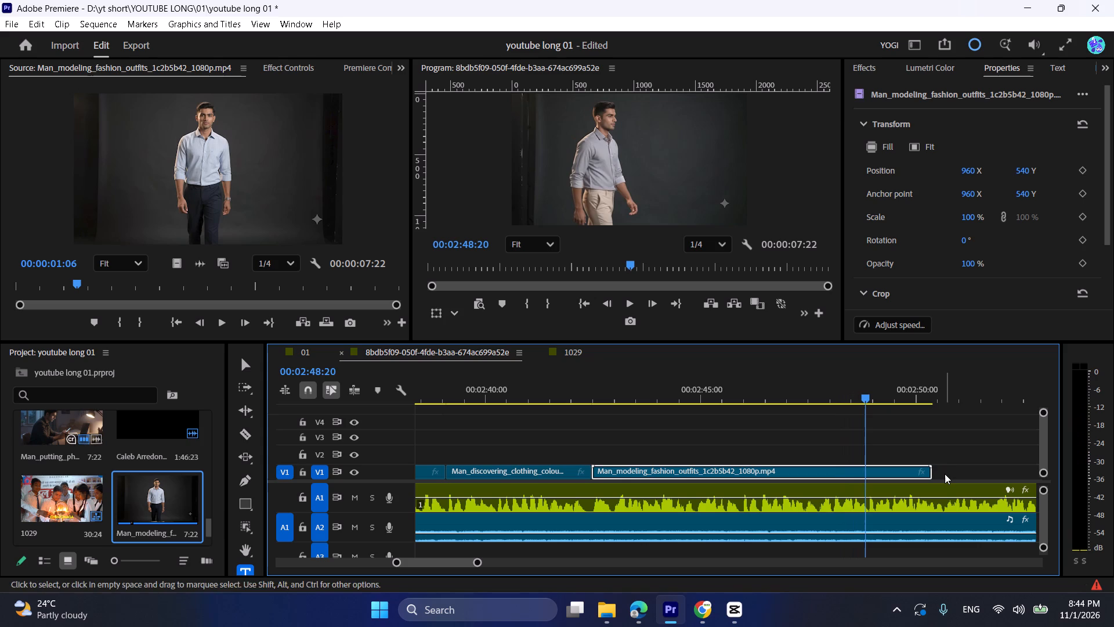
click(848, 392)
key(space)
key(space)
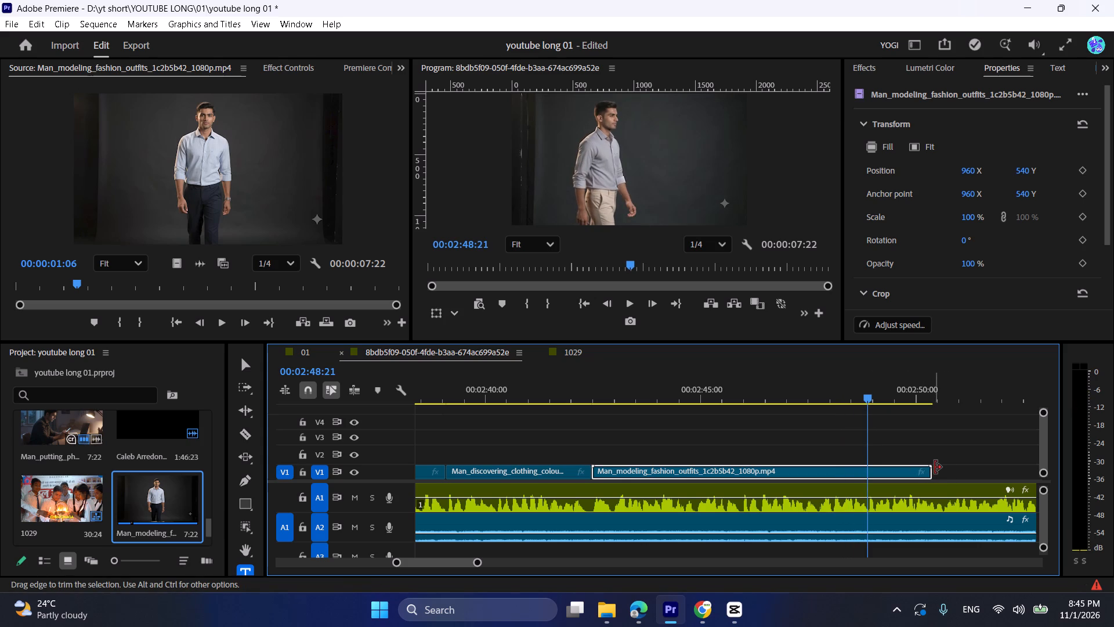
key(Left)
key(Left)
key(Left)
key(Left)
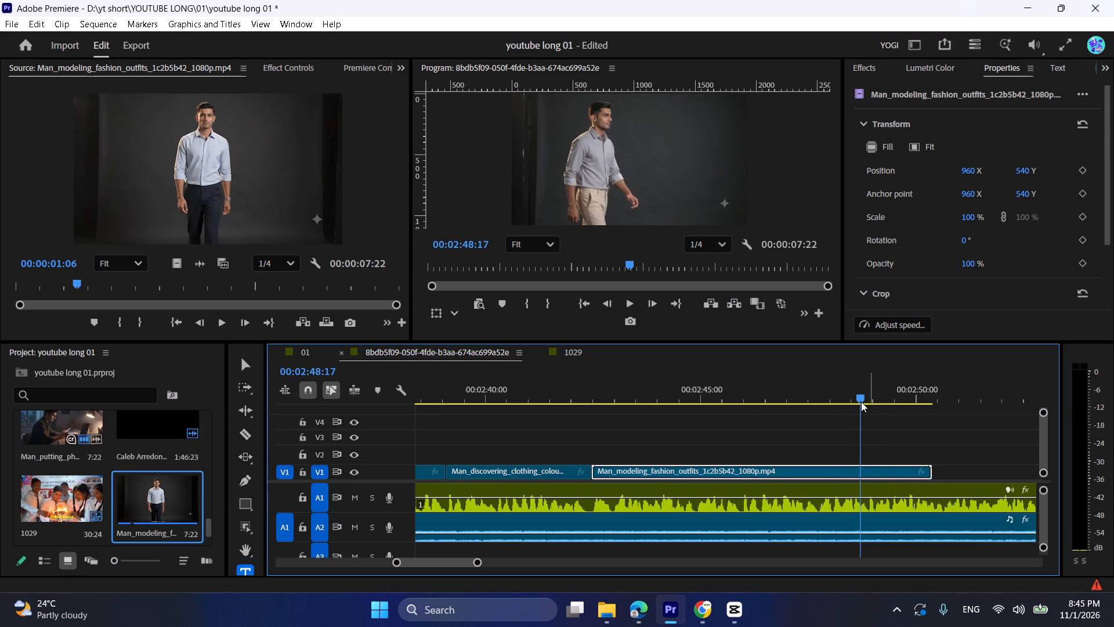
Trim about 14 frames off the modeling clip's start and move it back against the preceding clip at 00:02:42:11.
drag(785, 387, 618, 391)
drag(594, 475, 598, 475)
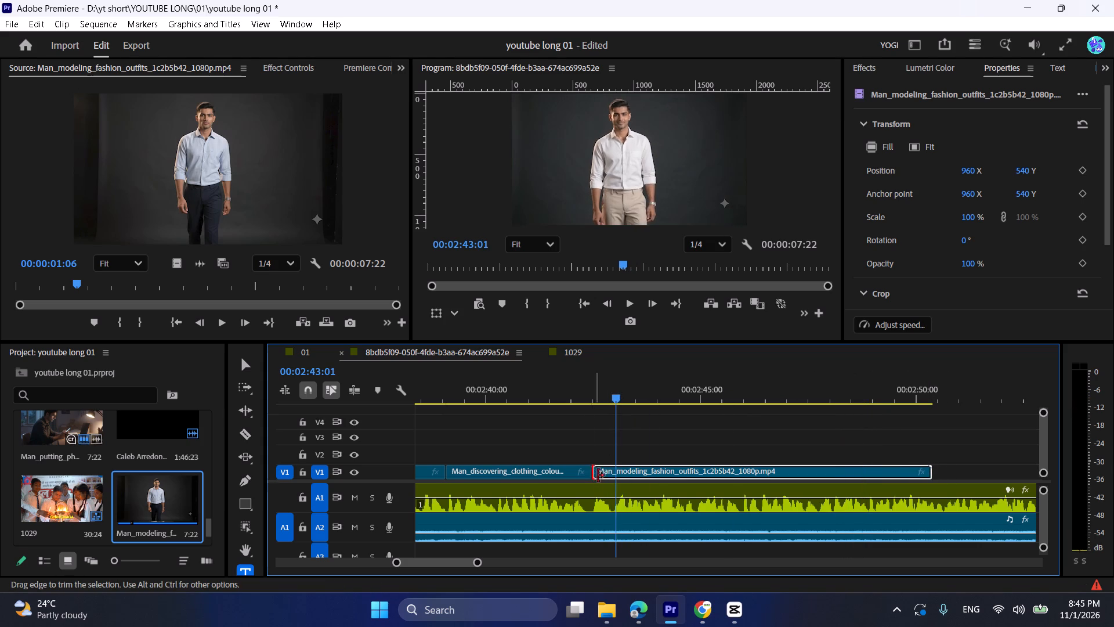
drag(598, 475, 616, 478)
drag(648, 473, 629, 471)
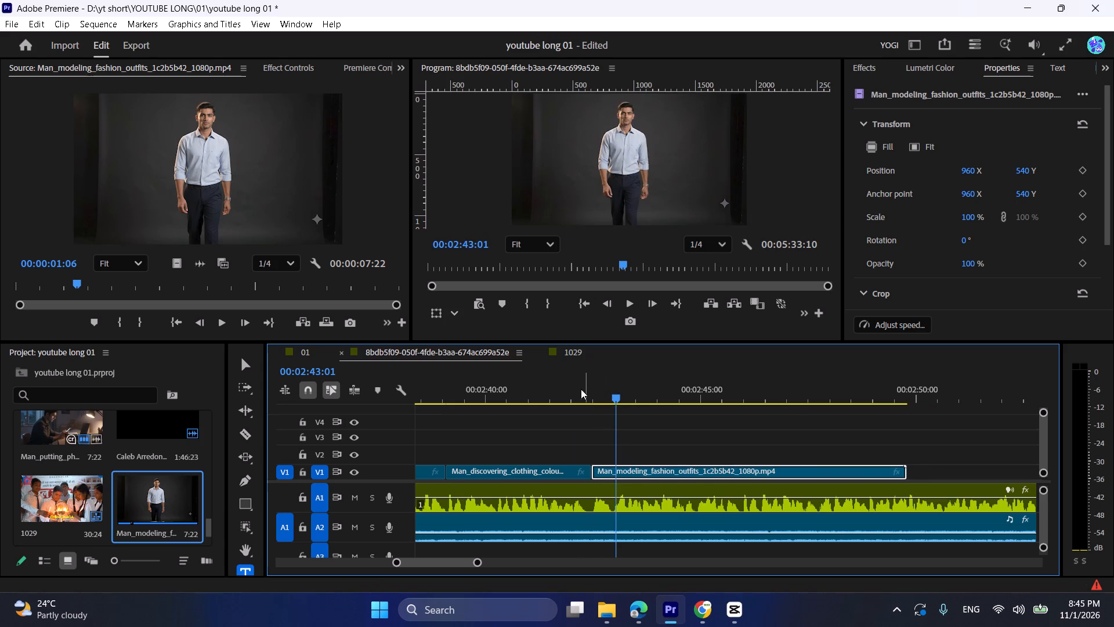
Play the modeling clip from its start and trim its end to 00:02:48:22 to match the voice-over.
click(581, 389)
key(space)
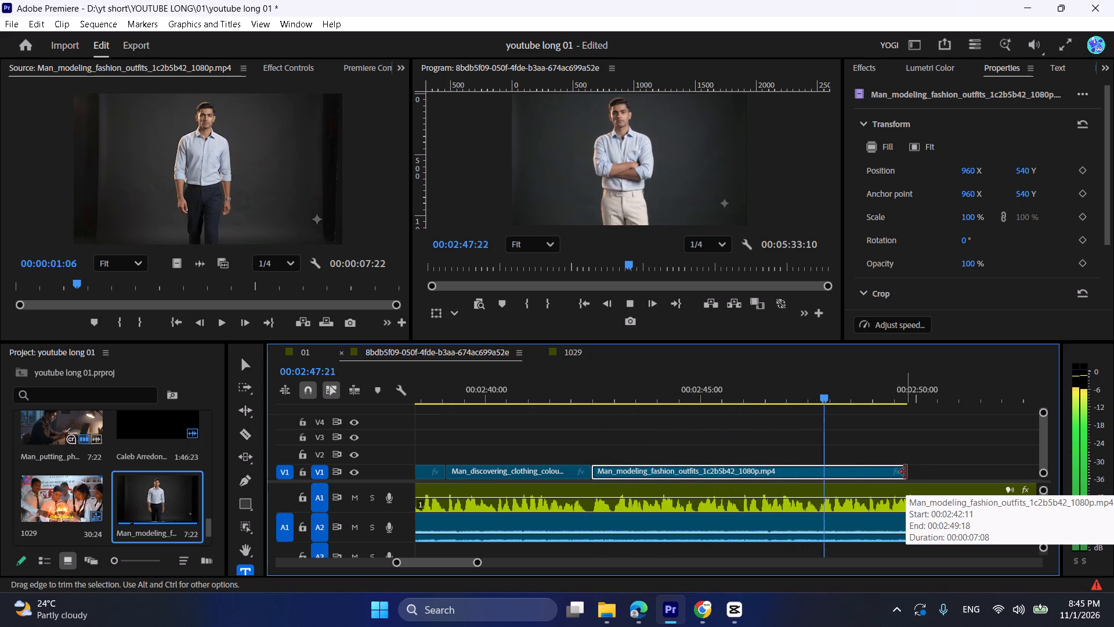
key(space)
drag(906, 472, 865, 467)
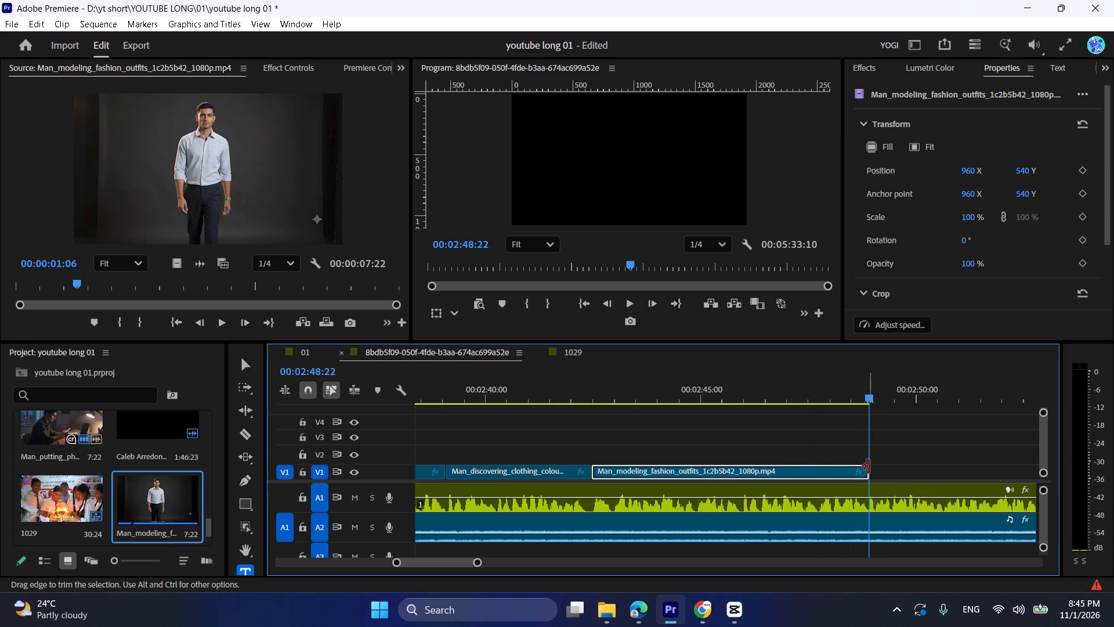
key(space)
alt+scroll(874, 463, down, 7)
key(space)
click(854, 452)
scroll(854, 452, down, 7)
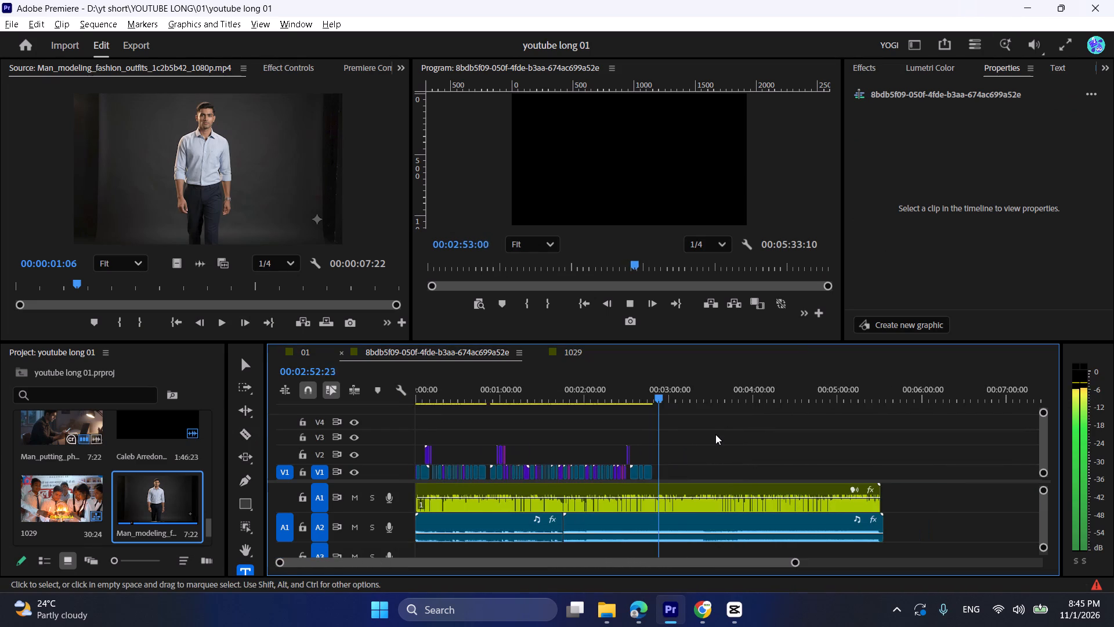
alt+scroll(715, 434, down, 5)
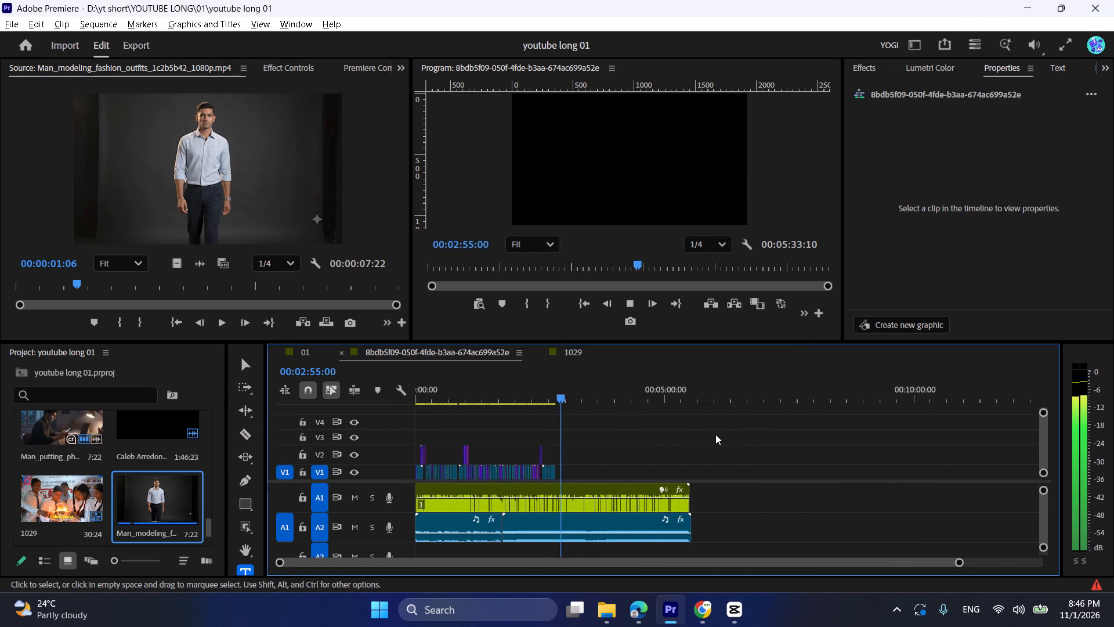
alt+scroll(715, 434, down, 1)
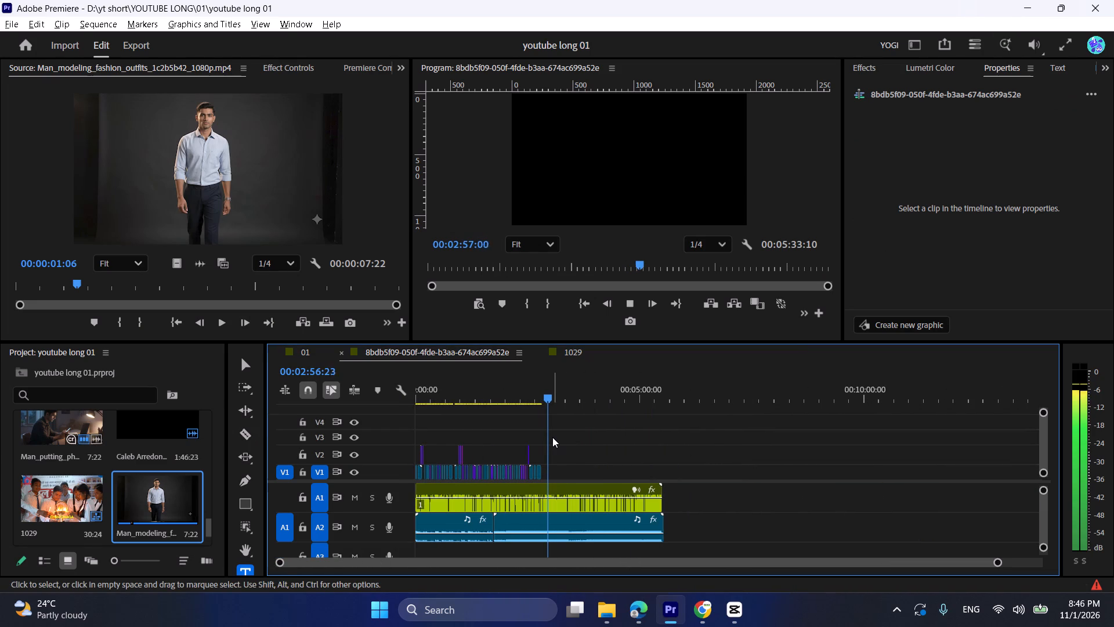
alt+scroll(552, 437, down, 2)
alt+scroll(527, 434, up, 5)
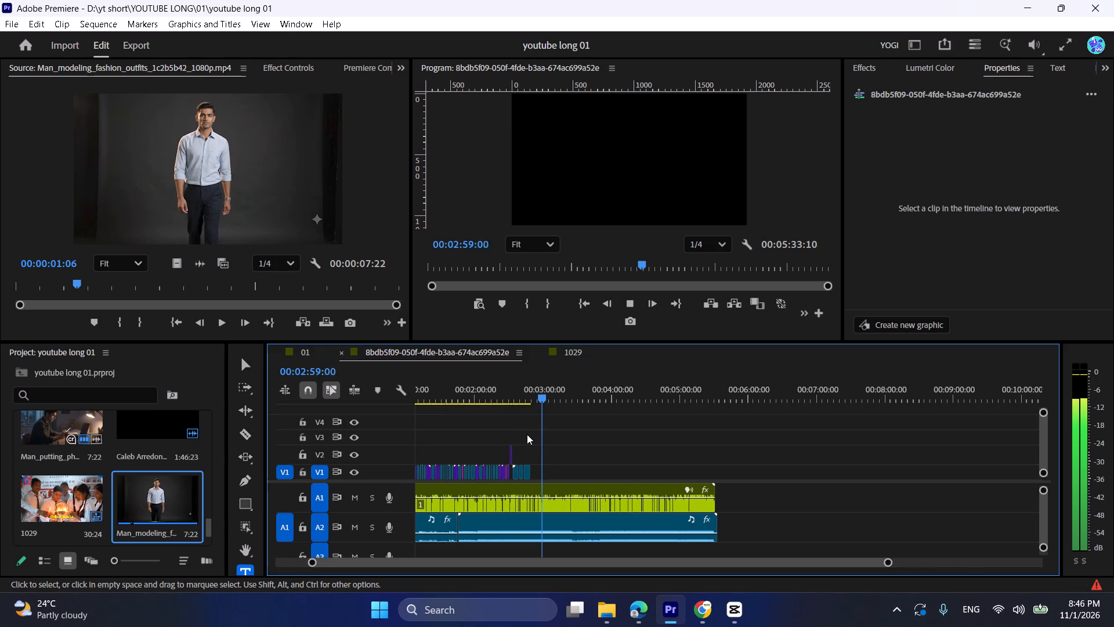
alt+scroll(527, 434, up, 1)
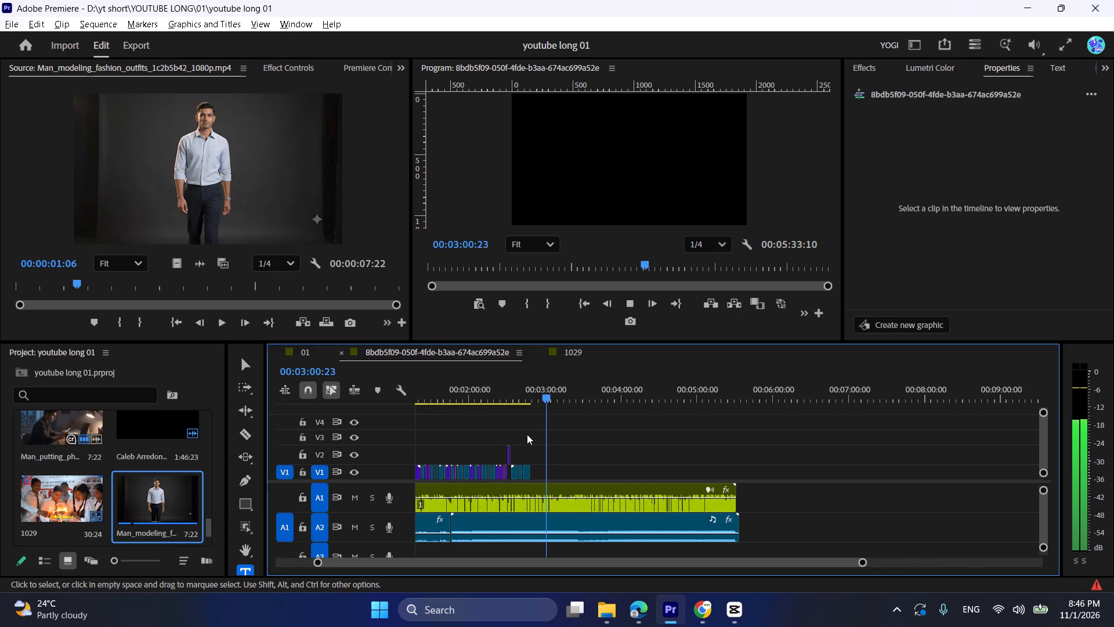
scroll(527, 434, up, 1)
alt+scroll(527, 434, up, 1)
scroll(527, 434, up, 8)
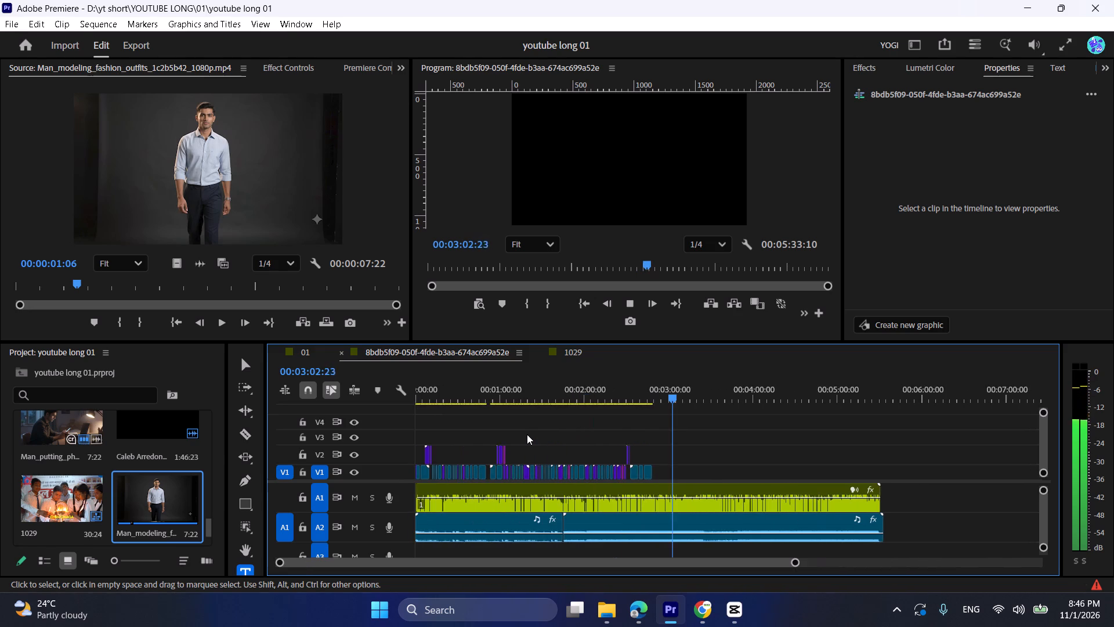
alt+scroll(527, 434, down, 6)
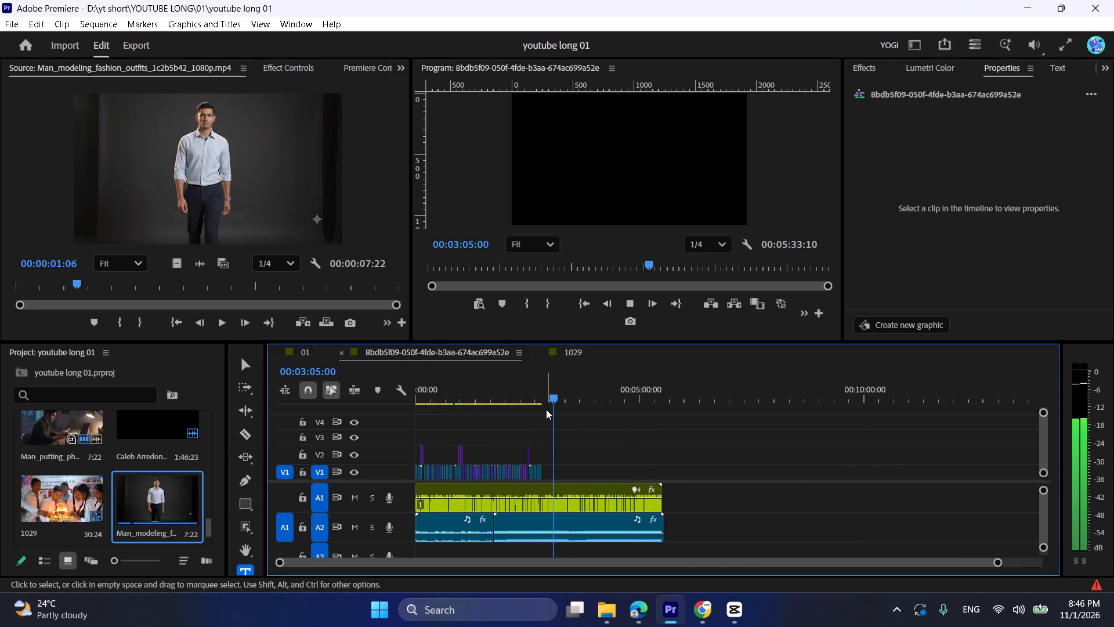
scroll(536, 428, up, 2)
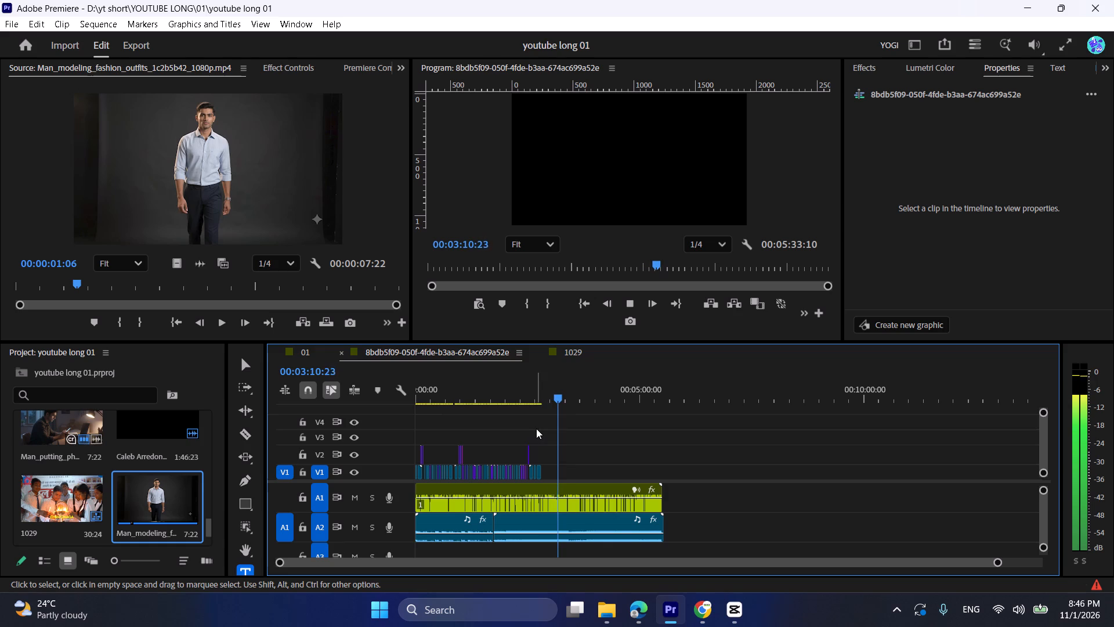
alt+scroll(536, 428, up, 3)
scroll(536, 428, up, 2)
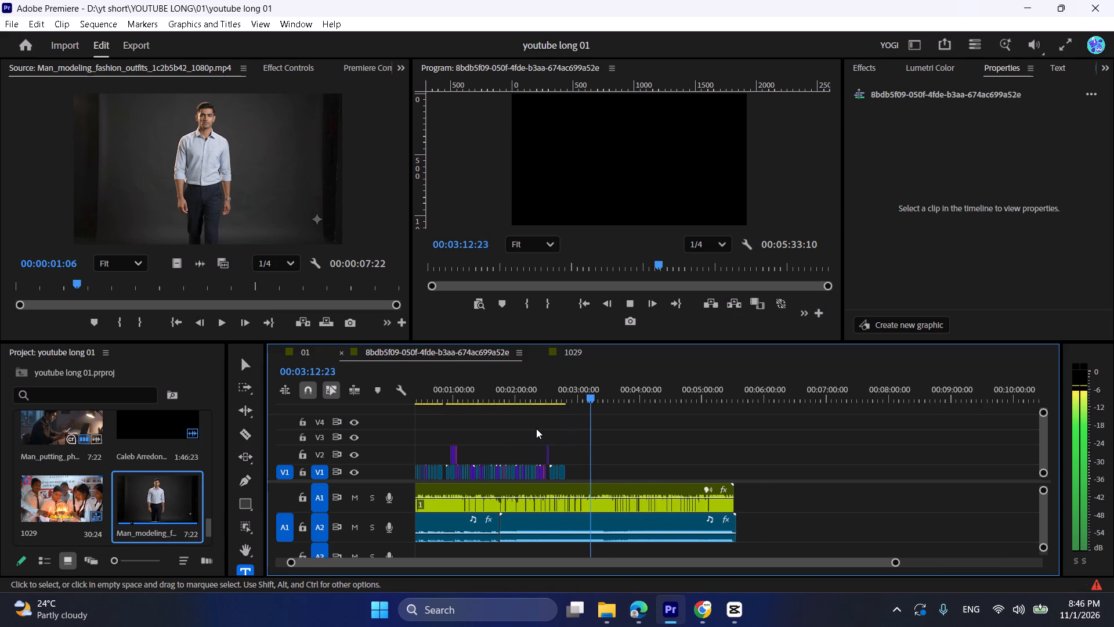
scroll(536, 428, up, 3)
alt+scroll(536, 428, up, 1)
scroll(536, 428, up, 3)
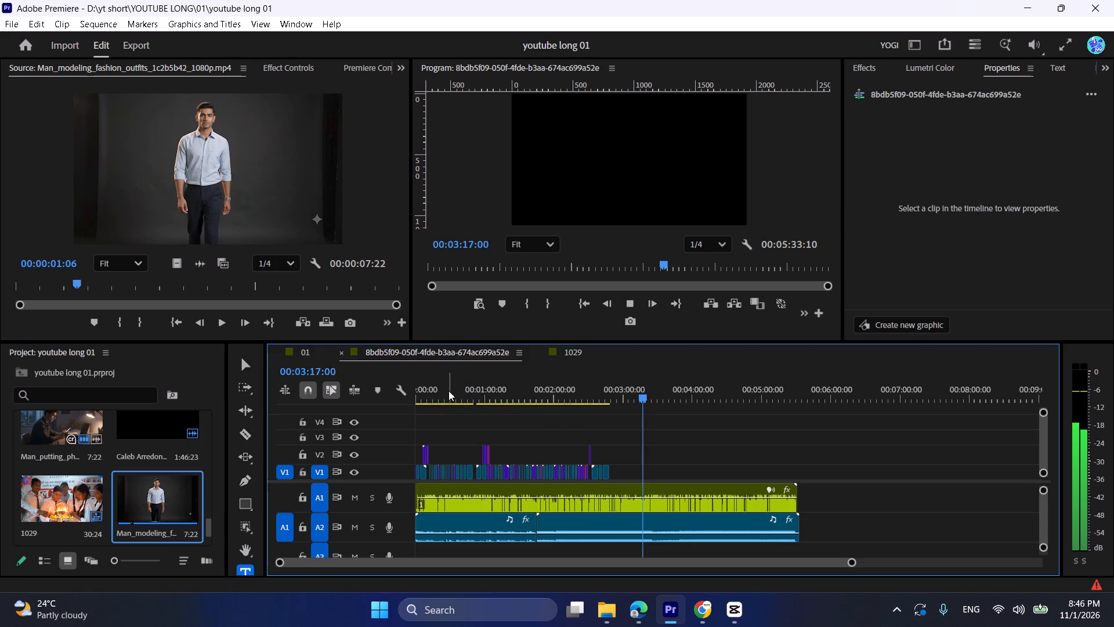
scroll(511, 417, up, 3)
alt+scroll(511, 417, up, 5)
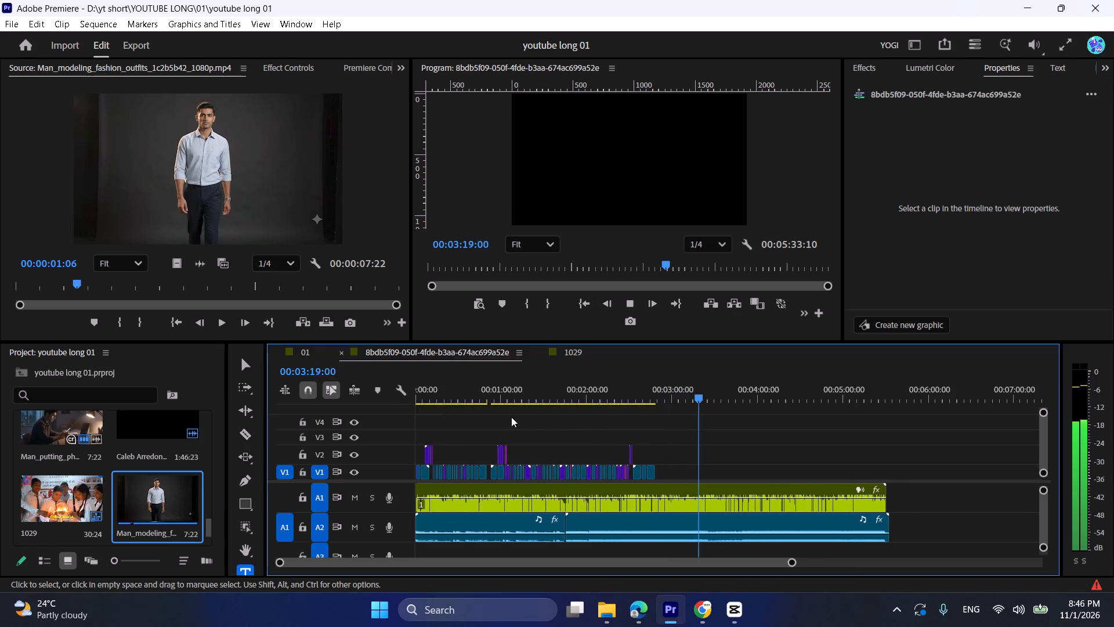
drag(464, 385, 393, 384)
key(space)
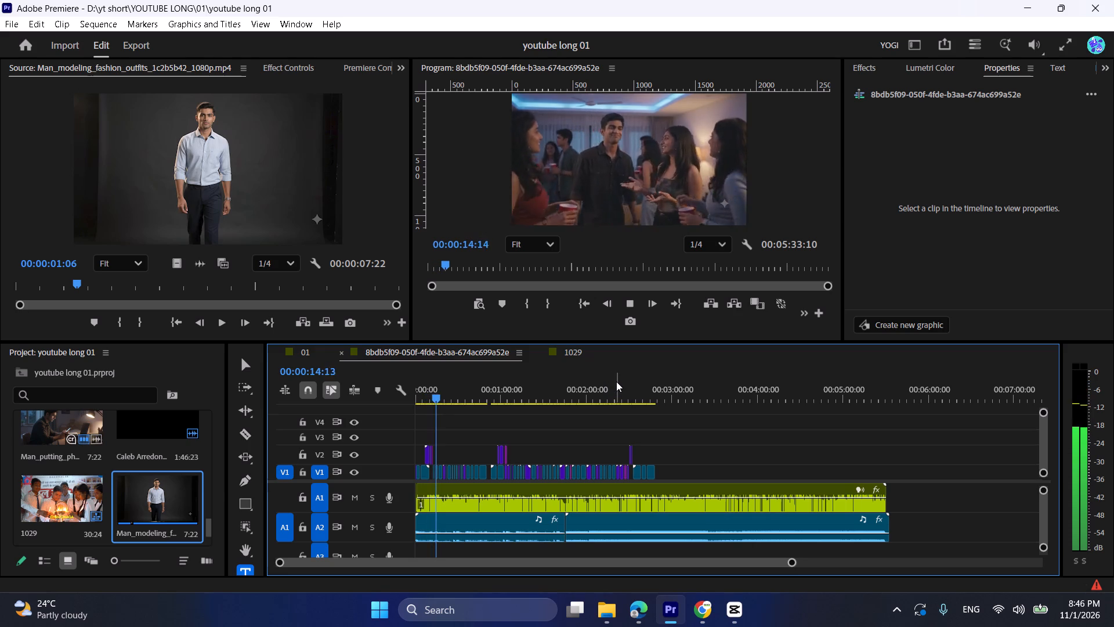
click(617, 380)
key(space)
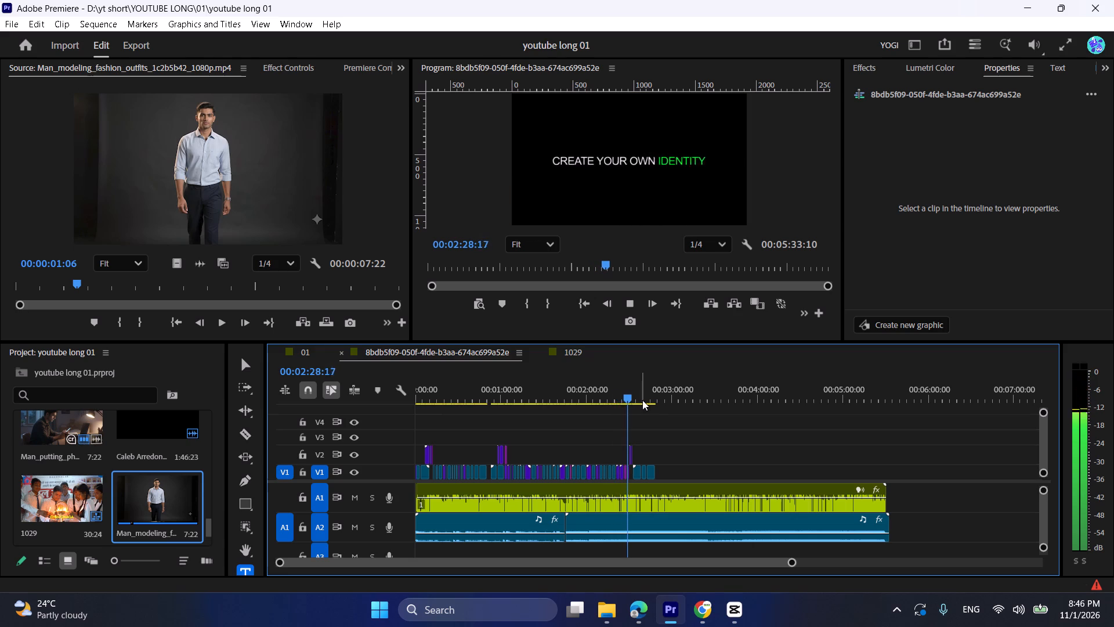
drag(508, 388, 498, 388)
key(space)
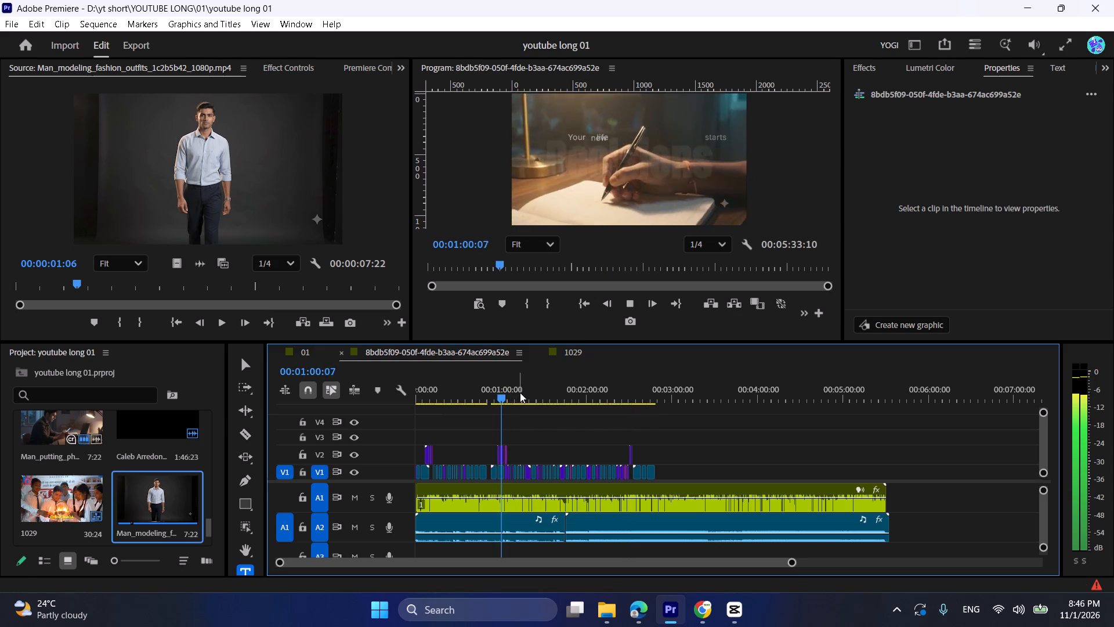
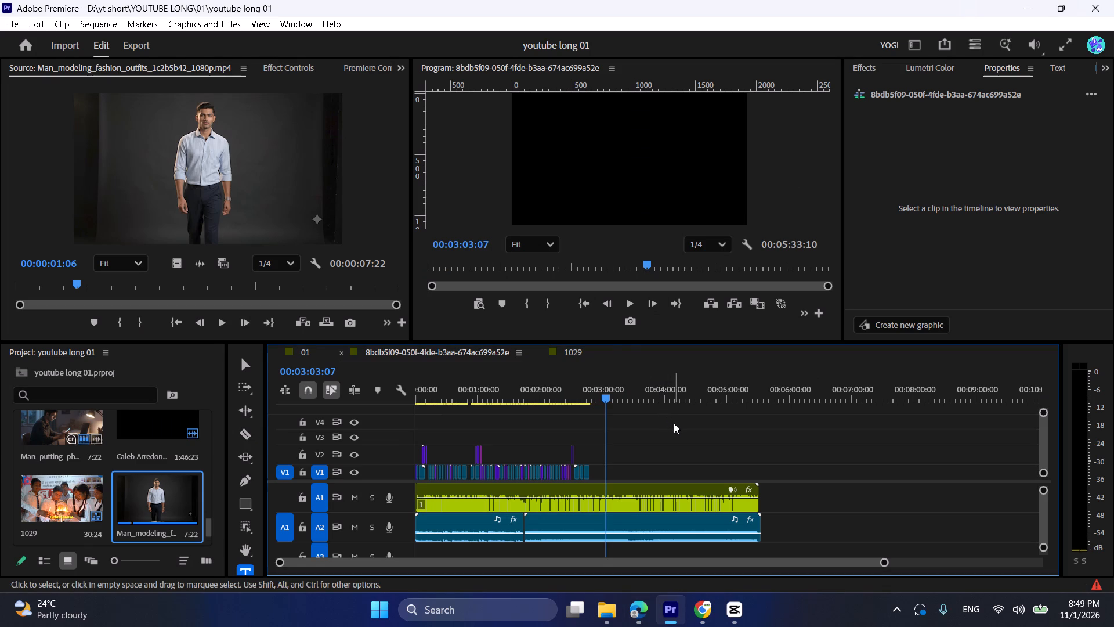
key(space)
alt+scroll(611, 429, up, 13)
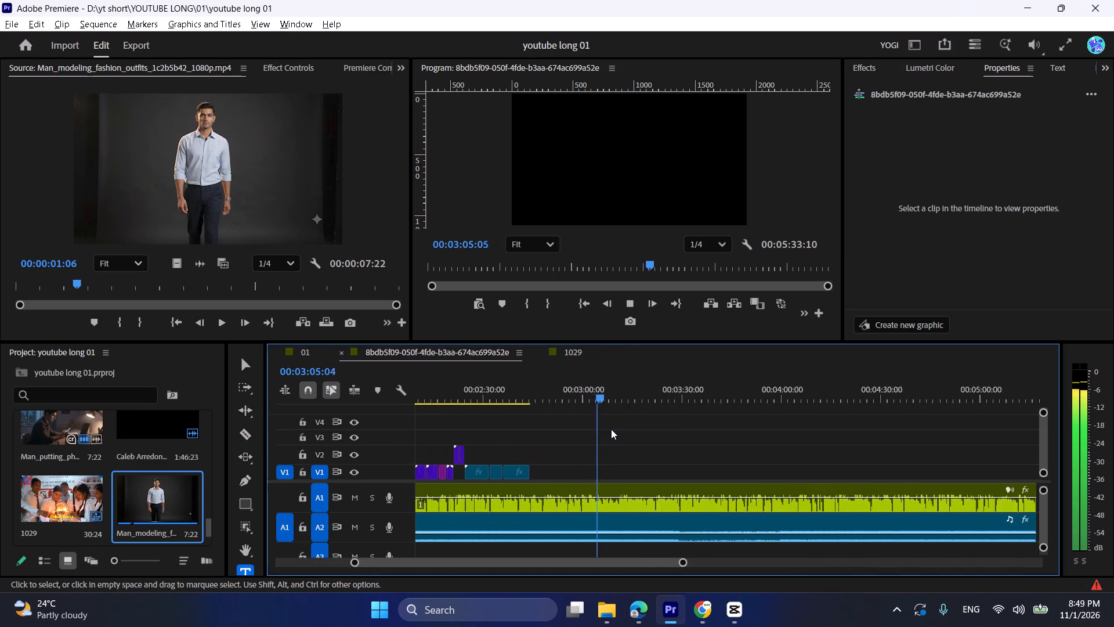
alt+scroll(611, 429, up, 4)
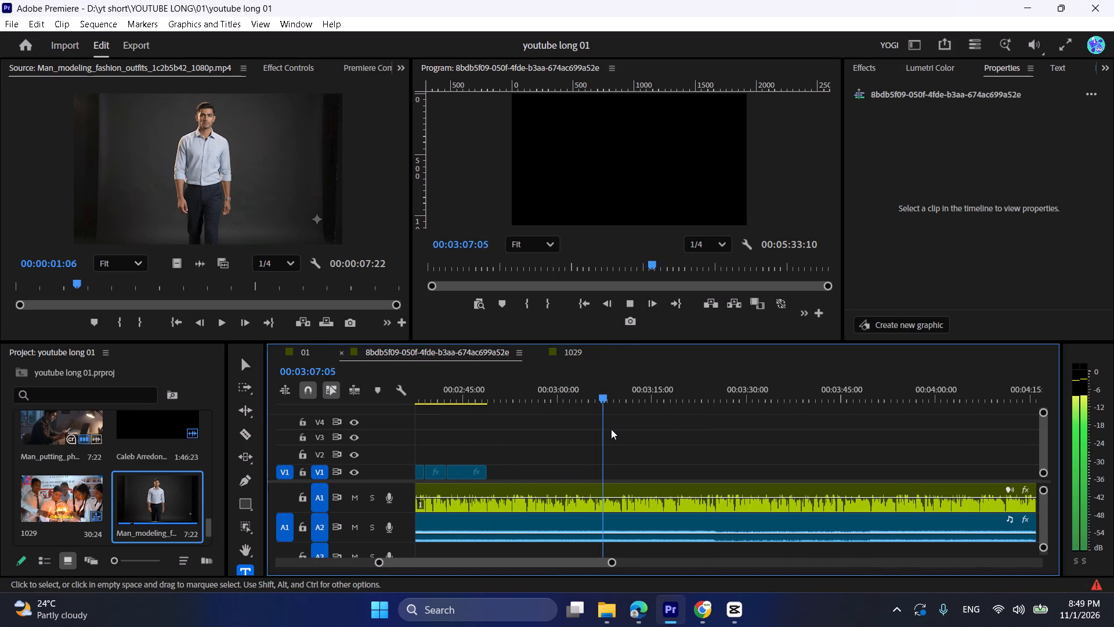
scroll(611, 429, up, 5)
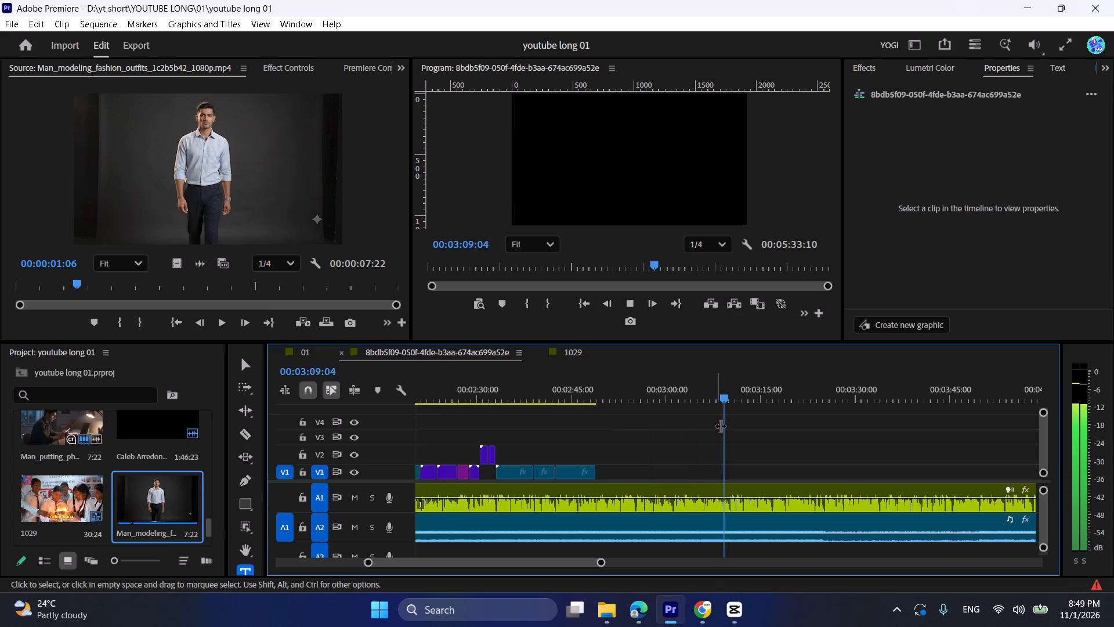
alt+scroll(720, 426, down, 14)
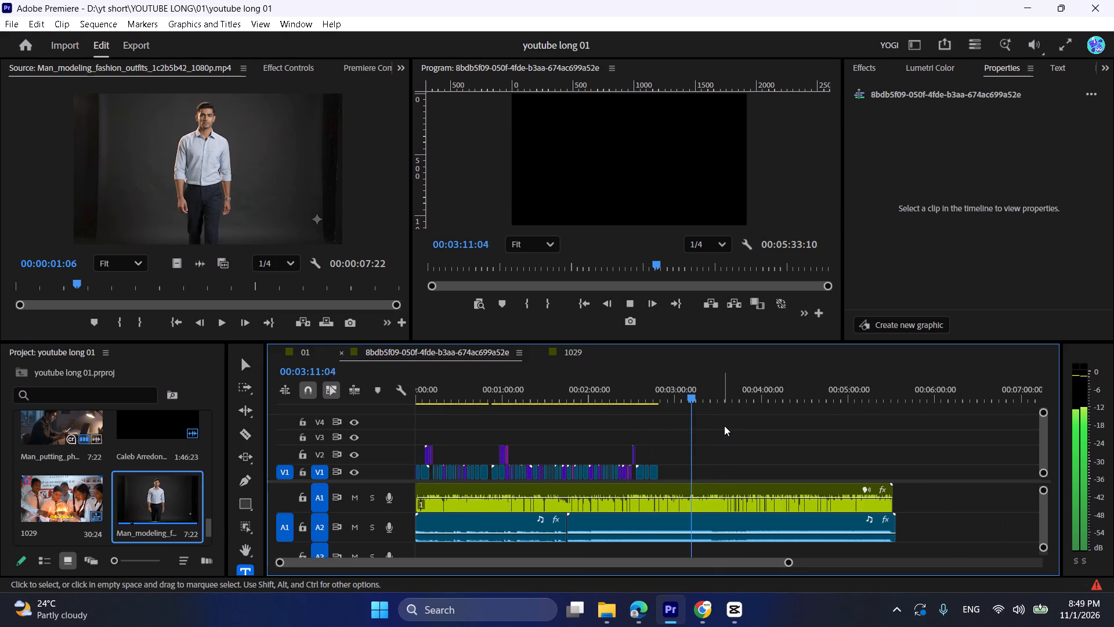
scroll(725, 426, up, 2)
alt+scroll(725, 426, down, 2)
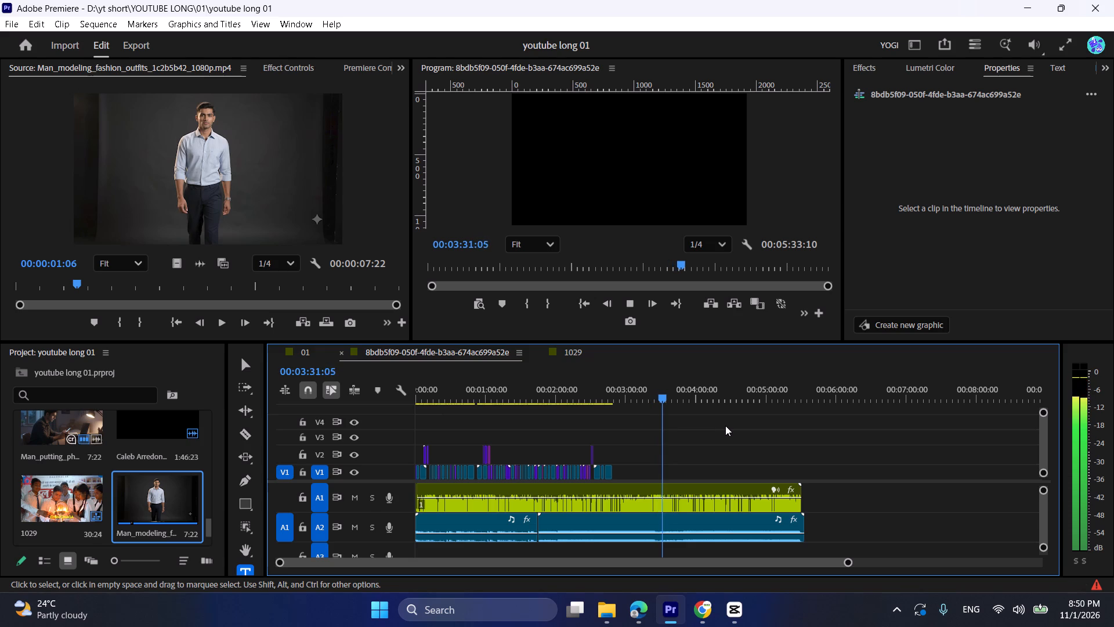
scroll(725, 426, right, 5)
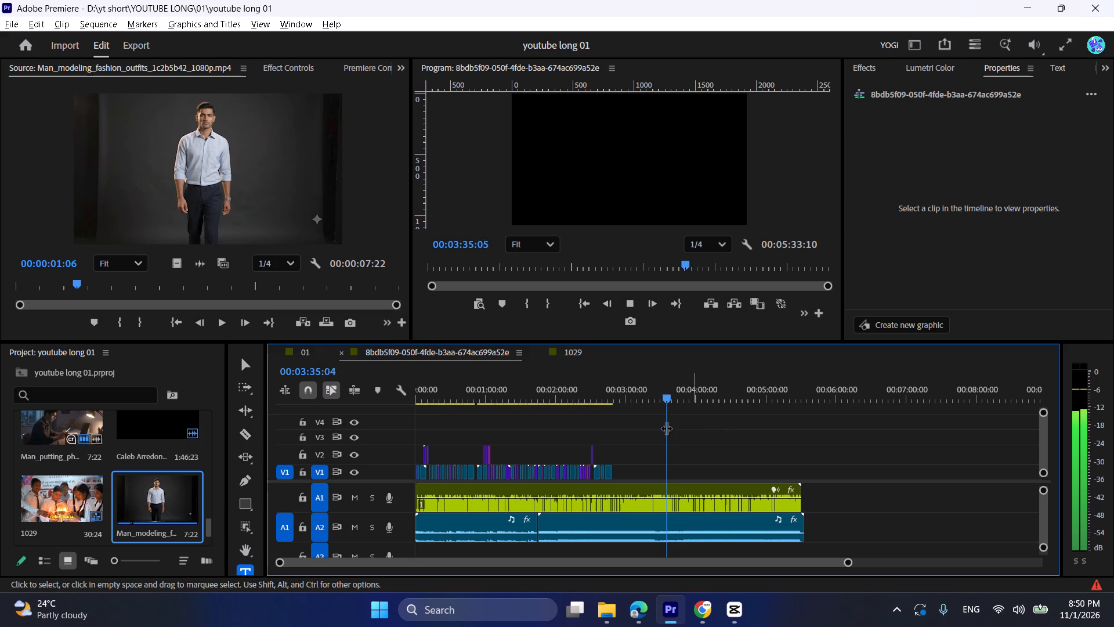
alt+scroll(401, 497, down, 2)
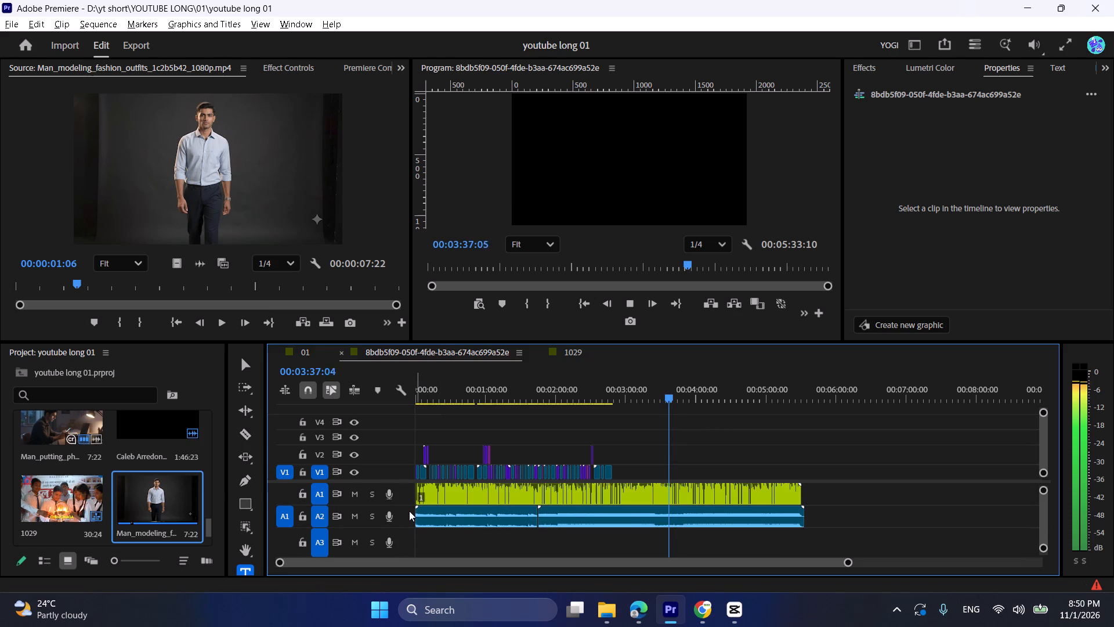
alt+scroll(411, 491, down, 1)
alt+scroll(592, 438, up, 4)
scroll(594, 438, up, 4)
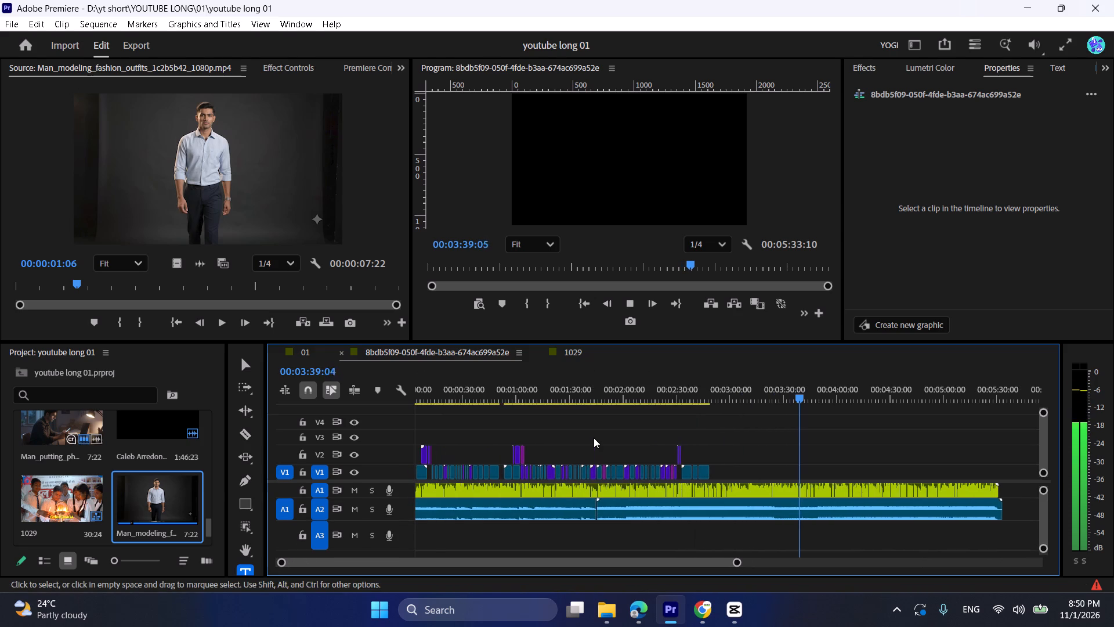
alt+scroll(667, 423, down, 4)
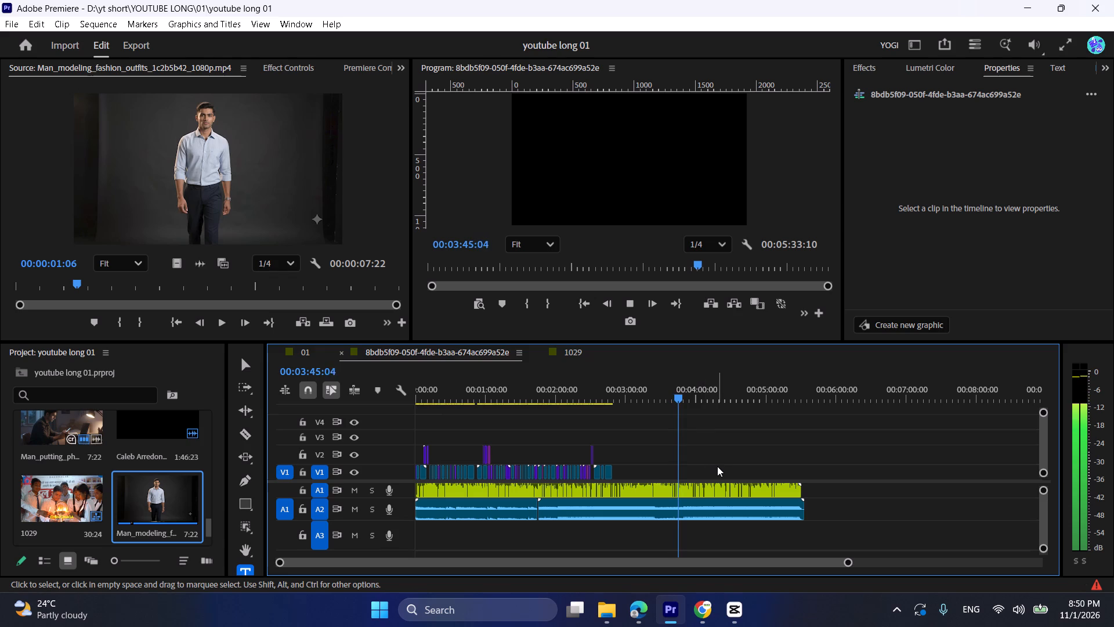
Play the last stretch of the edit from about 00:02:35 and stop just past the final video clip, at 00:02:49:01.
click(598, 391)
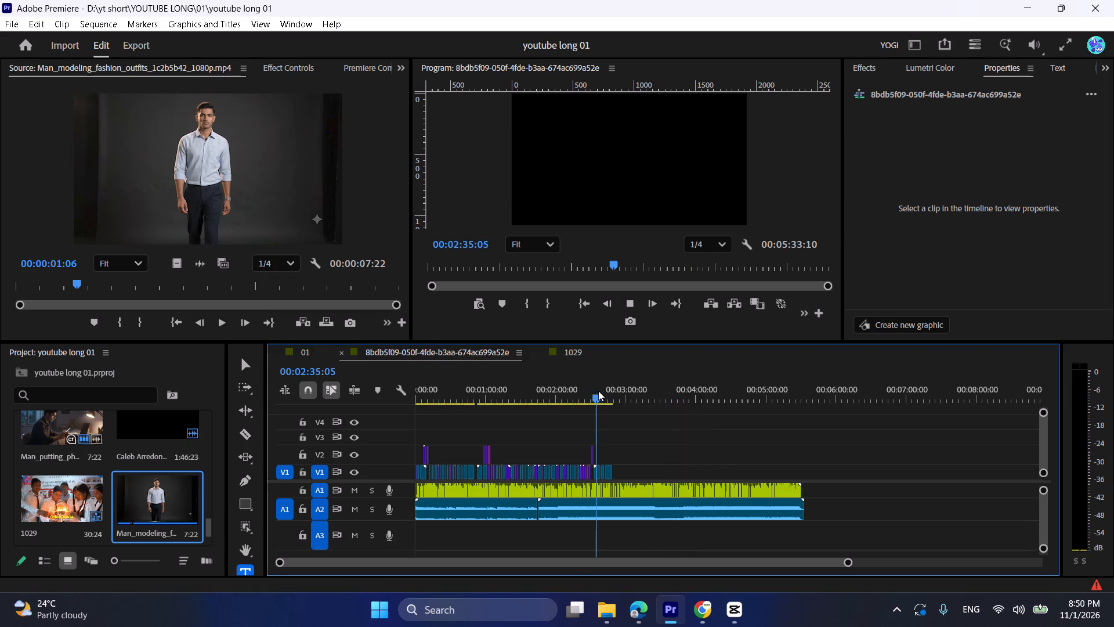
key(space)
alt+scroll(620, 459, up, 14)
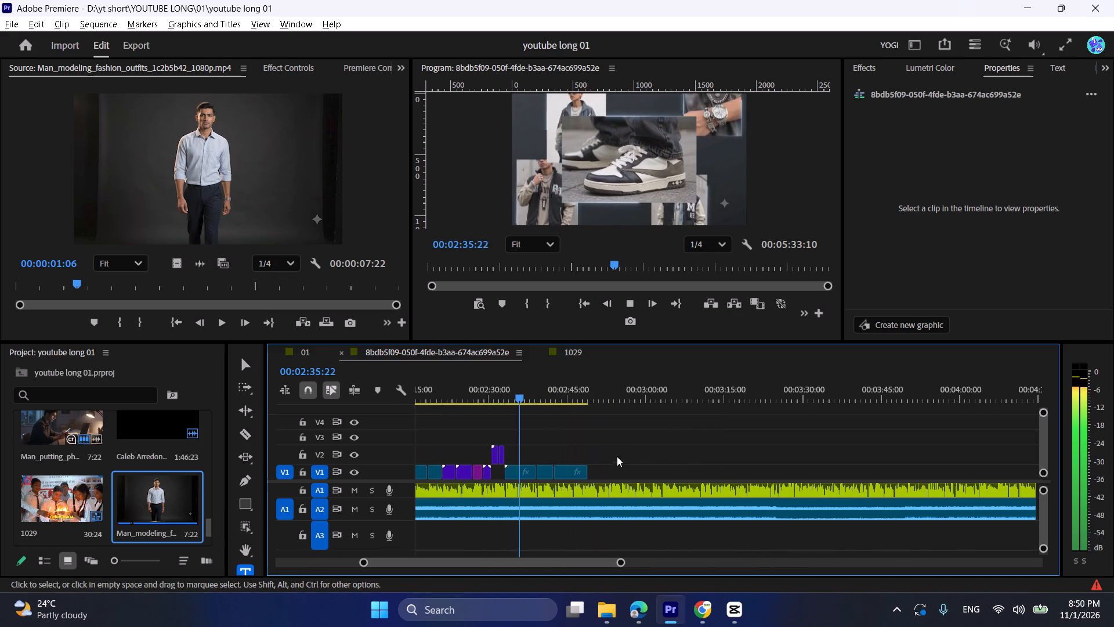
click(577, 384)
key(space)
alt+scroll(593, 435, up, 13)
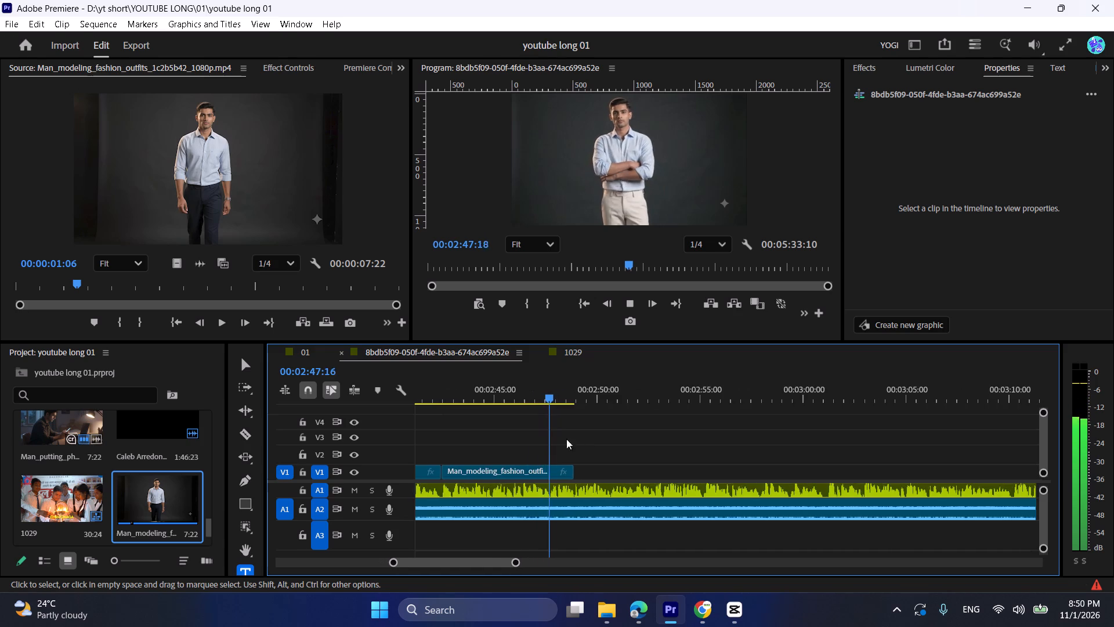
alt+scroll(552, 439, up, 8)
key(space)
alt+scroll(626, 451, up, 3)
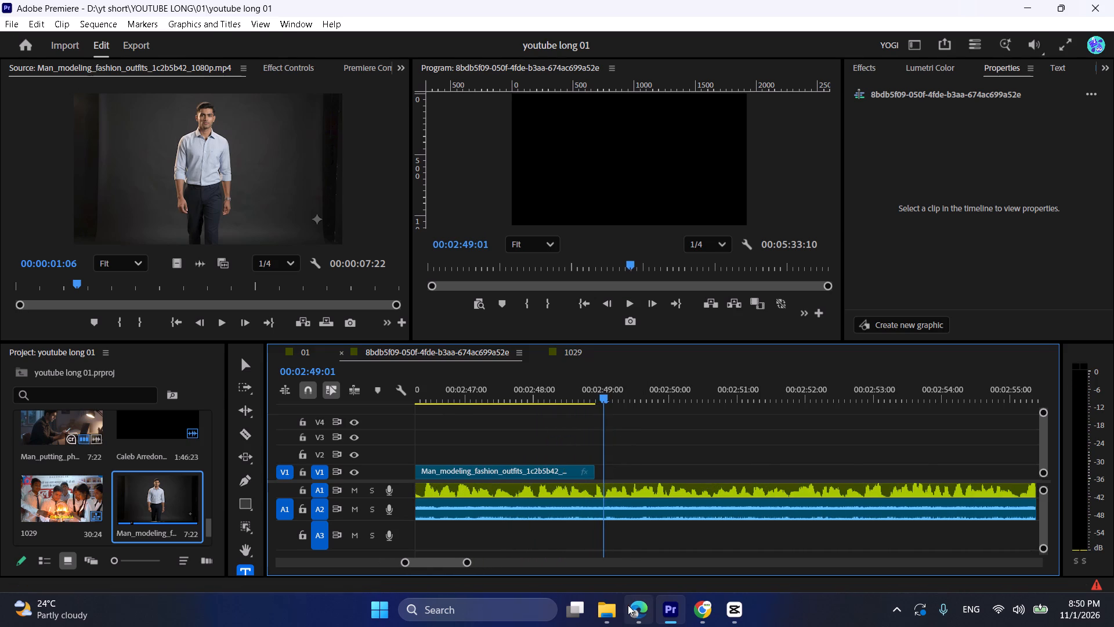
Import the Young_man_talking_with_friends and Young_man_explaining_idea 1080p clips from the Downloads folder into the Premiere project.
click(616, 602)
drag(449, 209, 161, 471)
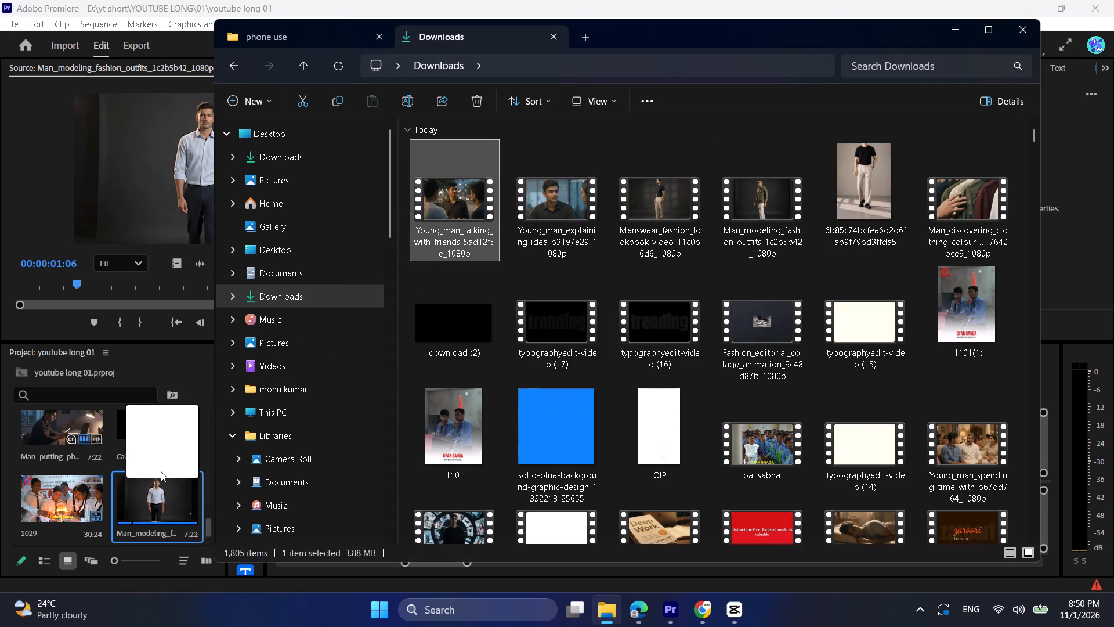
drag(161, 471, 137, 499)
drag(524, 214, 85, 543)
Place only the video of Young_man_explaining_idea on V1, trim about 1 second off its start, and butt it against the last fashion clip.
double_click(142, 495)
drag(175, 265, 598, 470)
drag(598, 469, 612, 469)
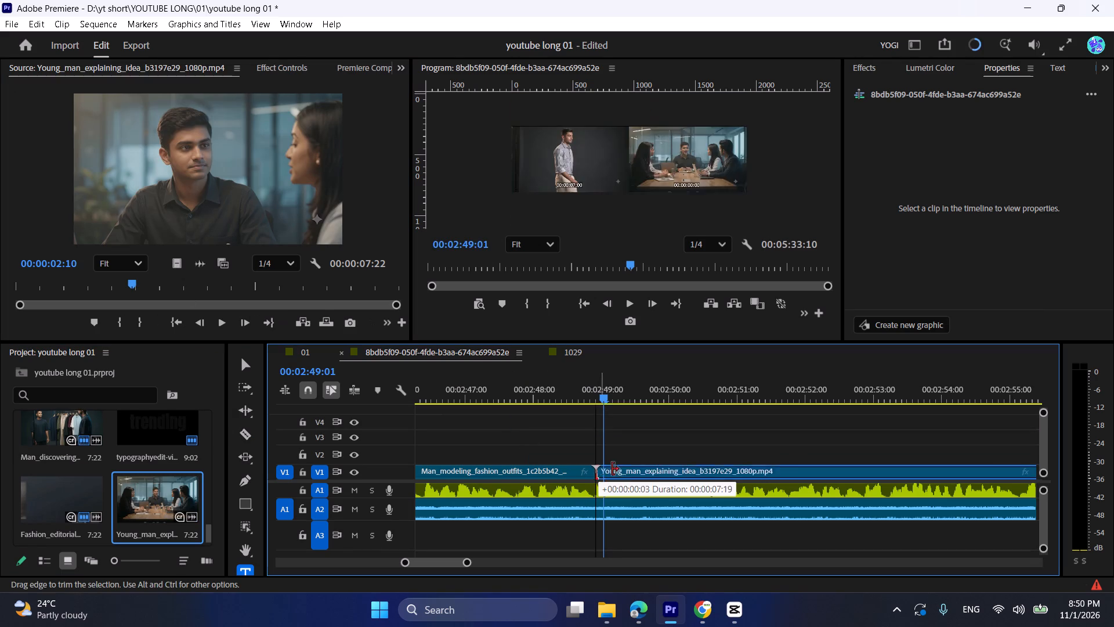
drag(612, 469, 675, 470)
drag(704, 475, 628, 477)
Play the new office clip from 00:02:48:20 against the voice-over and trim its end to 00:02:55:05.
click(591, 388)
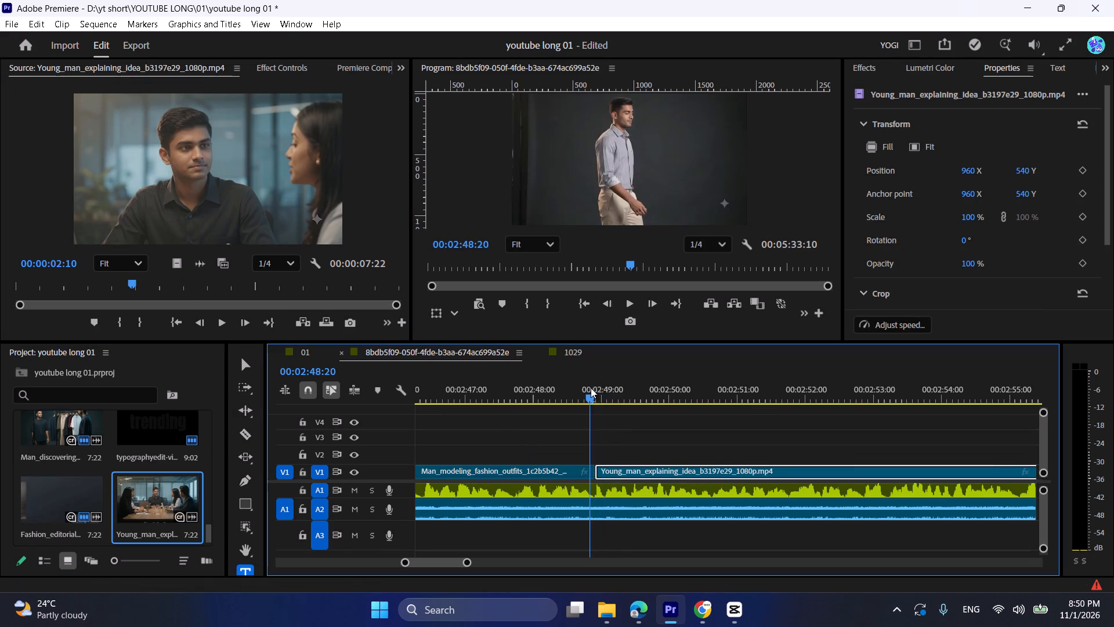
key(space)
alt+scroll(619, 424, down, 8)
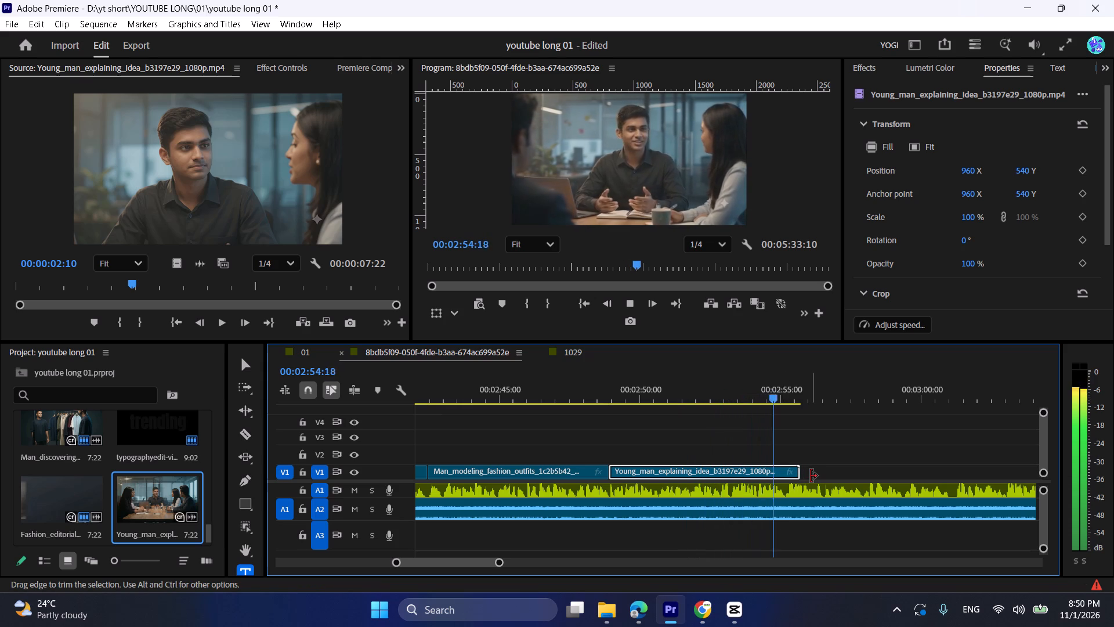
key(space)
key(space)
key(space)
drag(811, 476, 800, 474)
key(space)
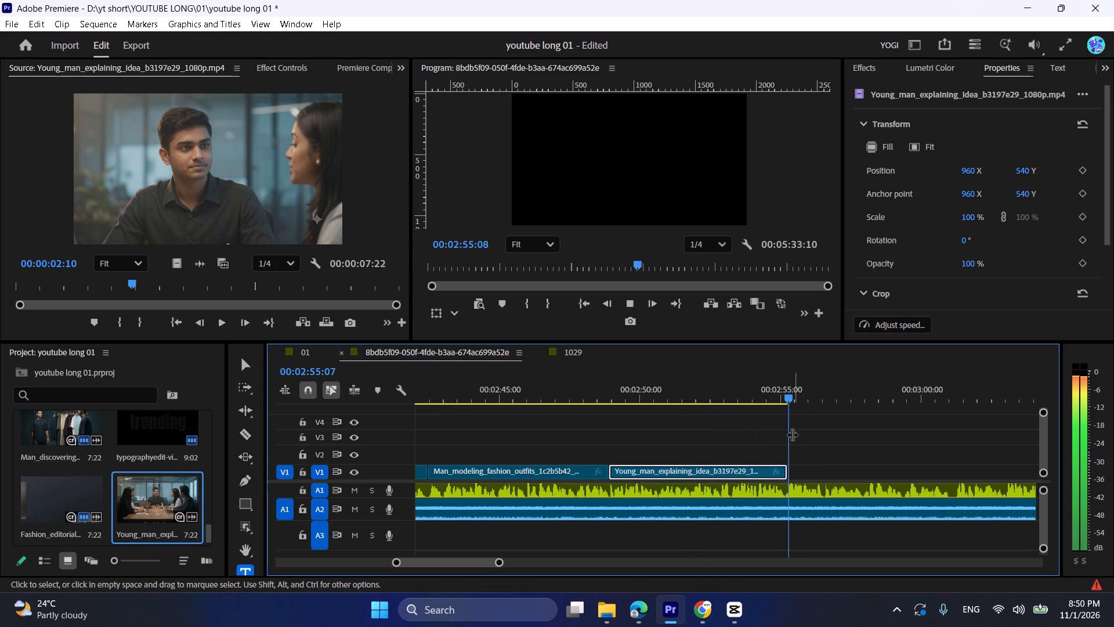
click(789, 392)
key(space)
key(space)
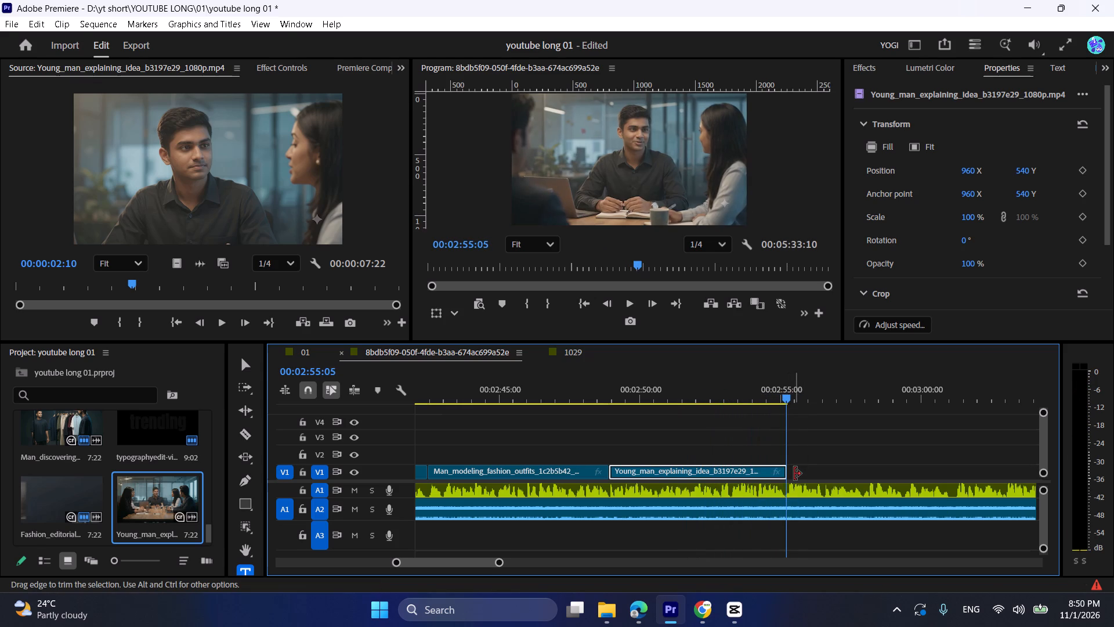
Play the voice-over following the trimmed office clip, stop playback, and save the project.
key(space)
alt+scroll(797, 474, down, 4)
alt+scroll(797, 473, up, 1)
alt+scroll(797, 471, down, 1)
key(space)
click(779, 453)
key(ctrl+s)
scroll(779, 453, down, 7)
Switch to the "BUILD YOURSELF BEFORE 2027" script in Google Docs and copy the line "Build an identity that actually belongs to you.".
click(649, 594)
click(626, 0)
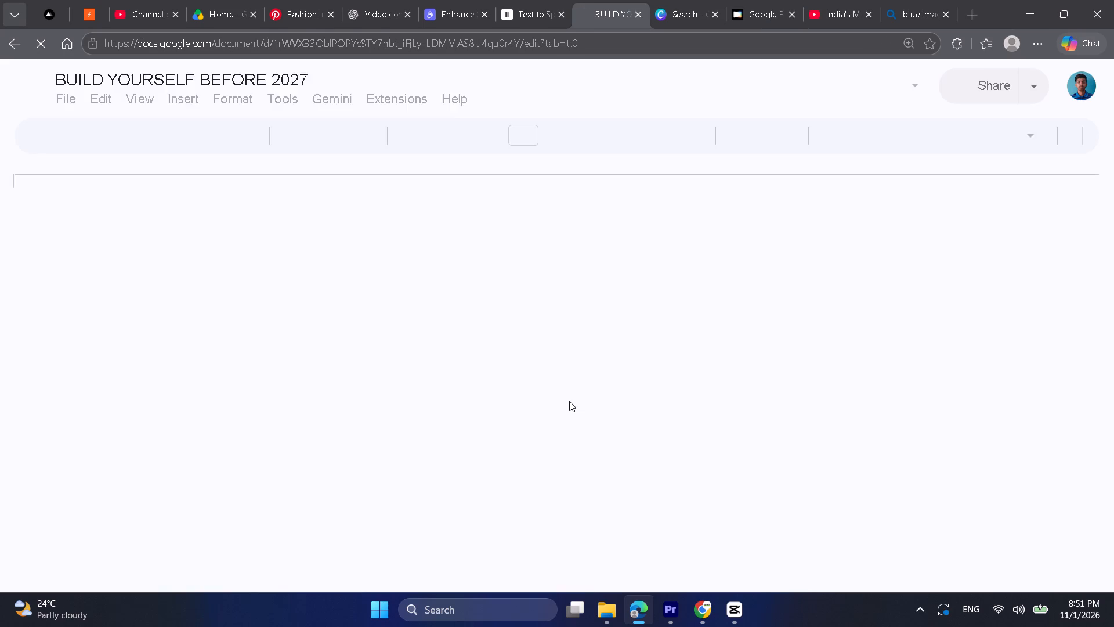
scroll(569, 401, down, 3)
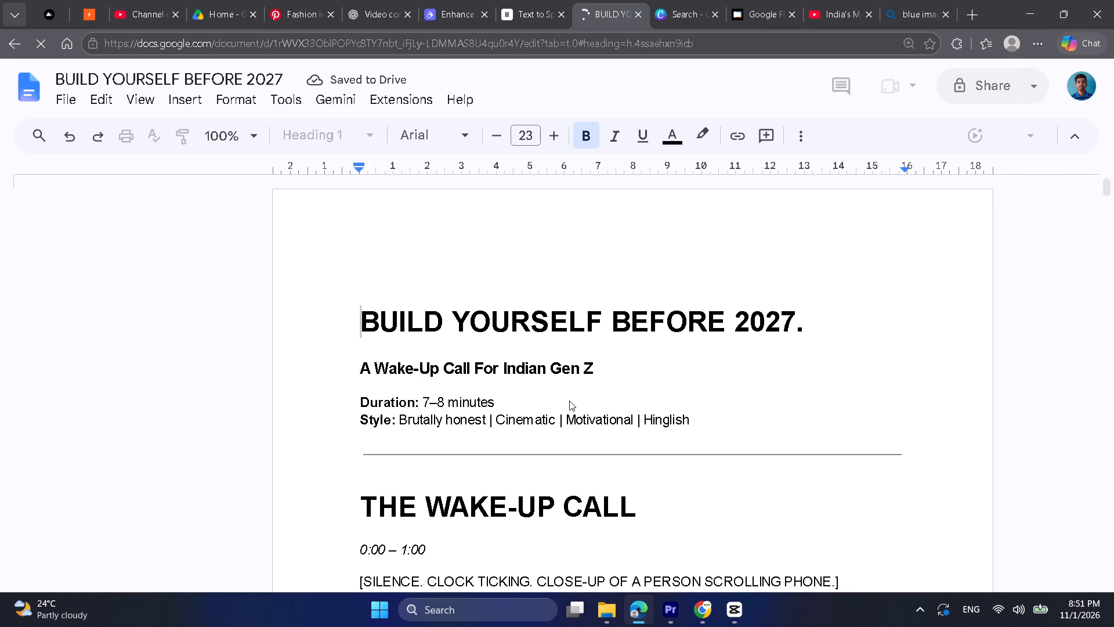
scroll(569, 401, down, 16)
scroll(575, 394, down, 8)
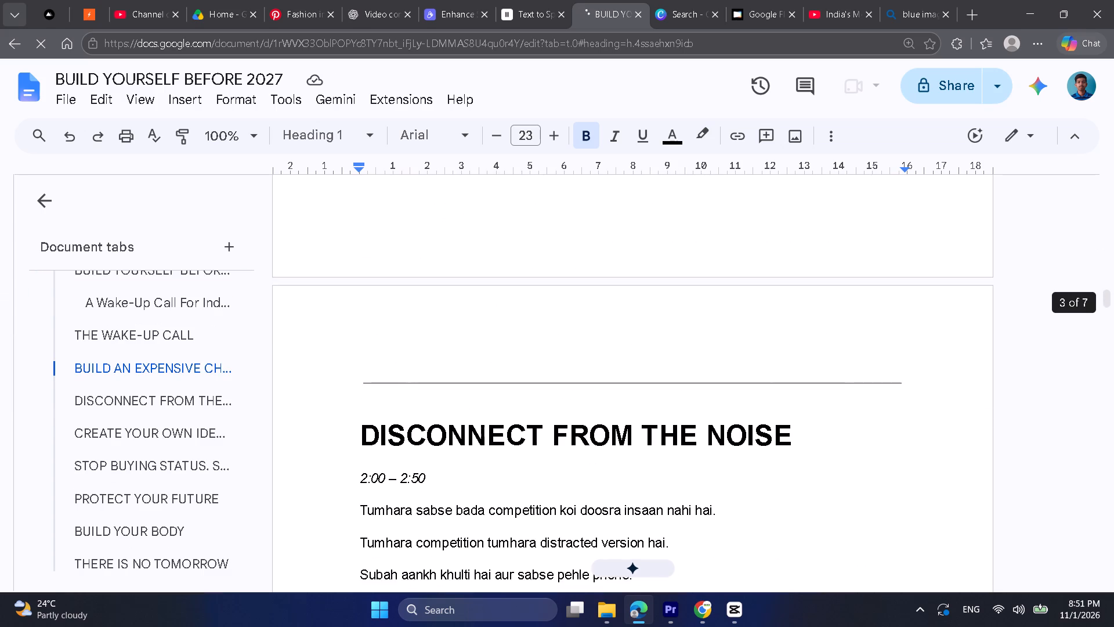
scroll(575, 394, down, 11)
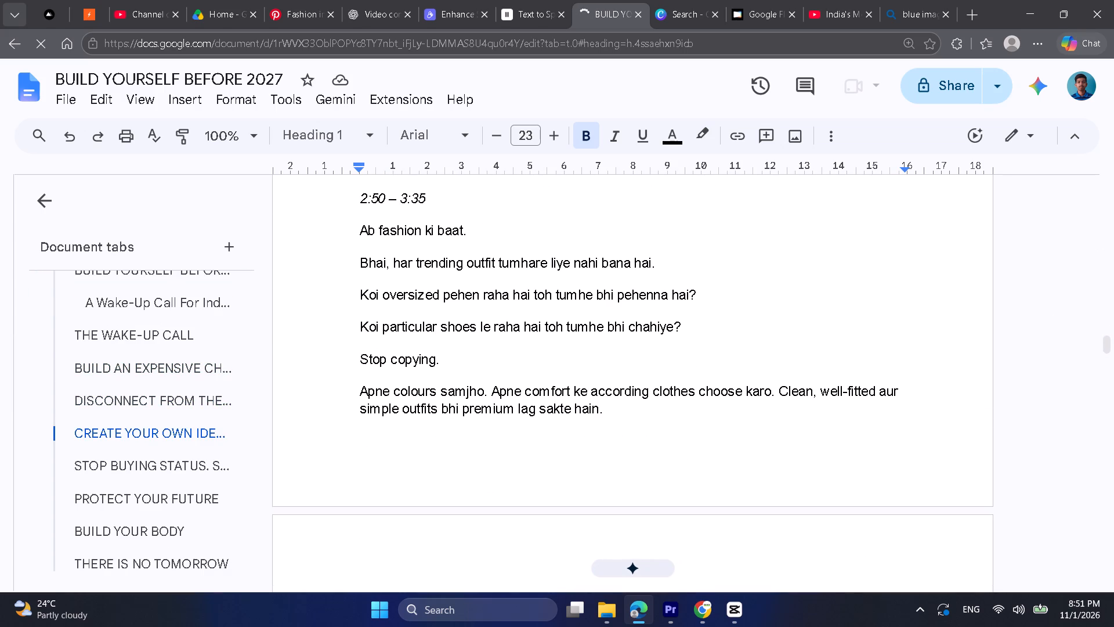
scroll(554, 399, down, 5)
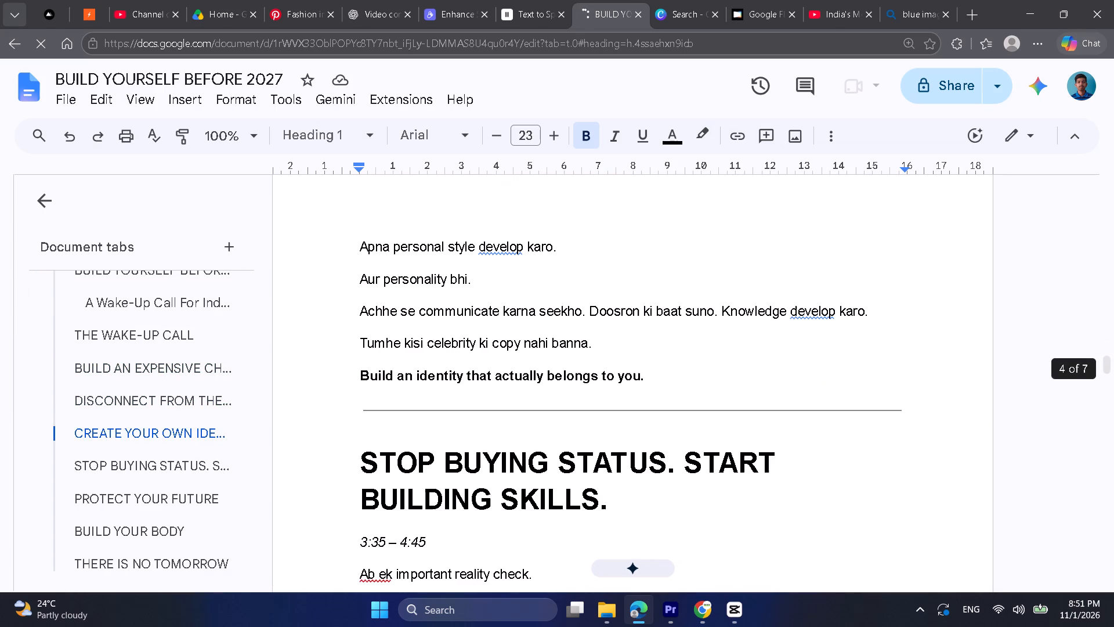
drag(359, 367, 619, 377)
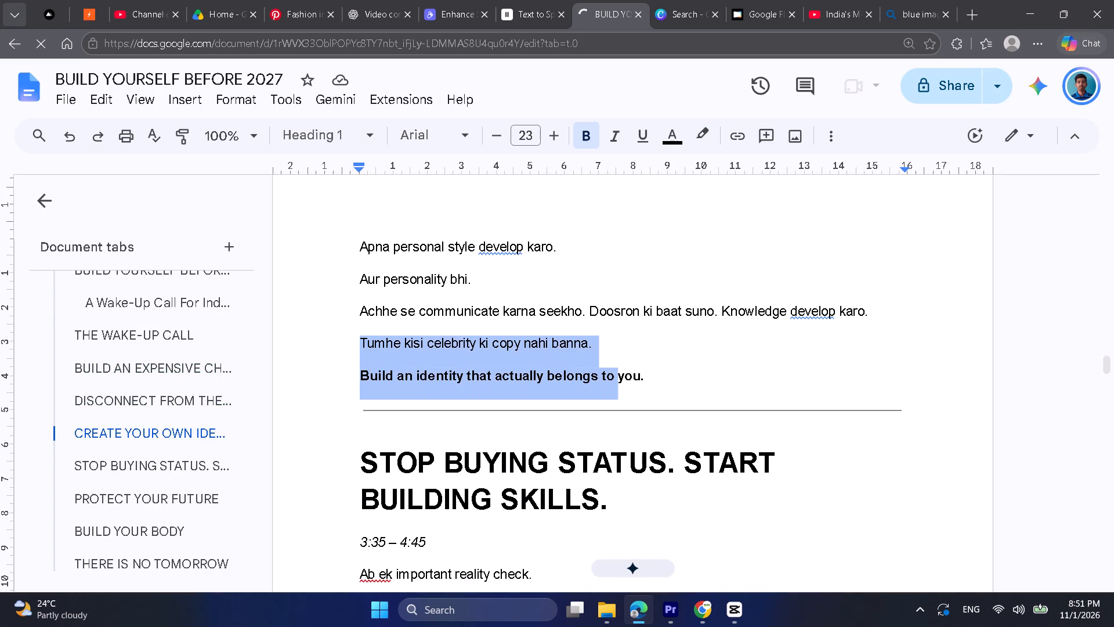
drag(619, 377, 620, 377)
click(682, 374)
drag(357, 372, 668, 376)
key(ctrl+c)
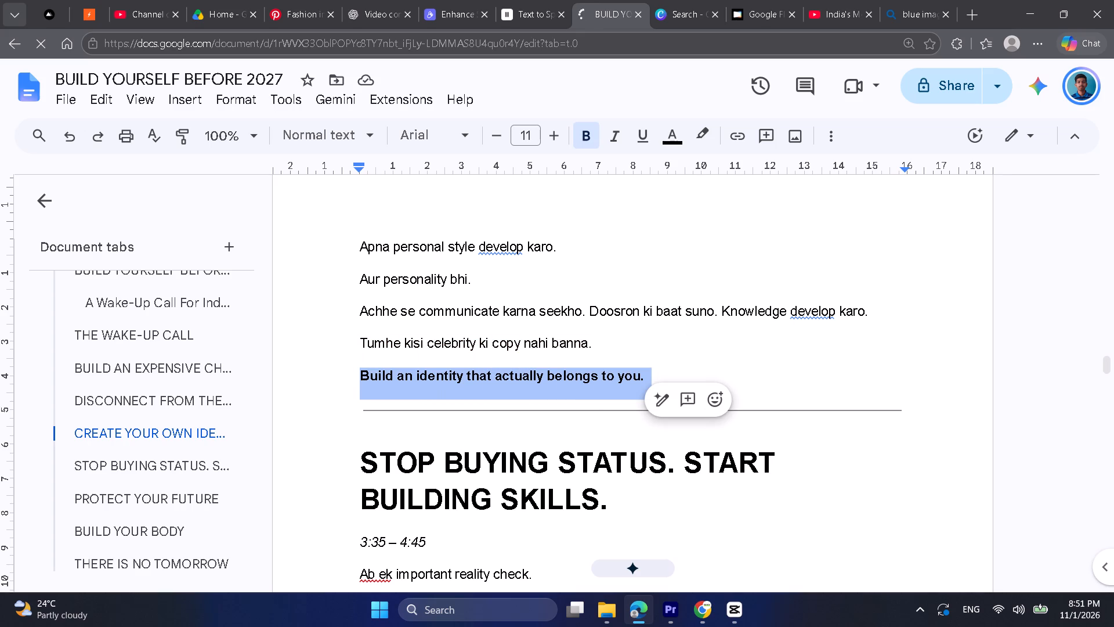
Return to TypographyEdit's home page in Chrome and replace the script with "Build an identity that actually belongs to you.".
click(702, 611)
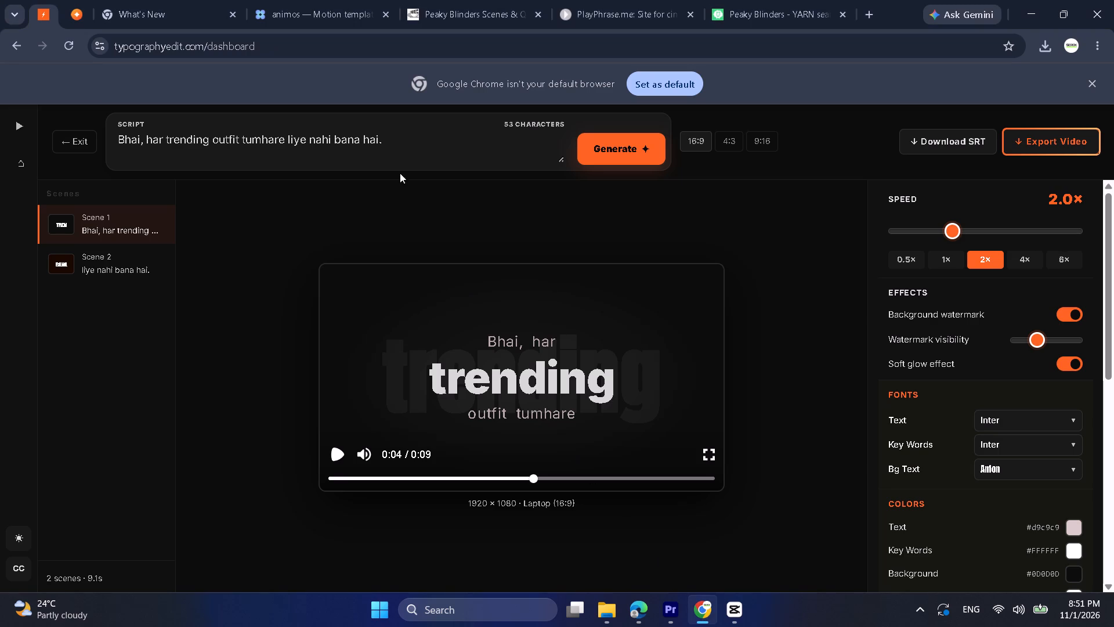
click(18, 47)
click(75, 0)
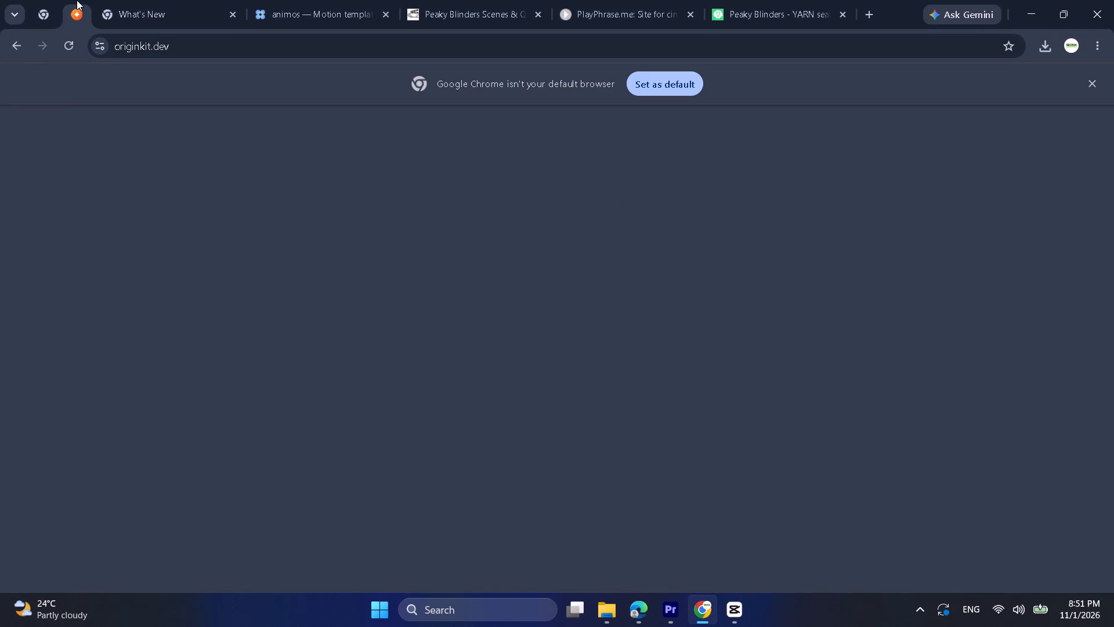
click(49, 0)
click(49, 47)
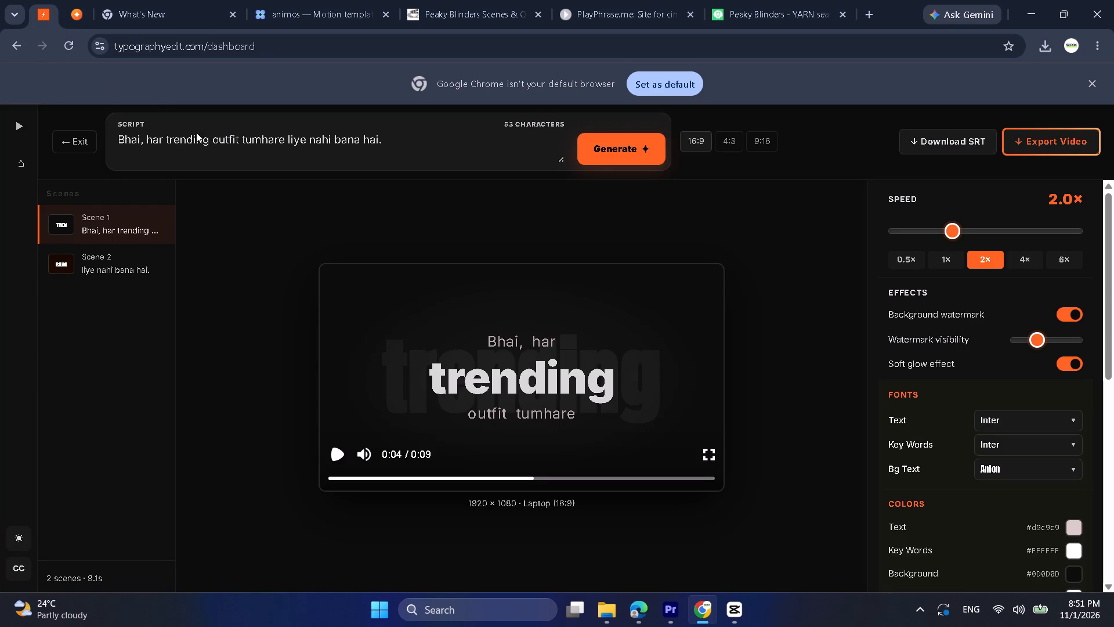
click(78, 138)
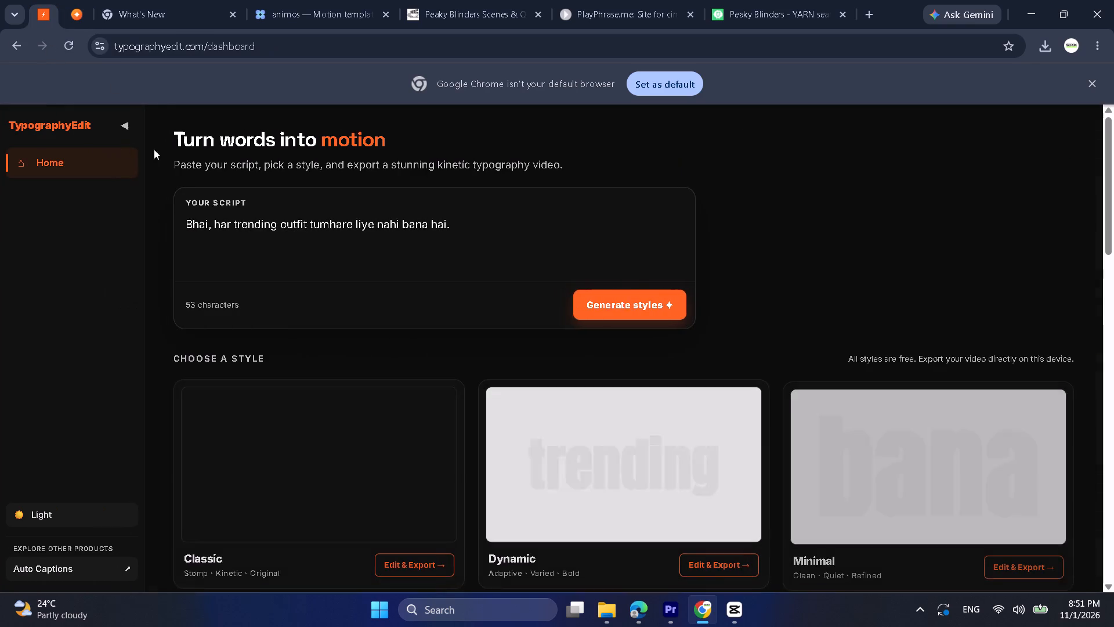
triple_click(280, 219)
key(ctrl+v)
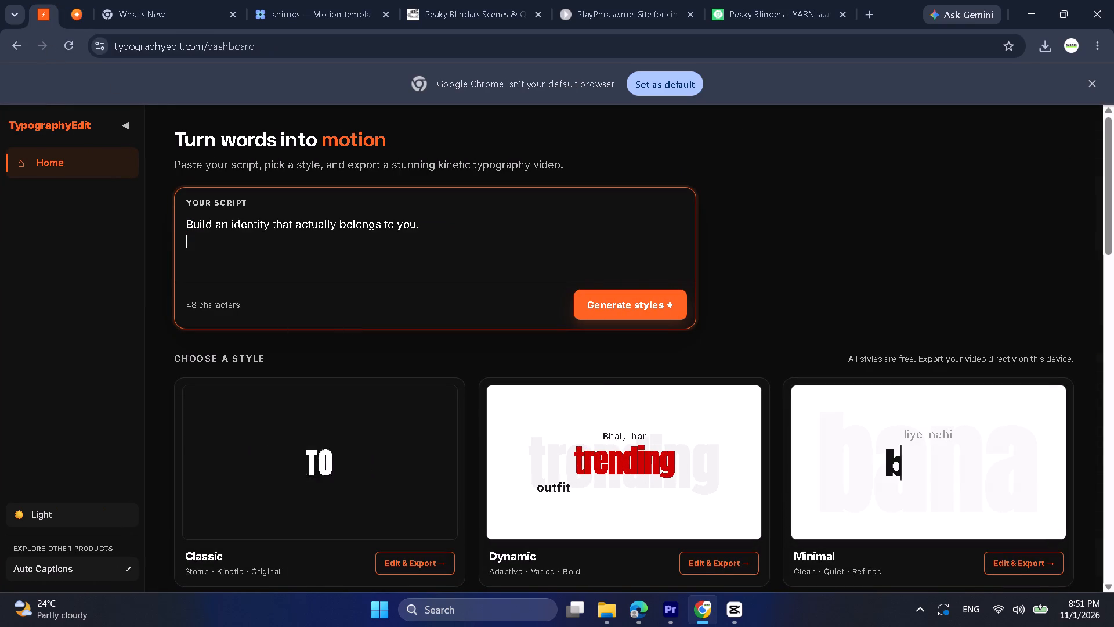
Generate styles for the identity line and export the Playful style as an MP4.
click(635, 318)
scroll(712, 346, down, 5)
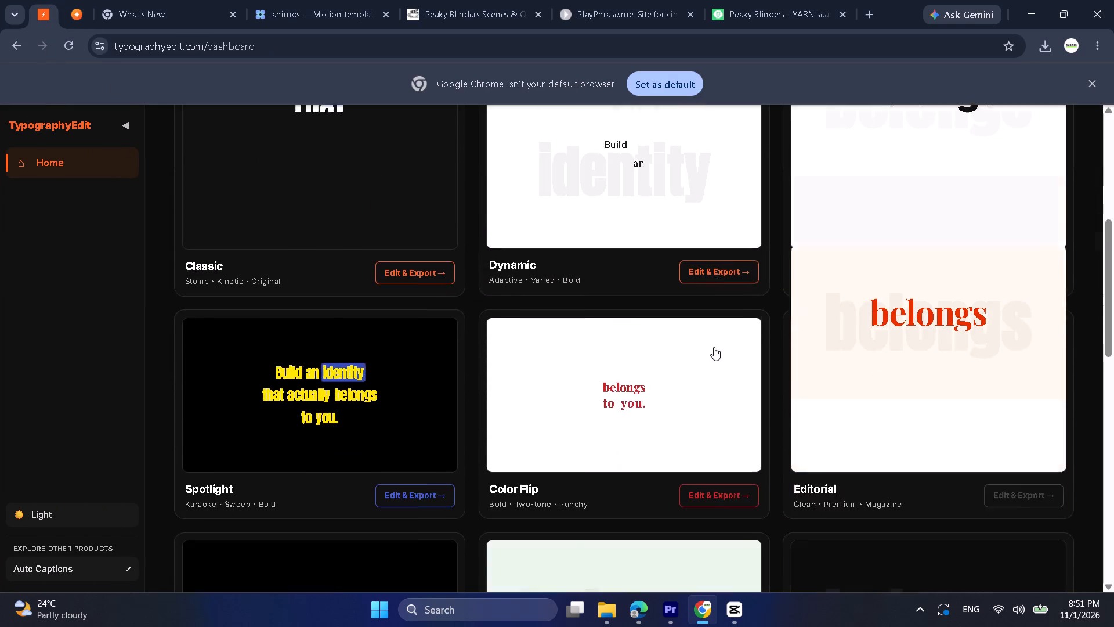
scroll(714, 347, down, 2)
scroll(656, 237, down, 3)
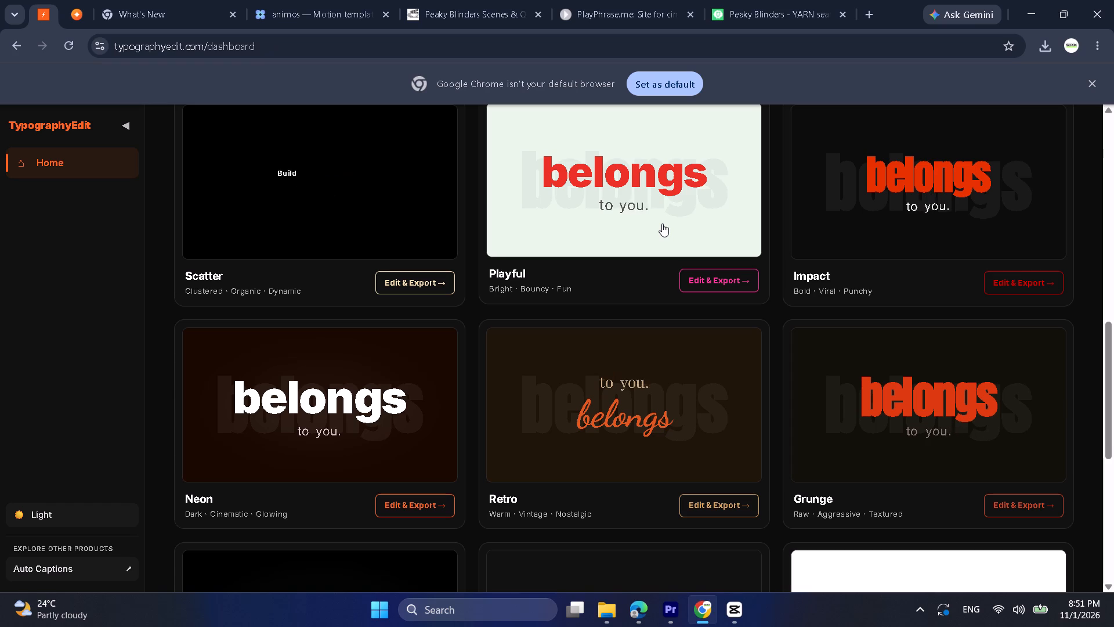
click(662, 224)
click(1057, 140)
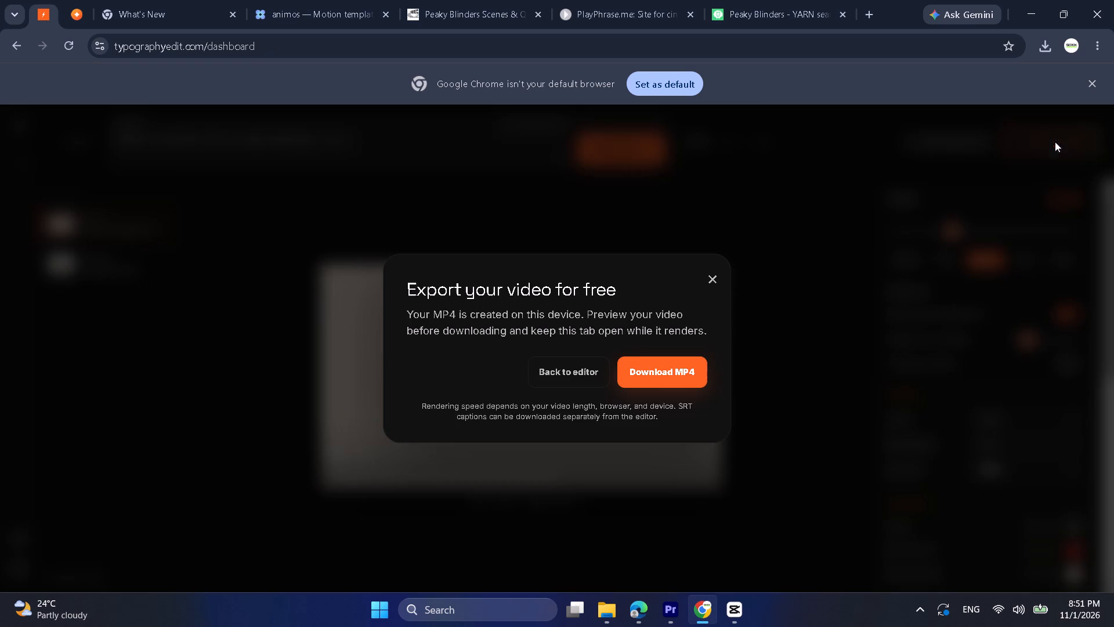
click(657, 370)
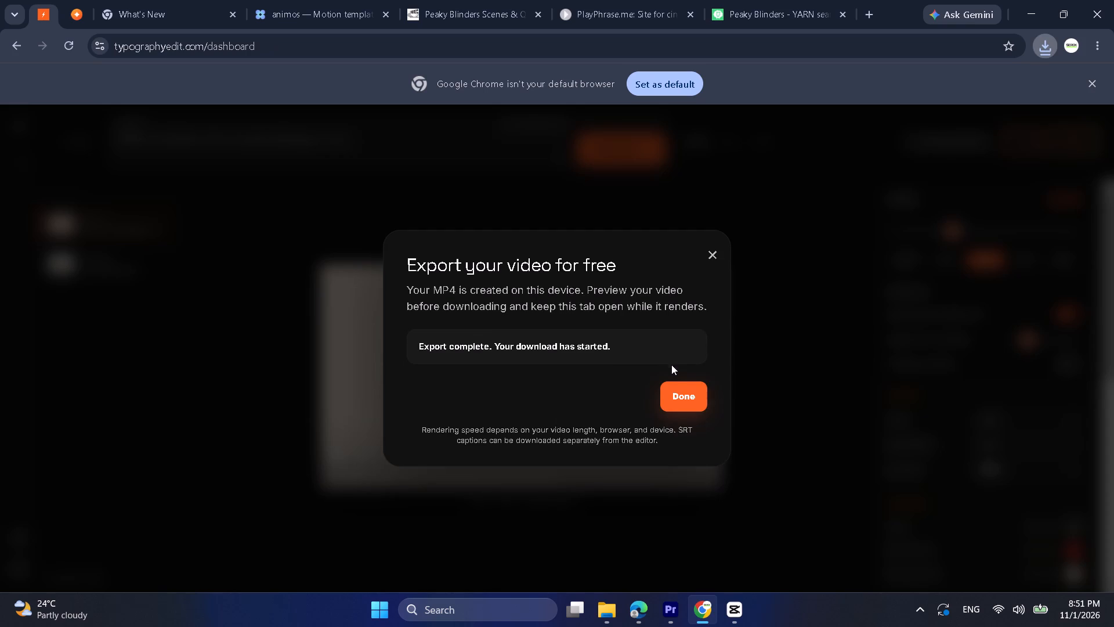
click(675, 391)
Go back to the style gallery and export the Bold Stack version of the identity line as an MP4.
click(79, 147)
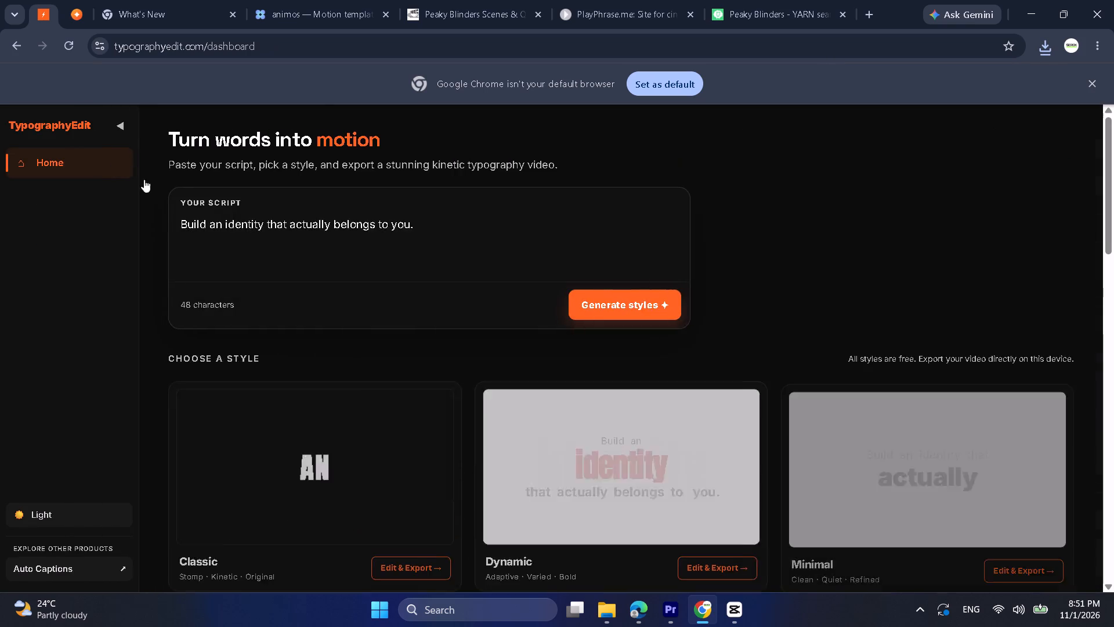
scroll(556, 396, down, 12)
scroll(598, 312, down, 5)
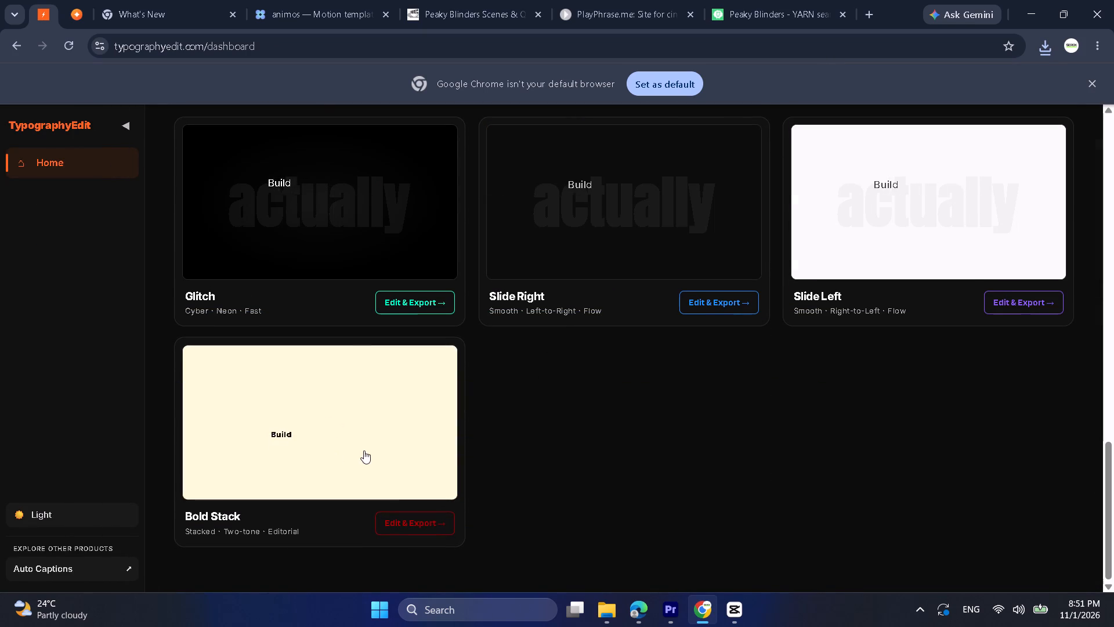
click(415, 431)
click(1053, 150)
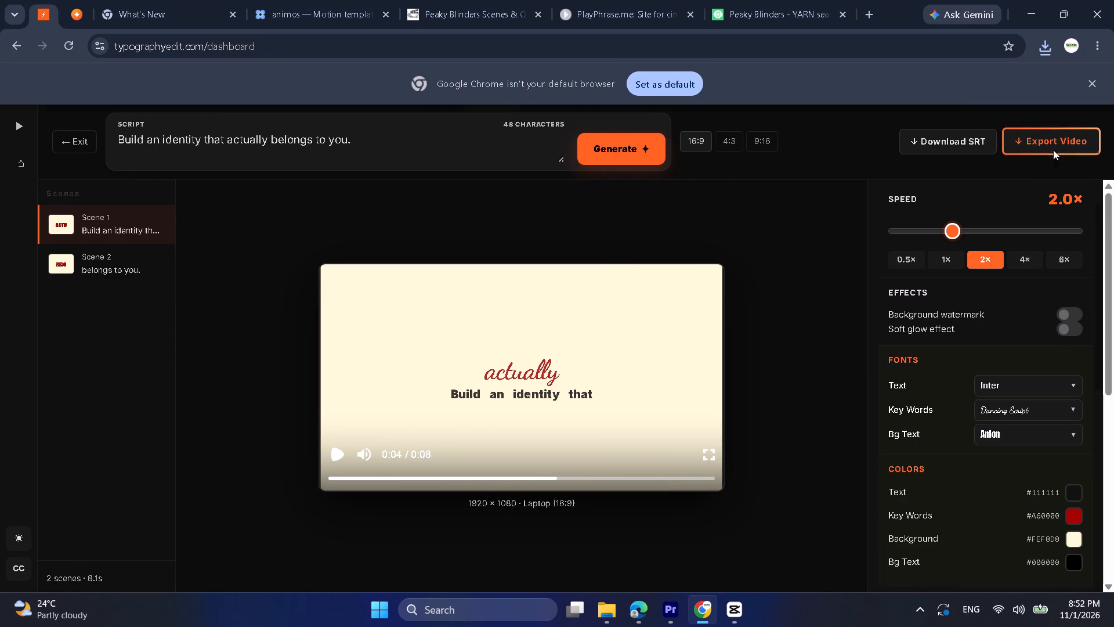
click(690, 372)
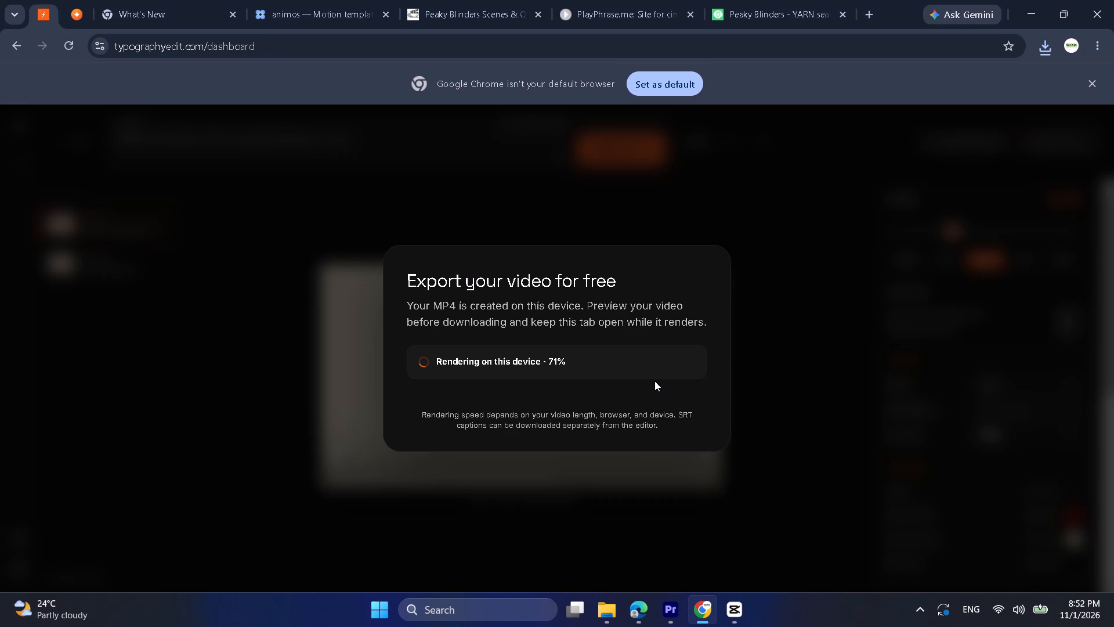
click(669, 392)
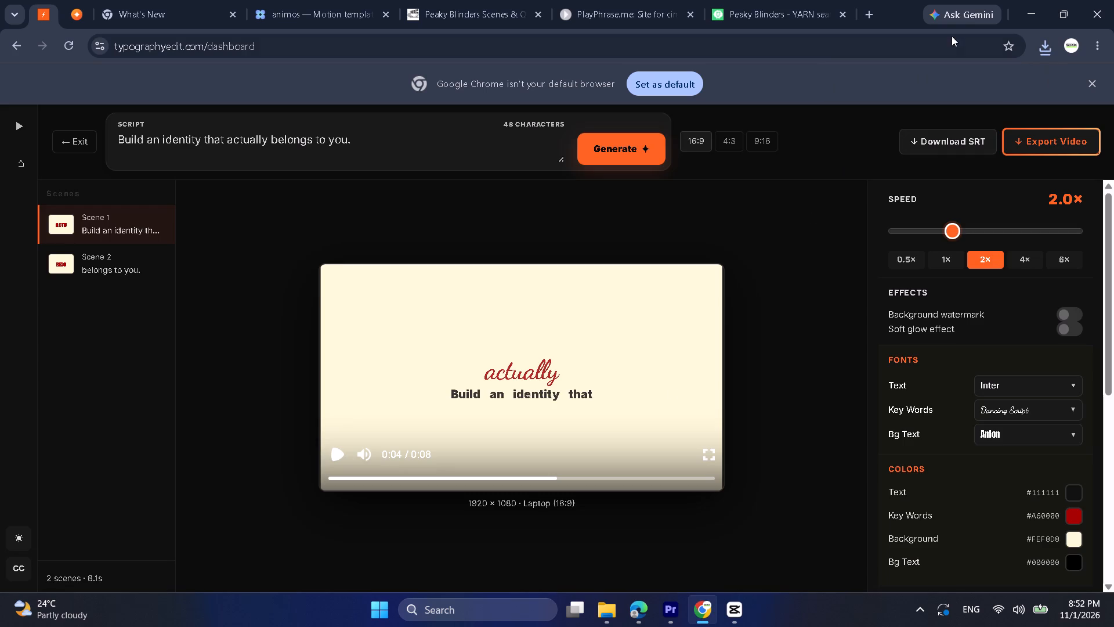
Import typographyedit-video (18) from Downloads into the Premiere project and place it on V1 directly after the office clip.
click(1018, 0)
click(669, 608)
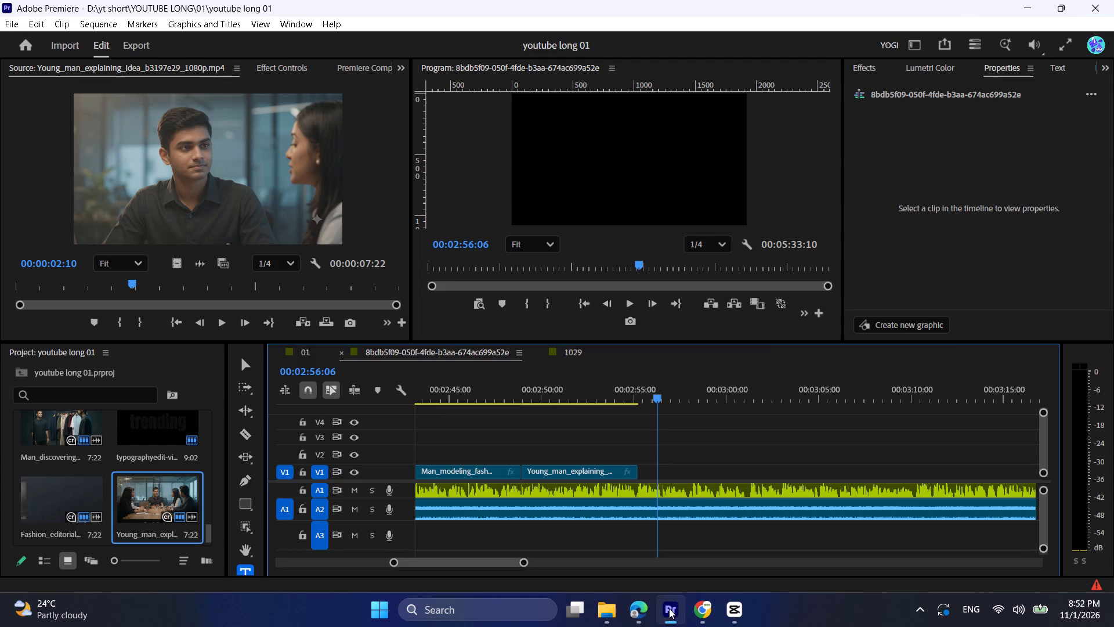
click(610, 606)
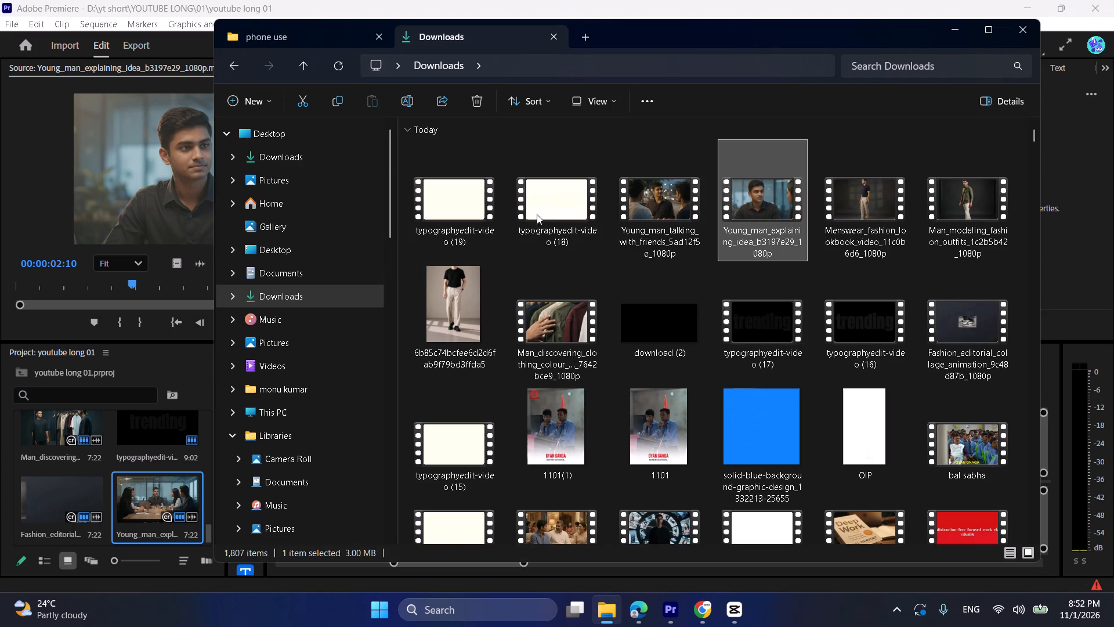
drag(458, 222, 384, 304)
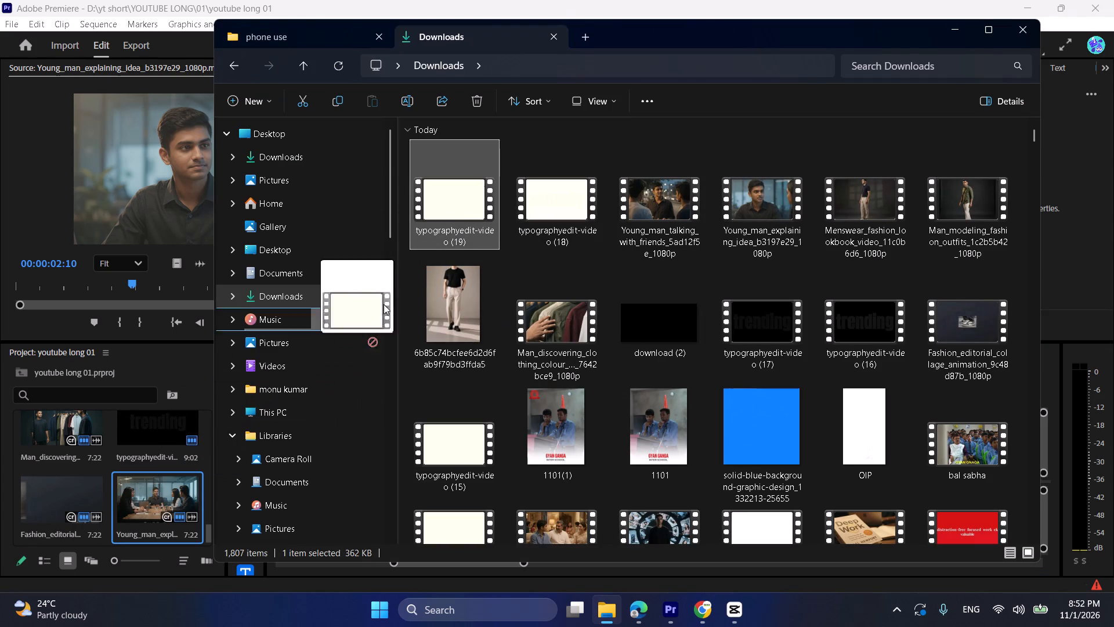
drag(384, 304, 425, 258)
drag(570, 199, 127, 511)
double_click(143, 500)
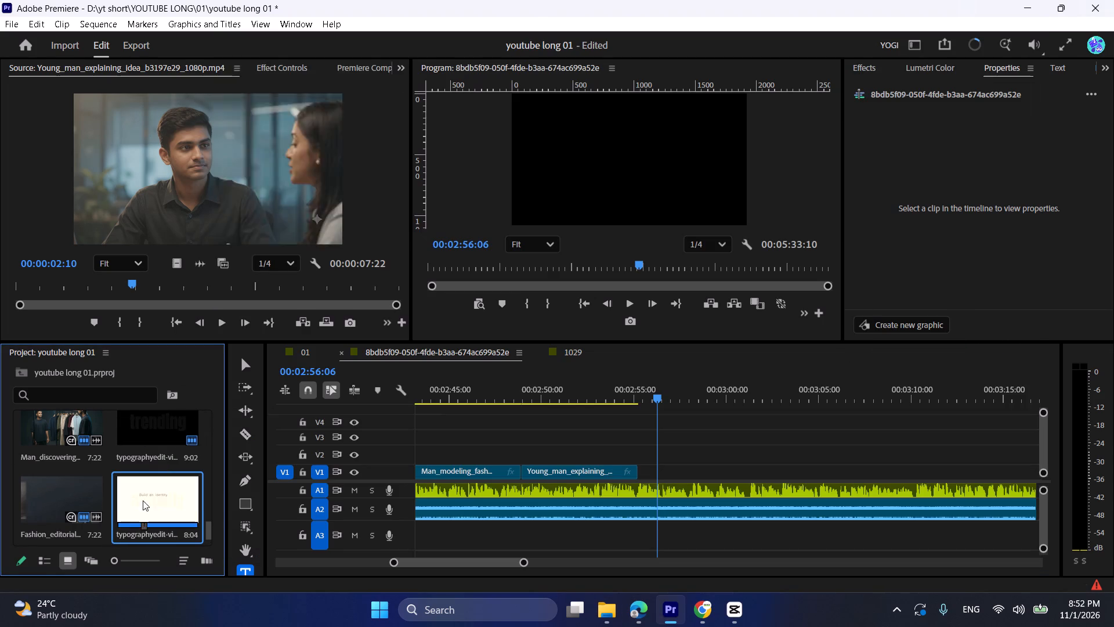
drag(176, 269, 642, 471)
Set the speed of the typography clip on V1 to 300%.
right_click(663, 469)
click(713, 421)
key(3)
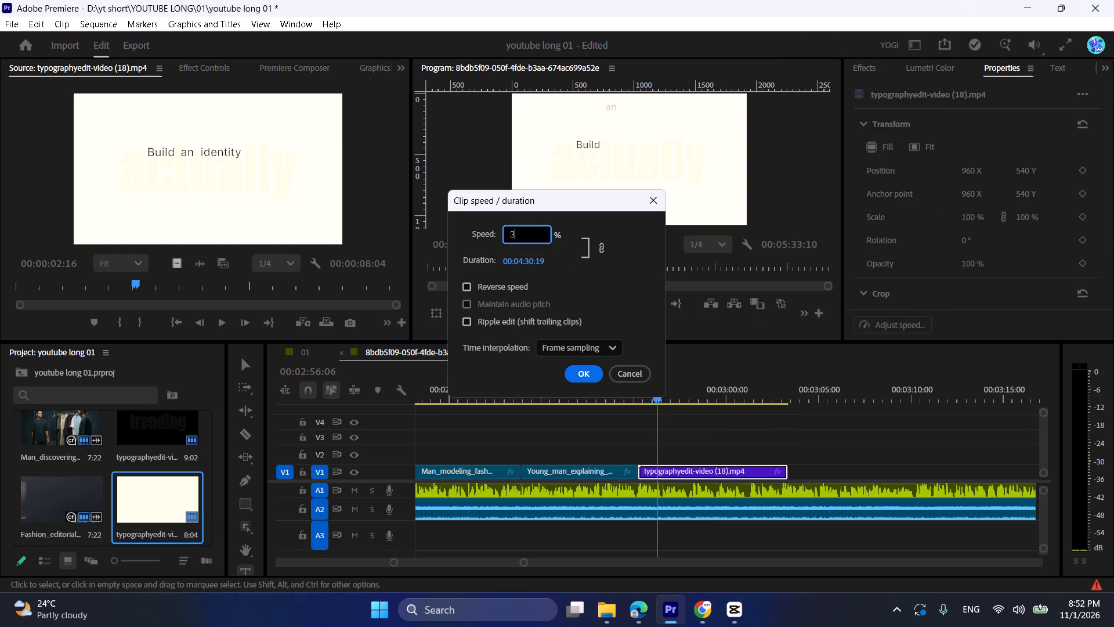
key(0)
key(0)
click(585, 374)
Play the sped-up typography clip repeatedly against the voice-over from around 00:02:55 to check its timing.
click(642, 380)
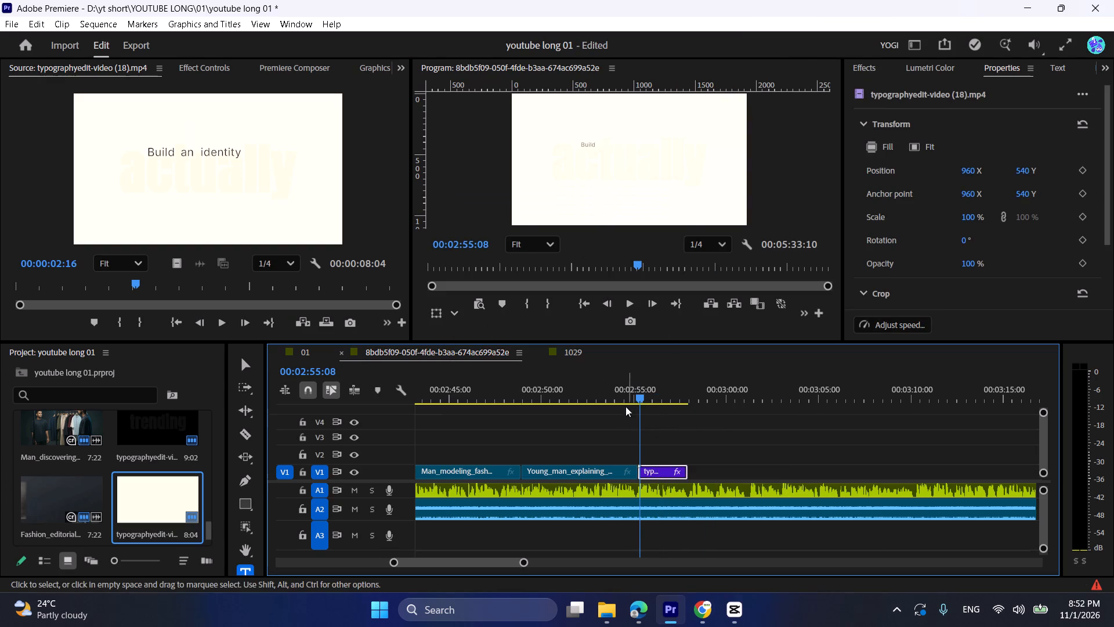
click(624, 406)
click(649, 437)
key(space)
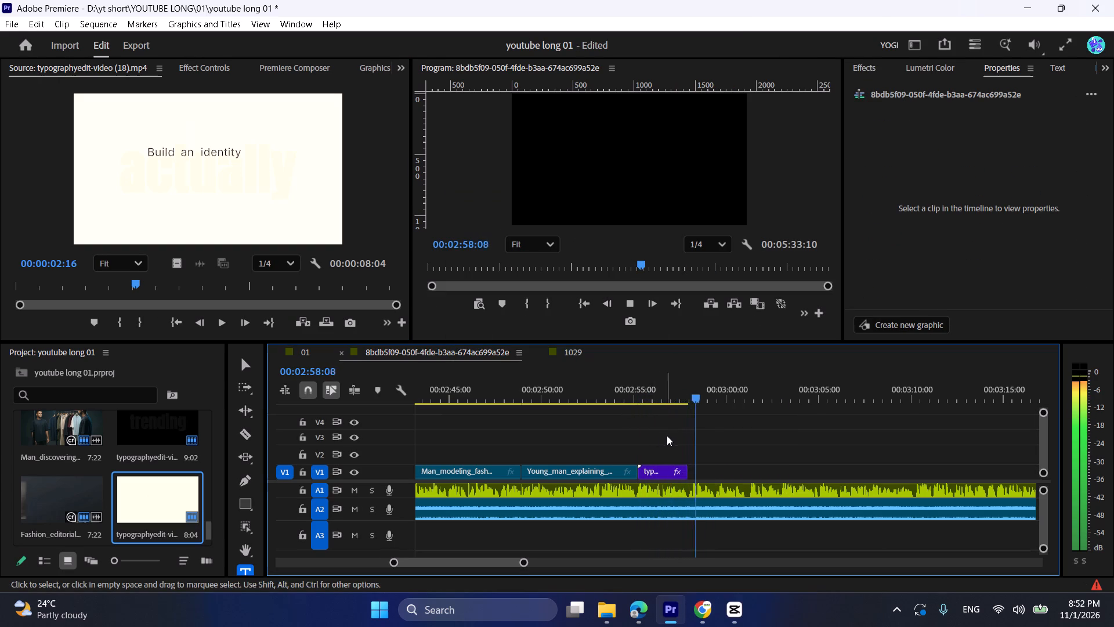
drag(650, 397, 640, 394)
key(space)
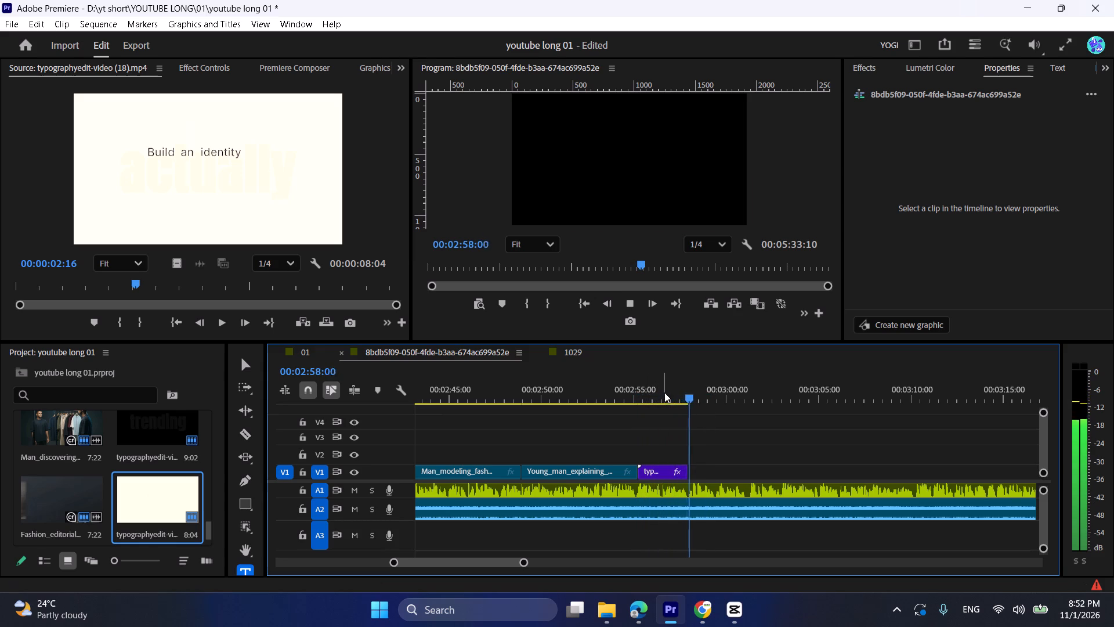
drag(664, 389, 654, 387)
drag(652, 387, 635, 386)
key(space)
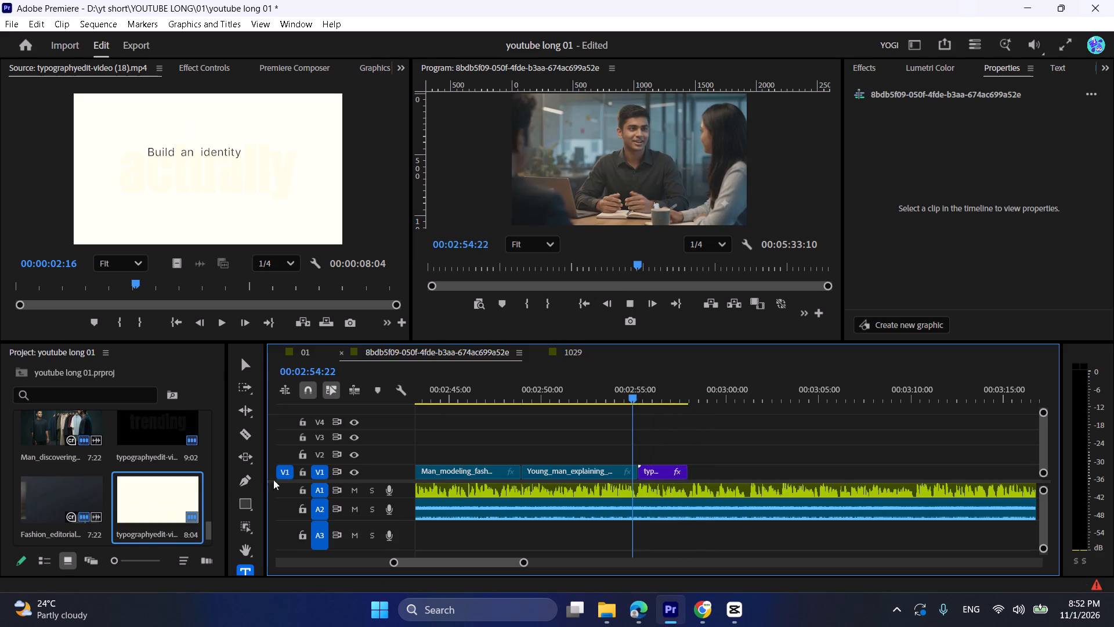
alt+scroll(700, 464, up, 7)
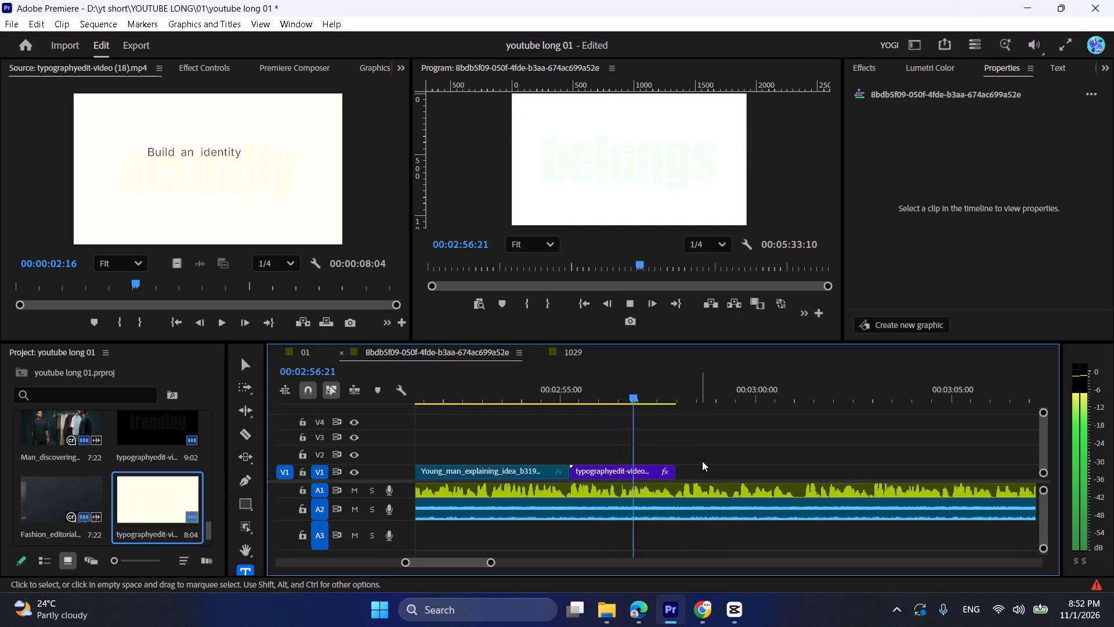
key(space)
click(554, 394)
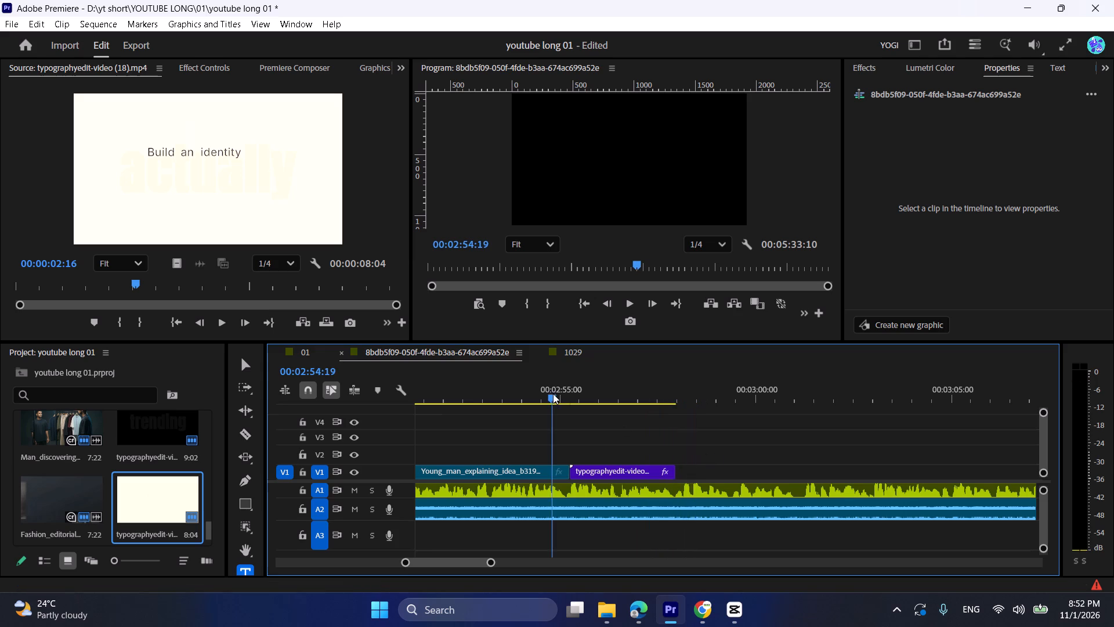
key(space)
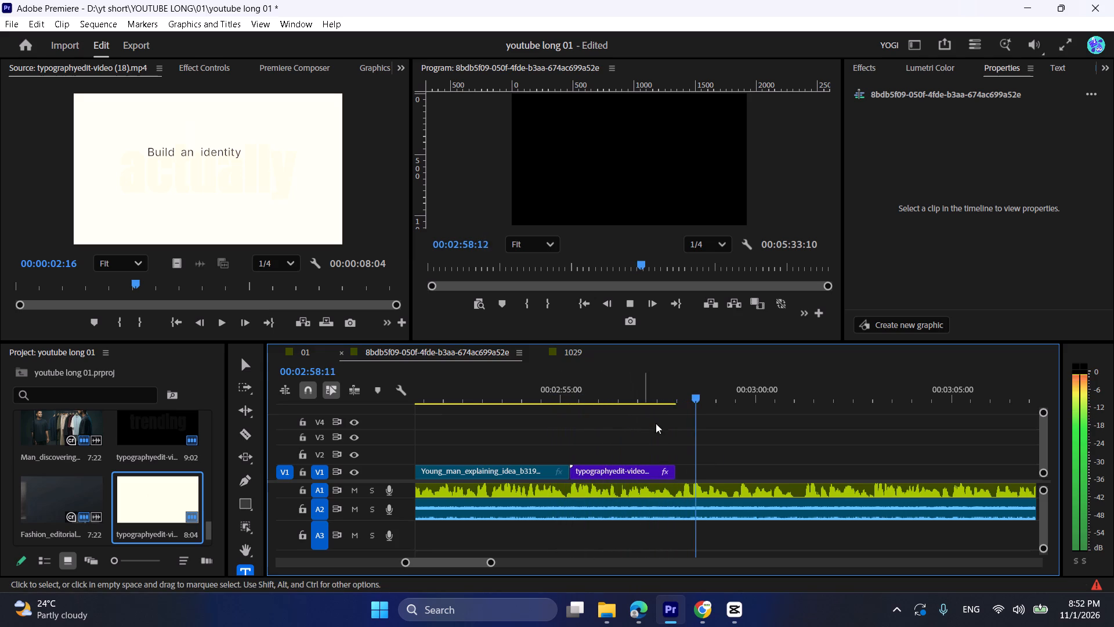
key(space)
click(613, 392)
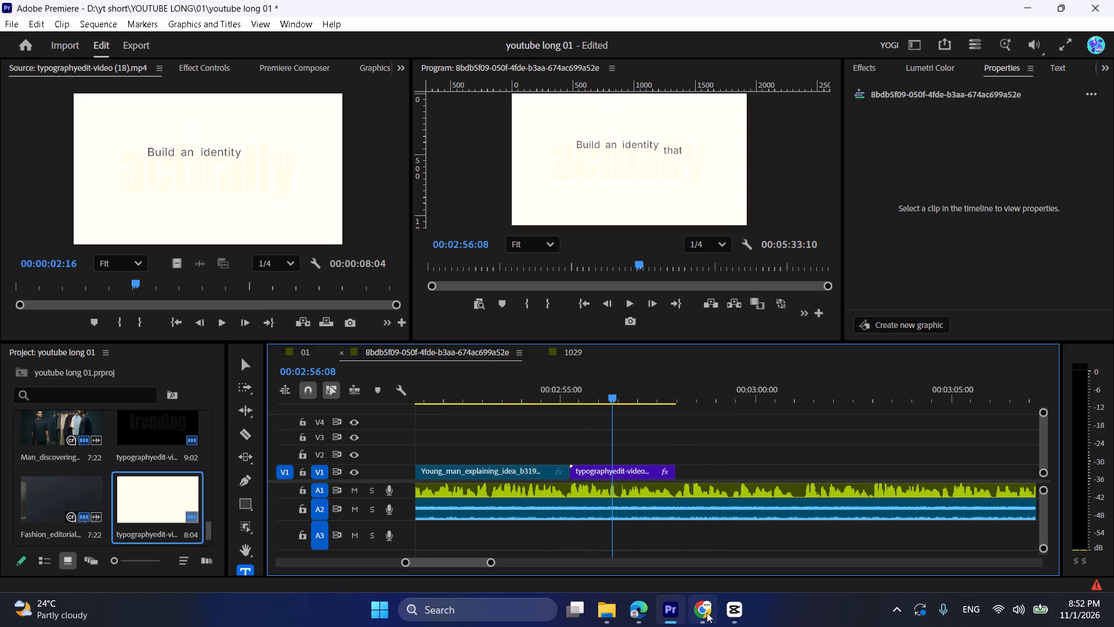
Return to TypographyEdit in Chrome, open the Playful style, and examine its preview and its scene color, font and effect settings.
click(707, 612)
click(84, 142)
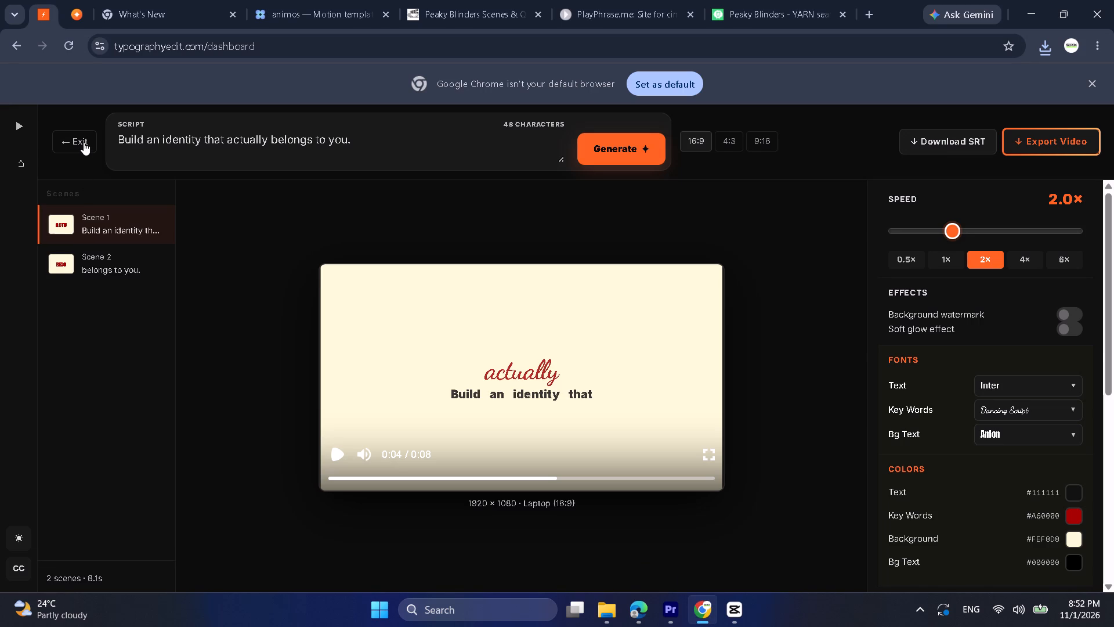
scroll(588, 448, down, 5)
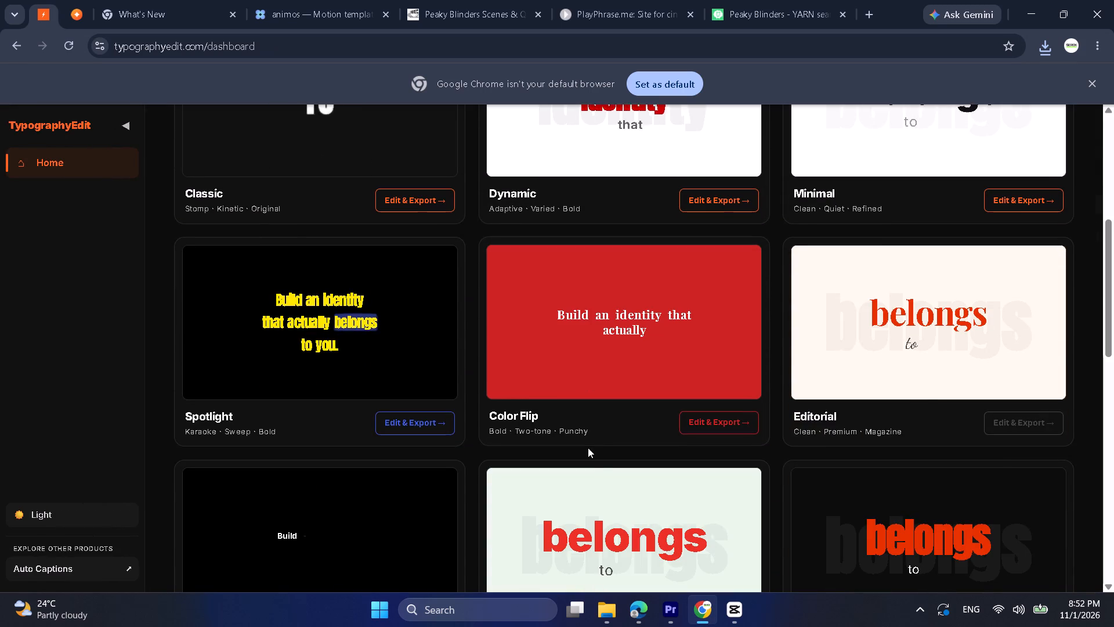
click(601, 503)
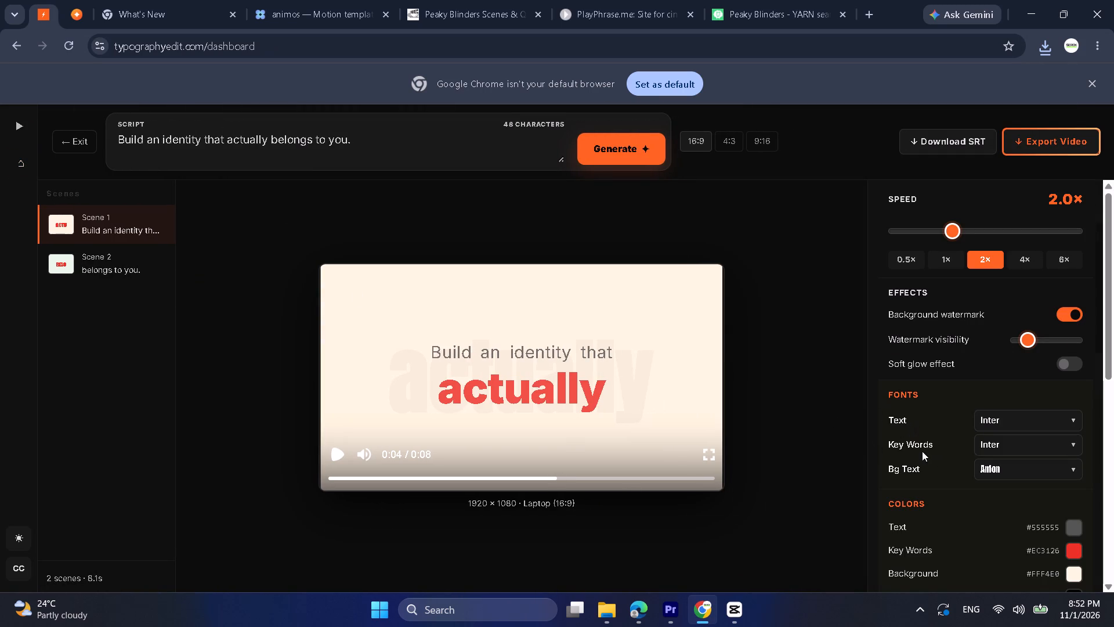
double_click(252, 138)
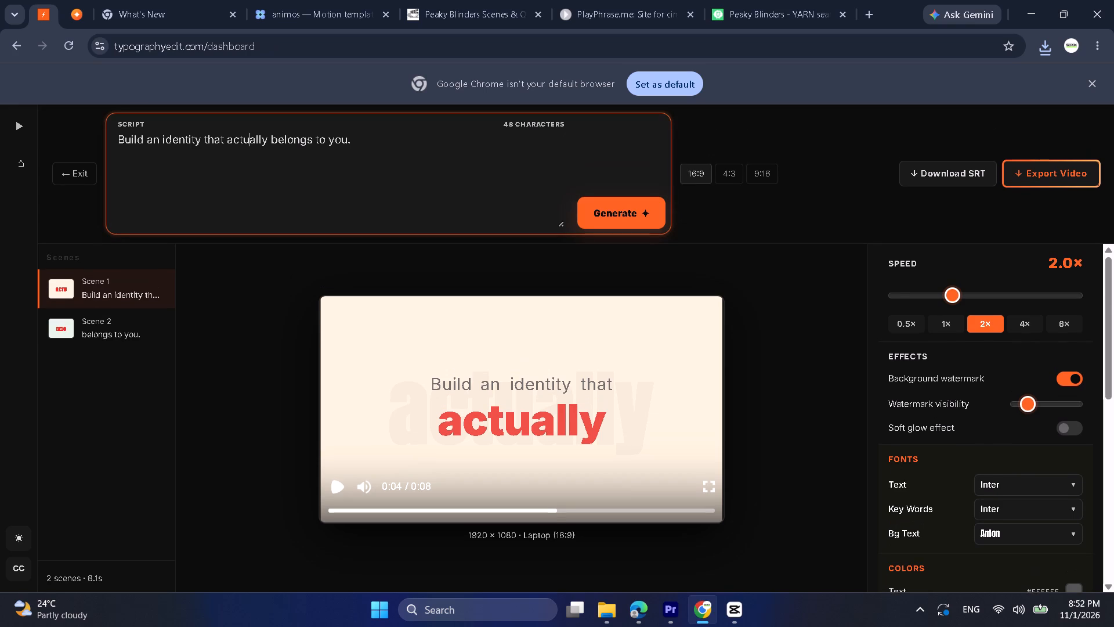
scroll(809, 295, down, 6)
click(803, 353)
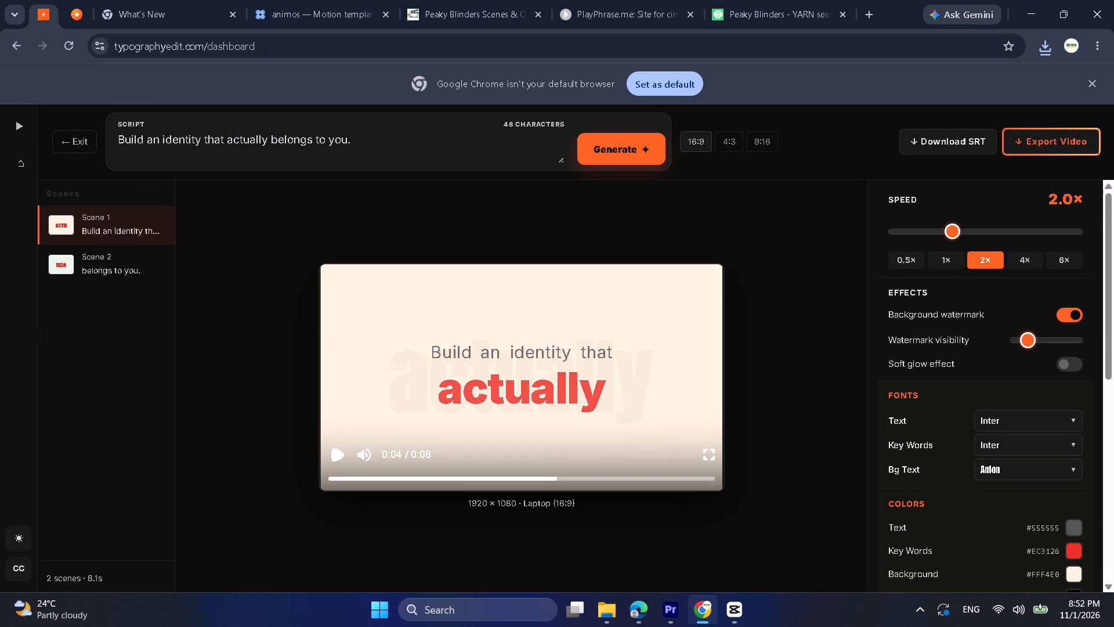
double_click(499, 401)
scroll(498, 402, down, 1)
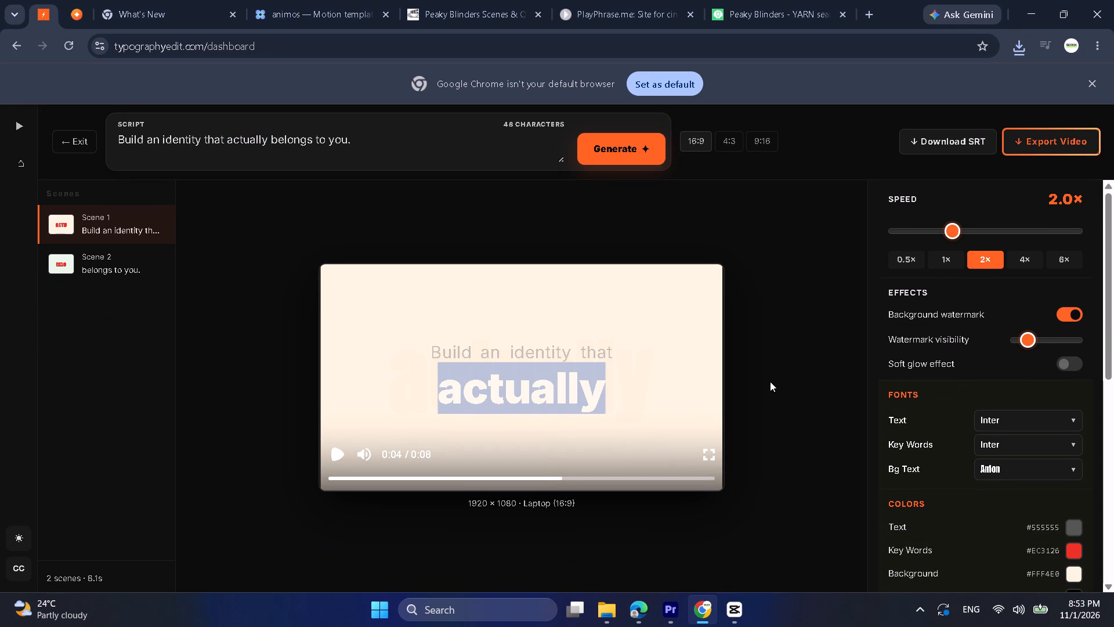
click(766, 378)
scroll(766, 377, down, 4)
scroll(908, 421, down, 6)
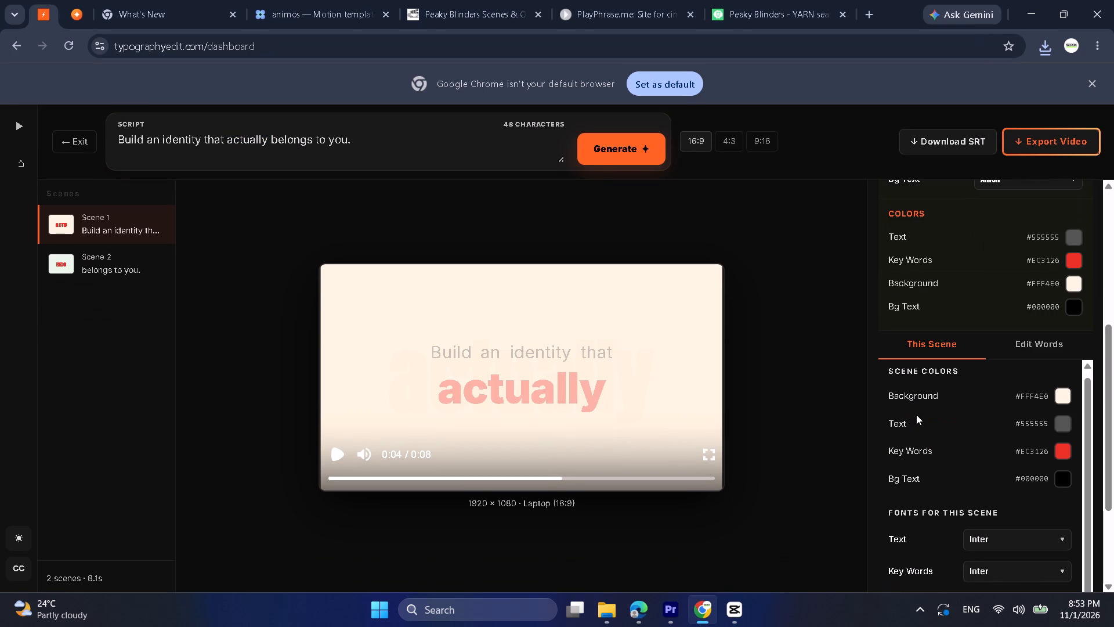
scroll(916, 415, down, 2)
scroll(974, 444, down, 4)
scroll(925, 402, down, 4)
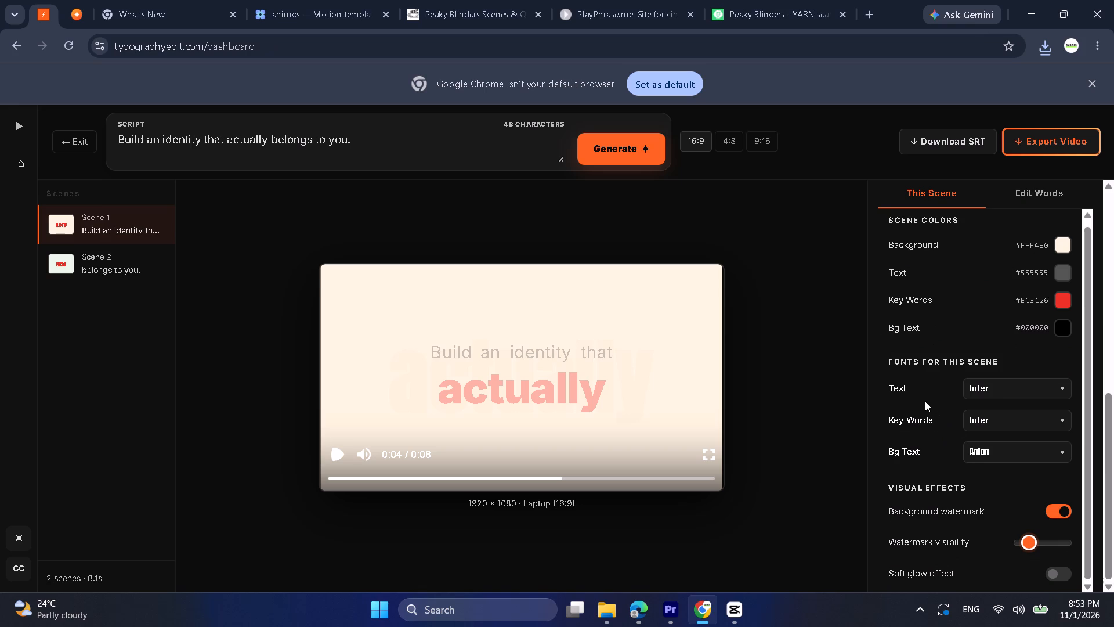
scroll(913, 308, down, 5)
click(757, 370)
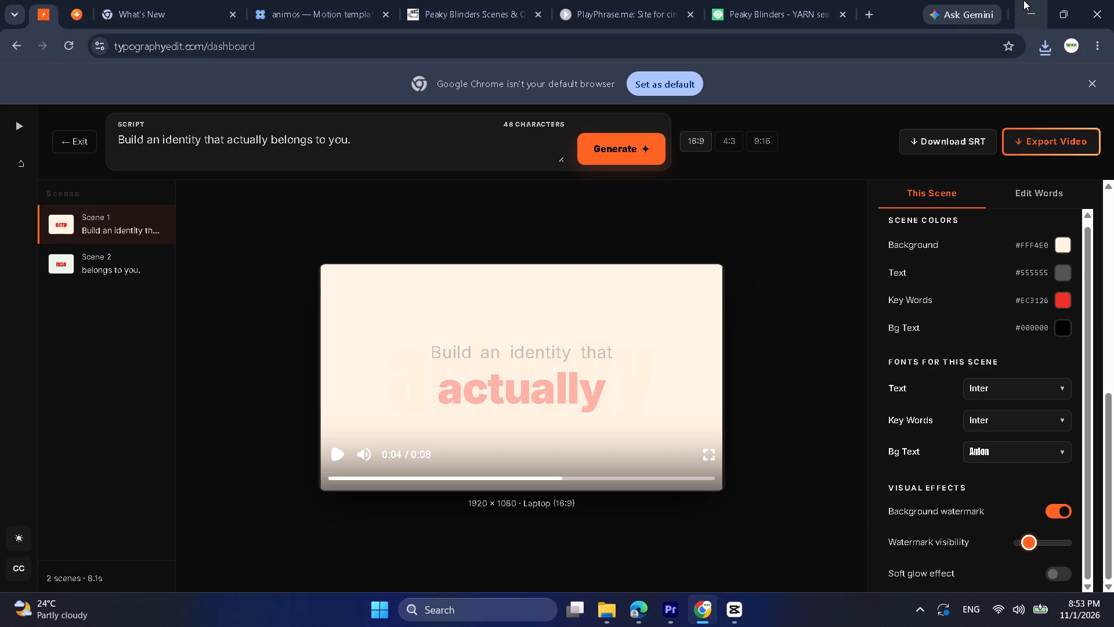
Return to Premiere and play the typography clip and the voice-over that follows it, stopping at 00:03:00:19.
click(1023, 0)
key(space)
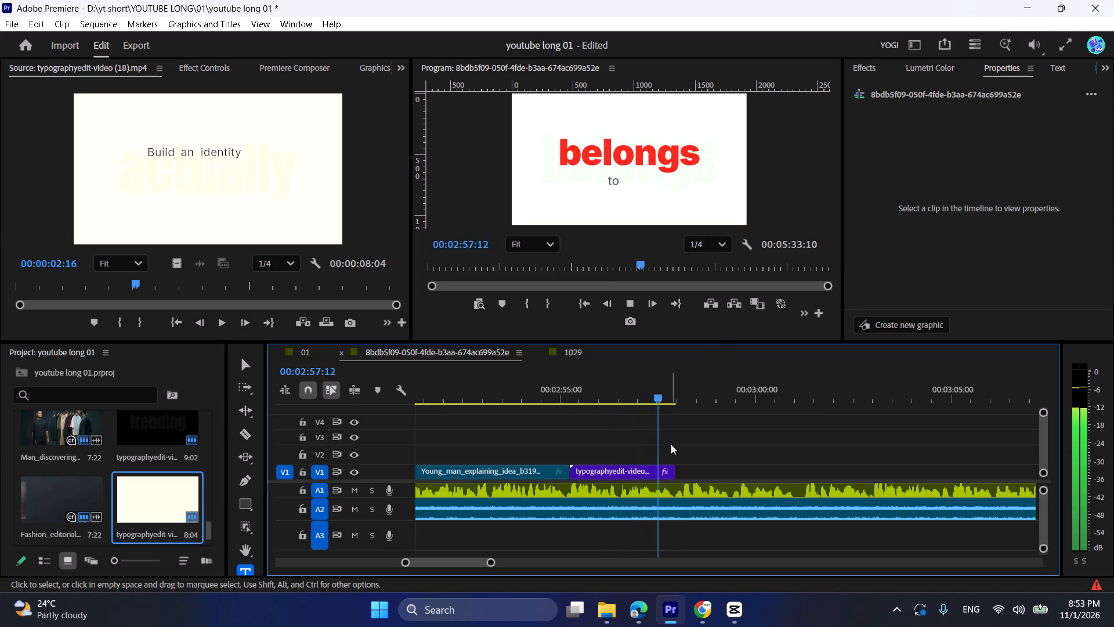
alt+scroll(678, 446, down, 7)
alt+scroll(664, 450, up, 3)
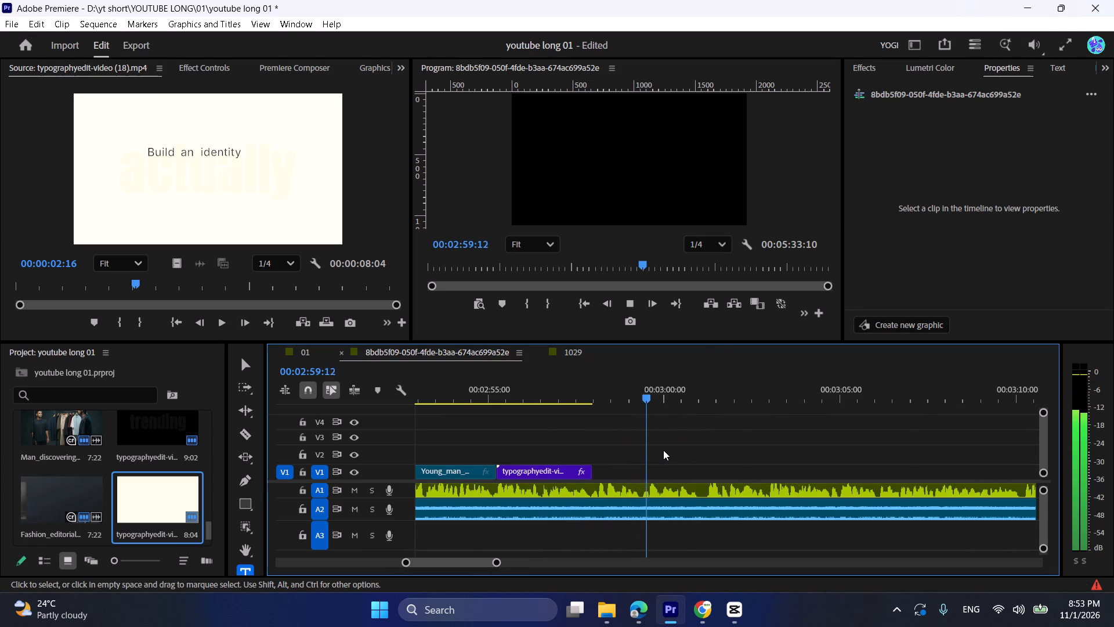
key(space)
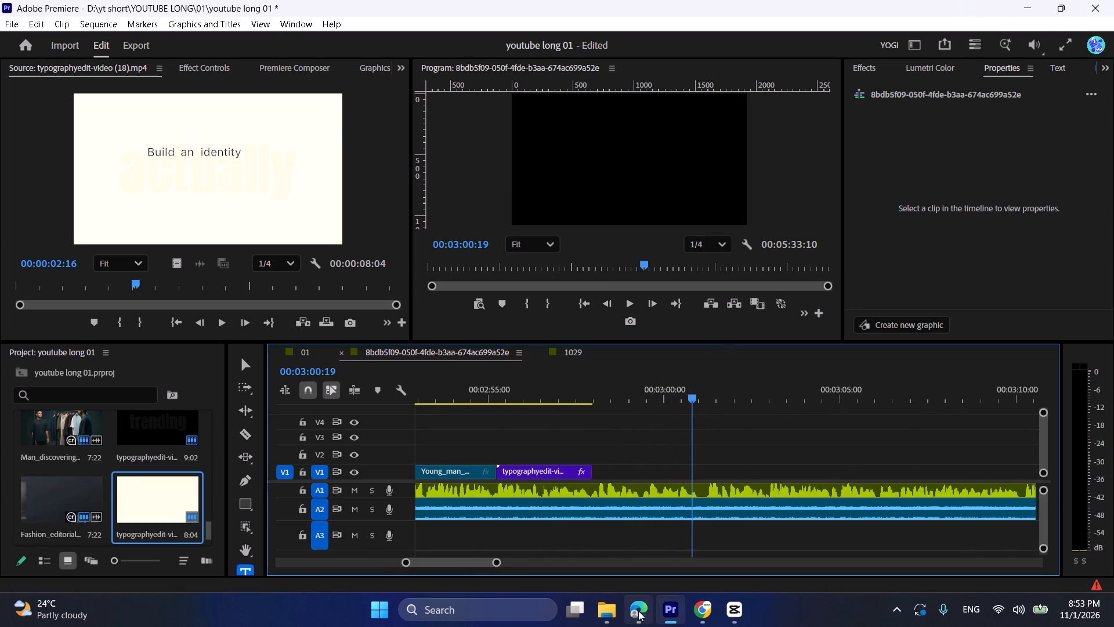
Copy the heading "STOP BUYING STATUS. START BUILDING SKILLS." from the script document in Edge and generate TypographyEdit styles from it in Chrome.
click(638, 611)
drag(358, 460, 551, 464)
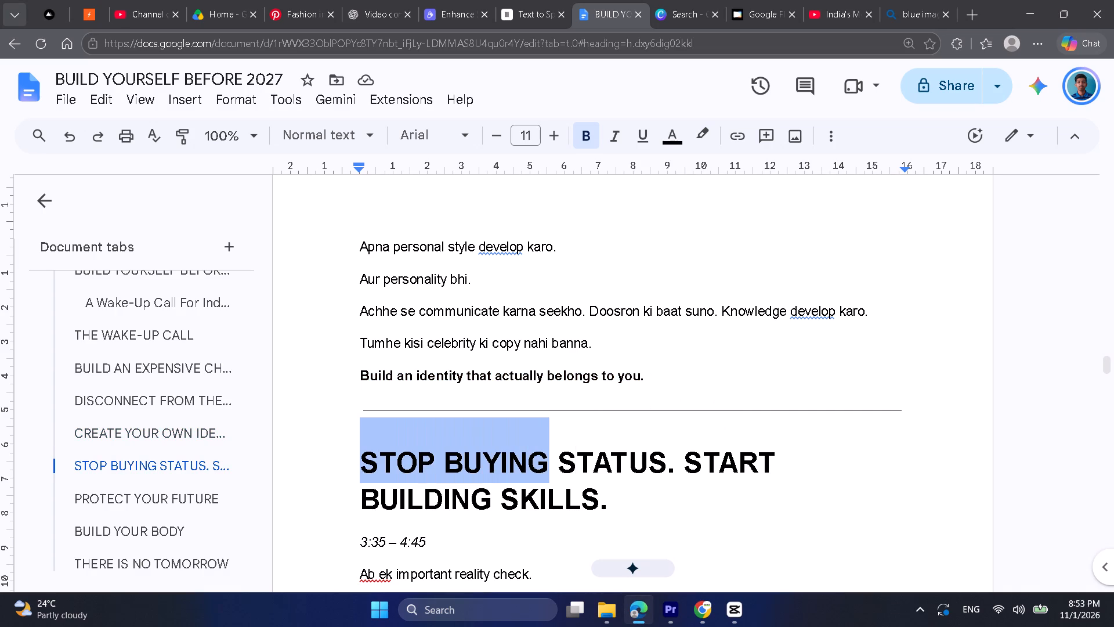
drag(551, 464, 628, 496)
key(ctrl+c)
click(706, 624)
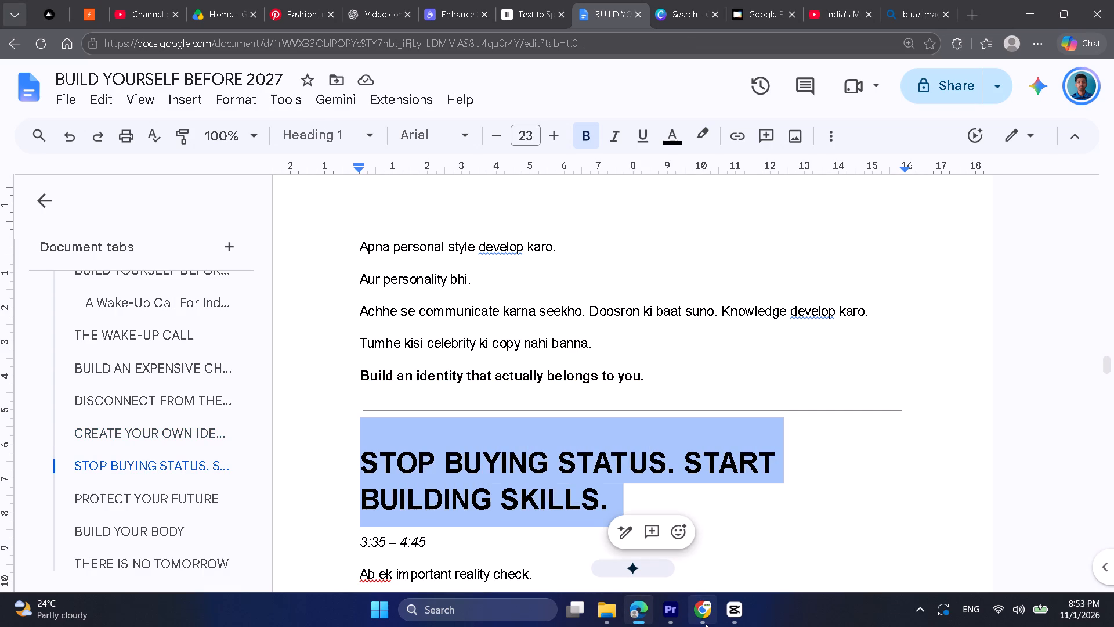
click(71, 135)
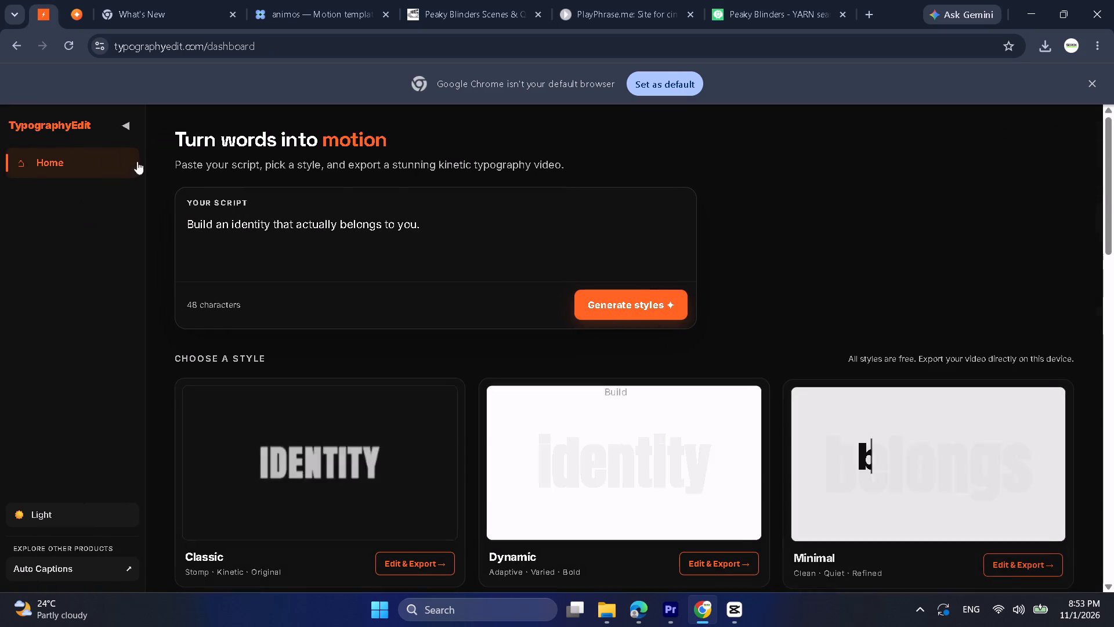
triple_click(268, 229)
key(ctrl+v)
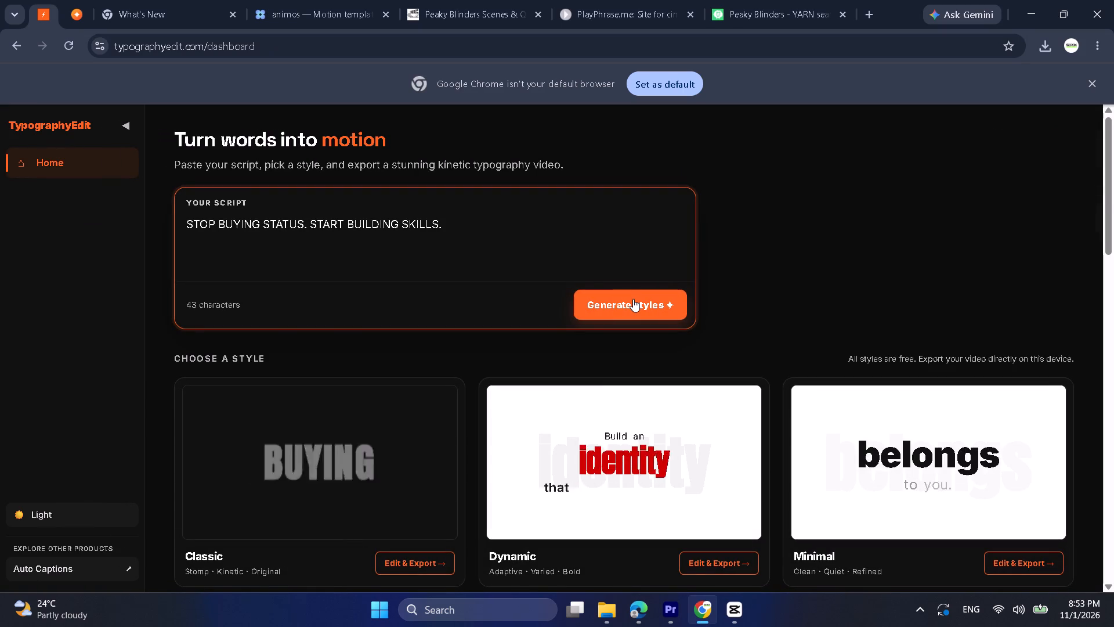
click(633, 299)
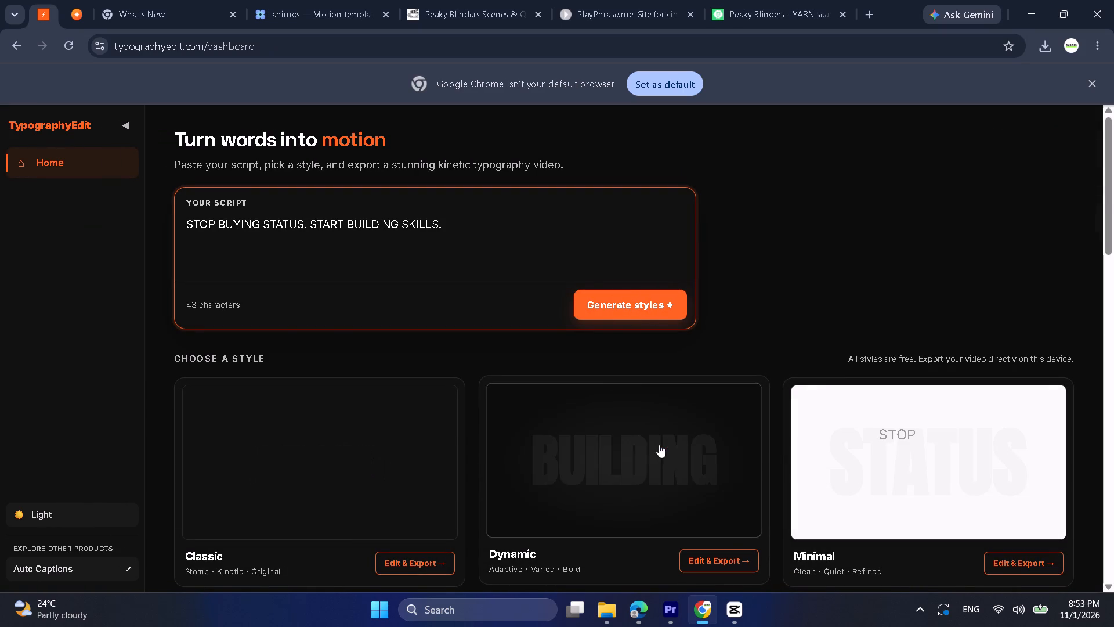
Open the Dynamic style of the new text and export it as an MP4 download.
click(659, 445)
click(1046, 143)
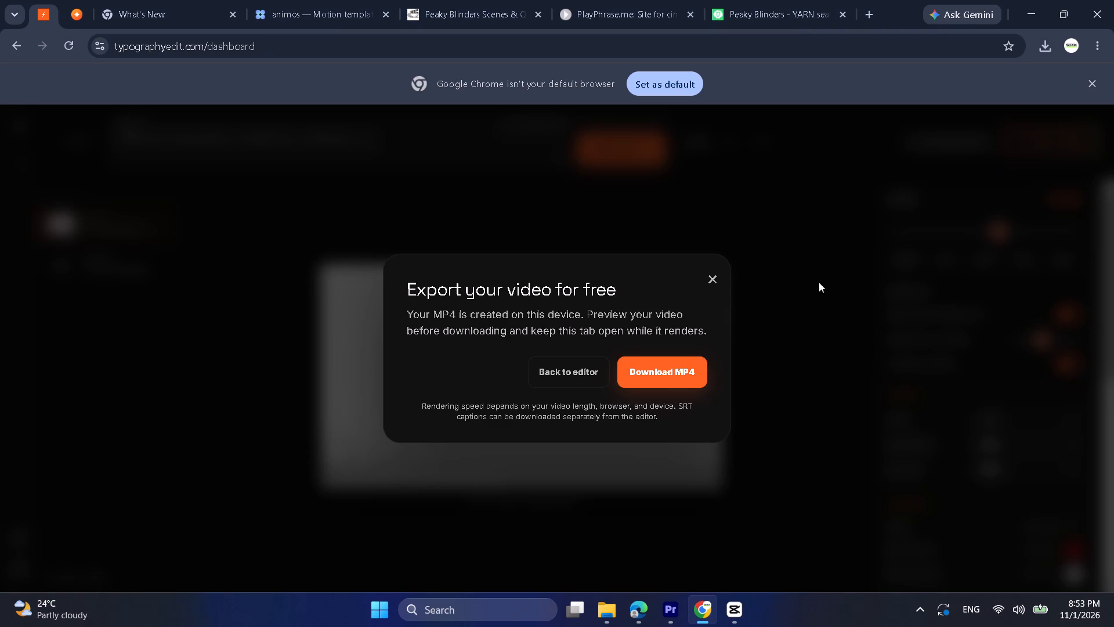
click(660, 380)
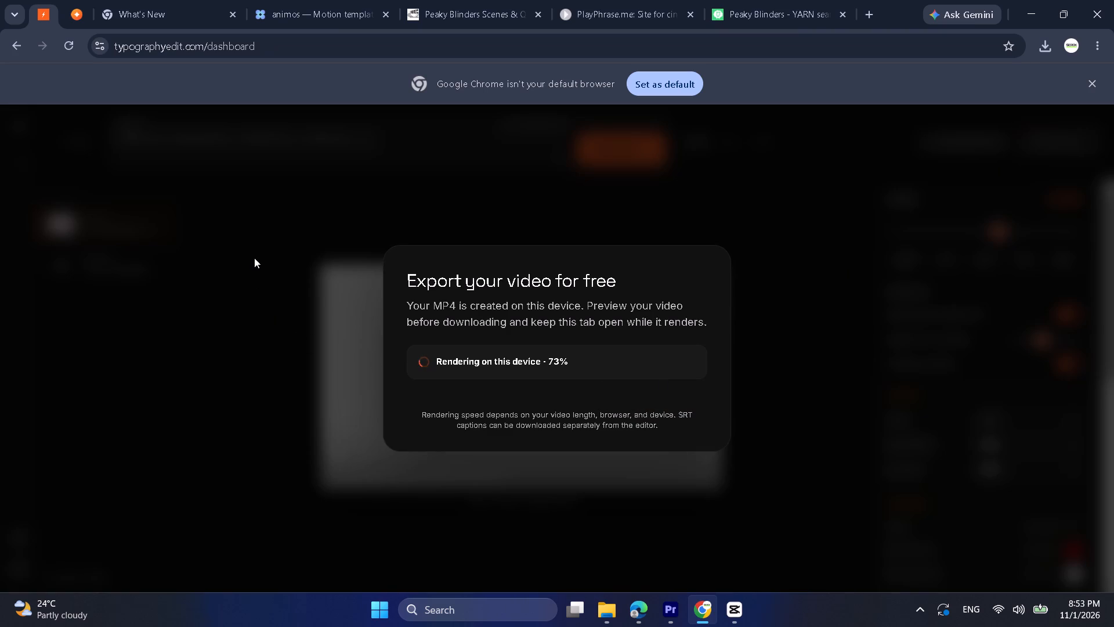
click(692, 399)
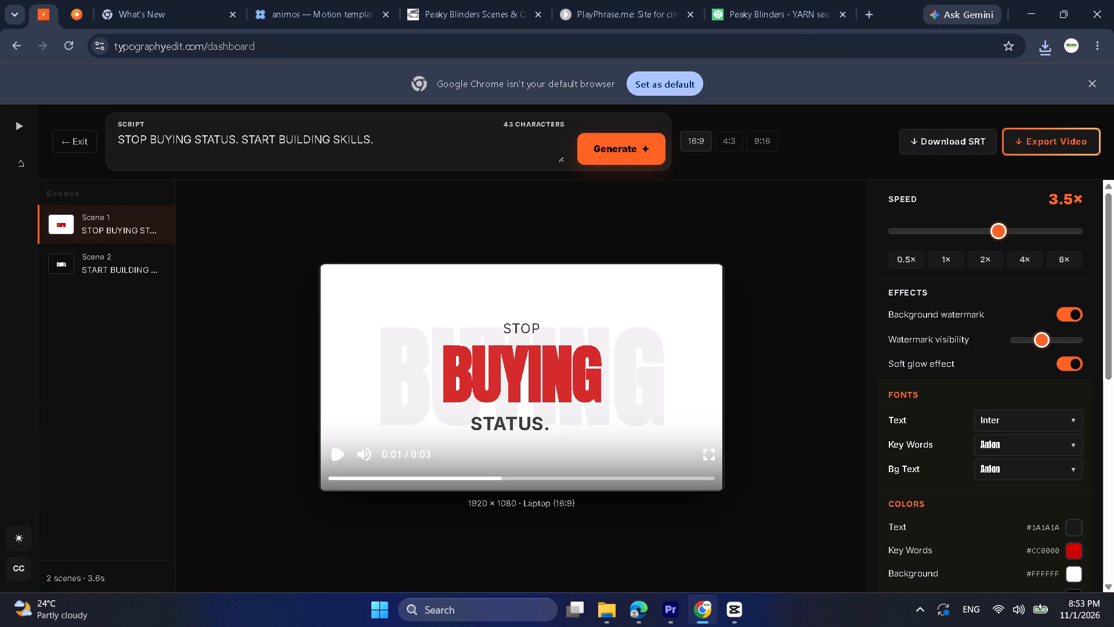
Go back to the style gallery, open the cream-background style with Dancing Script key words, and play its preview.
click(84, 139)
scroll(453, 307, down, 11)
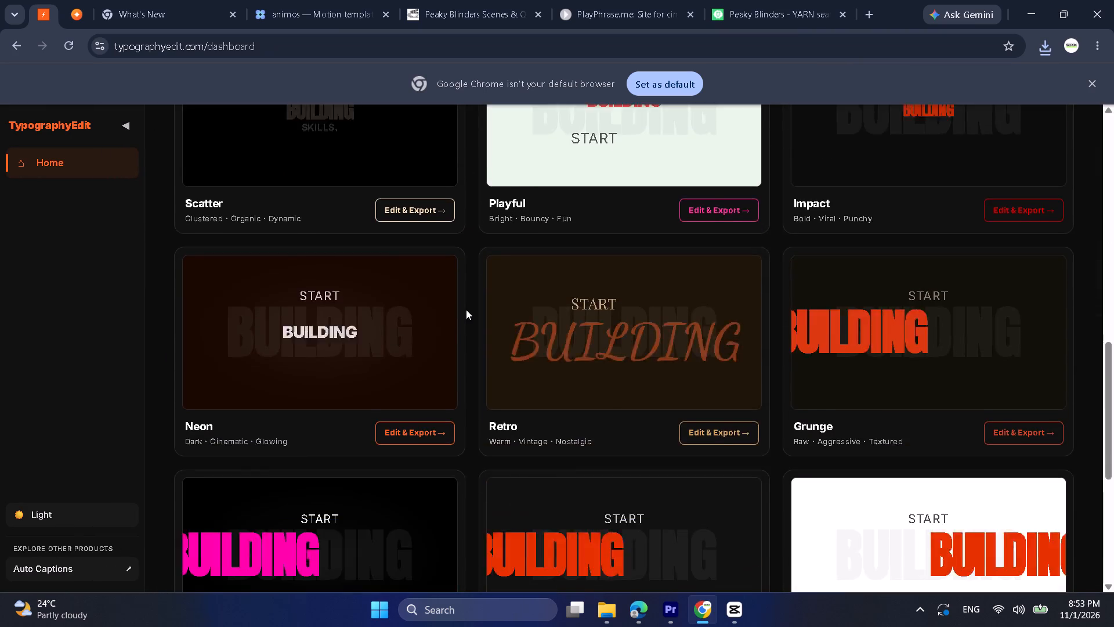
scroll(466, 309, down, 3)
click(361, 523)
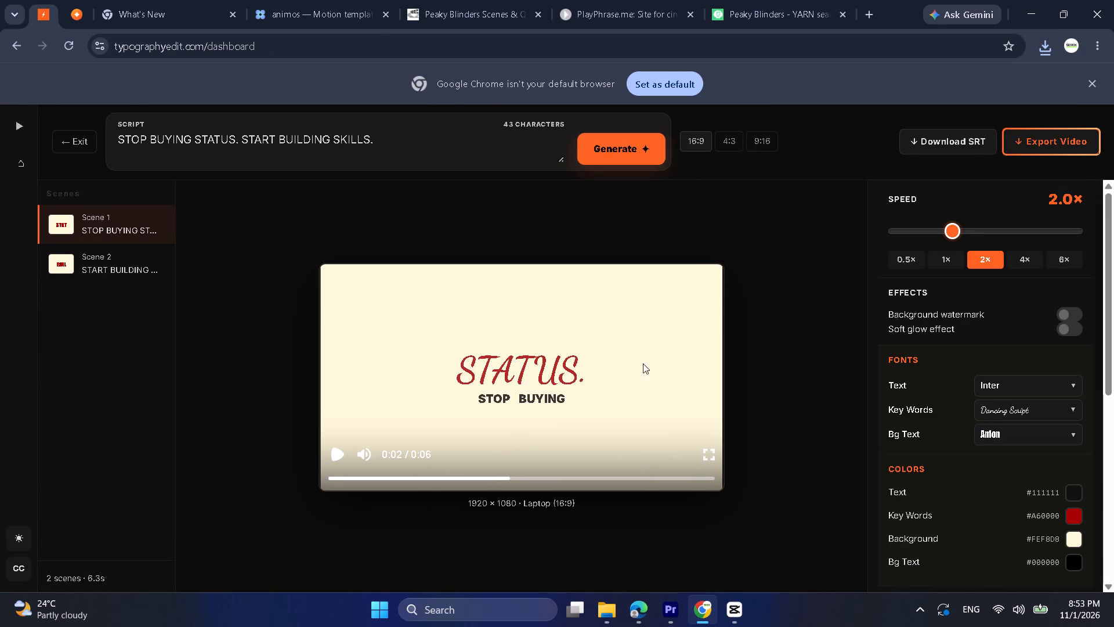
drag(363, 481, 317, 478)
click(337, 452)
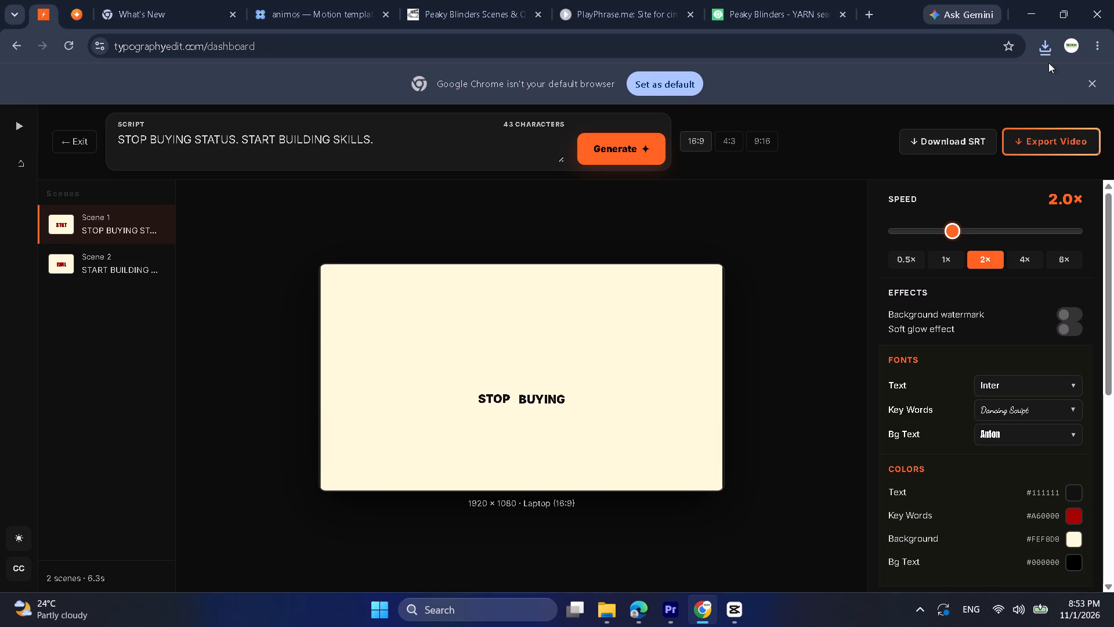
Import typographyedit-video (20) from the Downloads folder into the Premiere project, open it in the Source monitor and skim through it.
click(1039, 0)
click(668, 610)
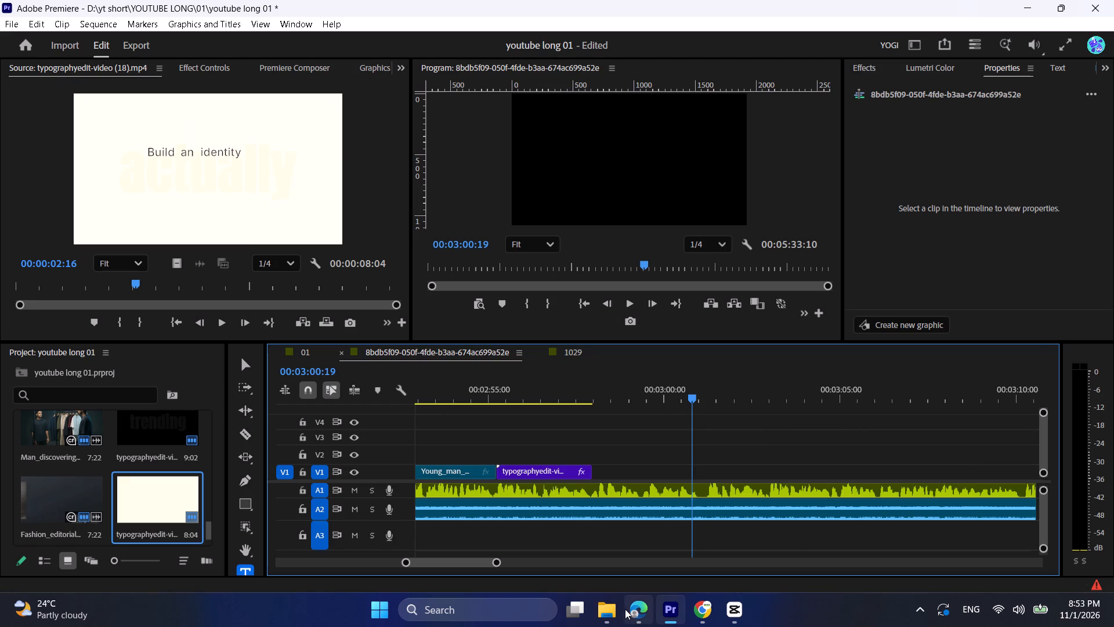
click(615, 605)
drag(425, 215, 126, 473)
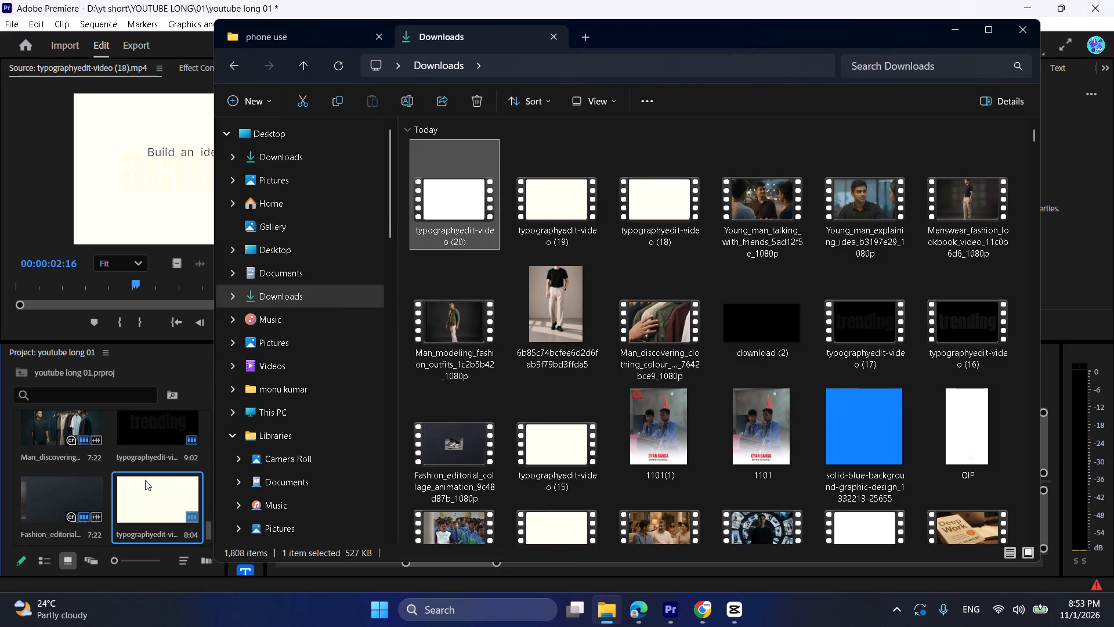
double_click(145, 493)
drag(175, 264, 307, 282)
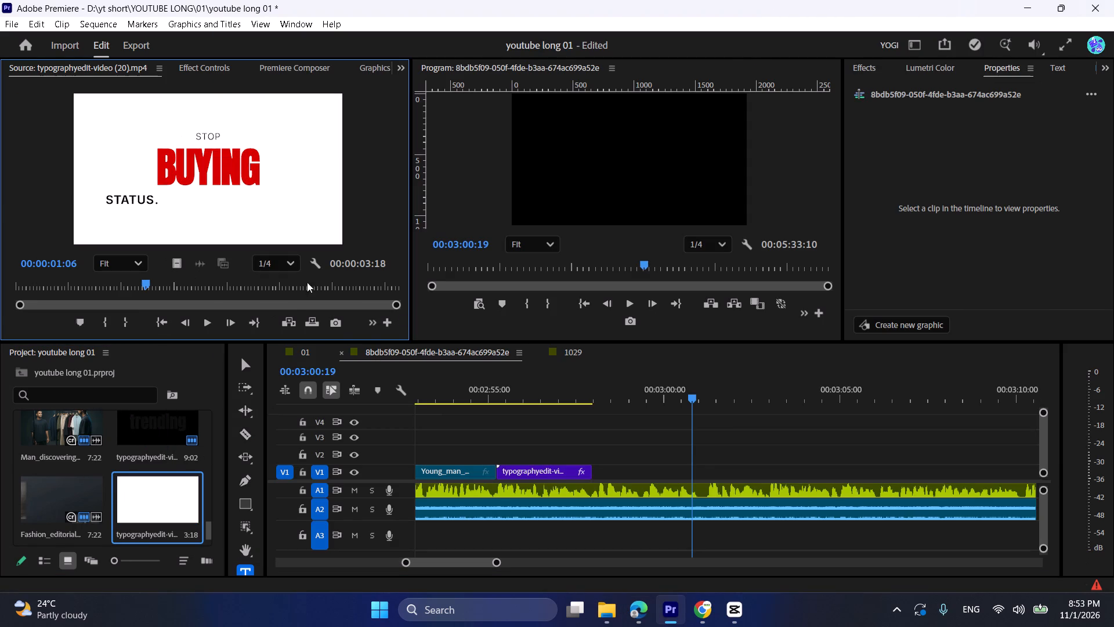
drag(307, 282, 299, 247)
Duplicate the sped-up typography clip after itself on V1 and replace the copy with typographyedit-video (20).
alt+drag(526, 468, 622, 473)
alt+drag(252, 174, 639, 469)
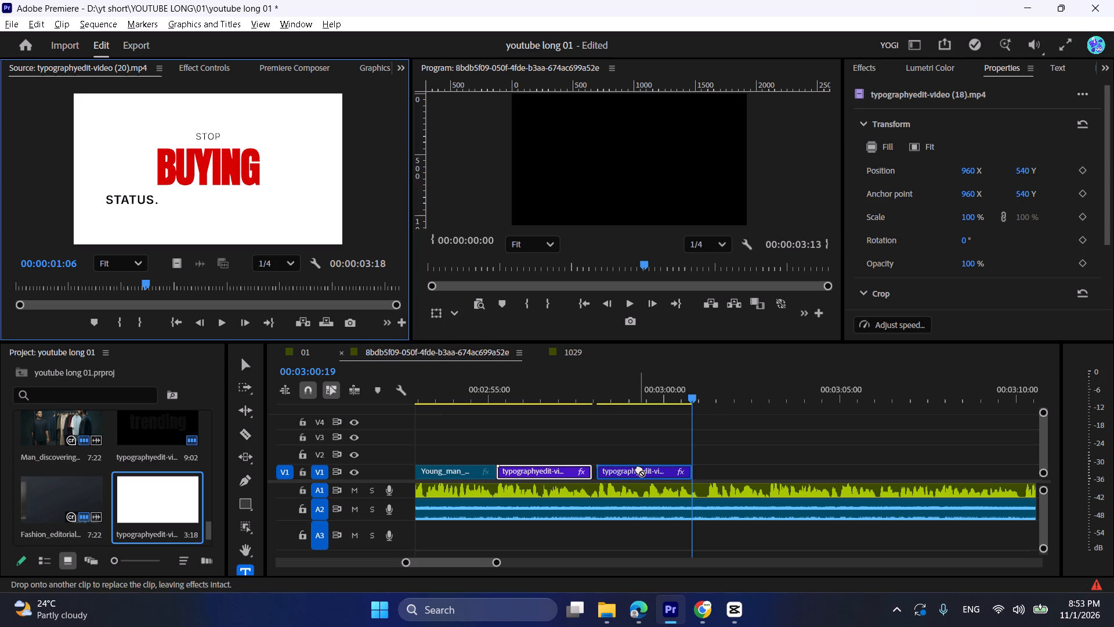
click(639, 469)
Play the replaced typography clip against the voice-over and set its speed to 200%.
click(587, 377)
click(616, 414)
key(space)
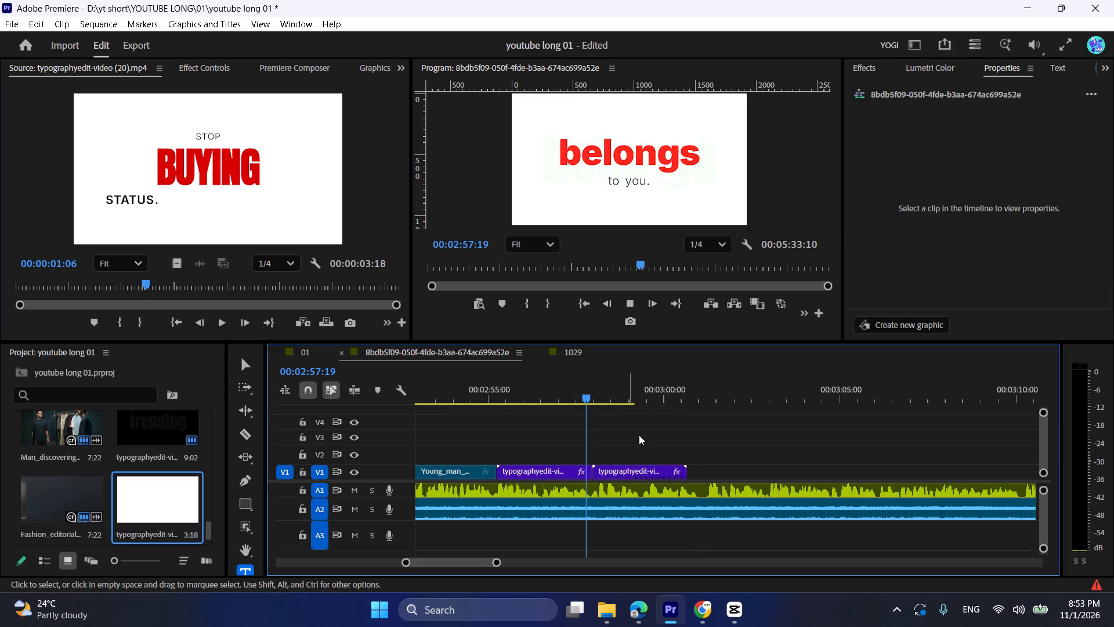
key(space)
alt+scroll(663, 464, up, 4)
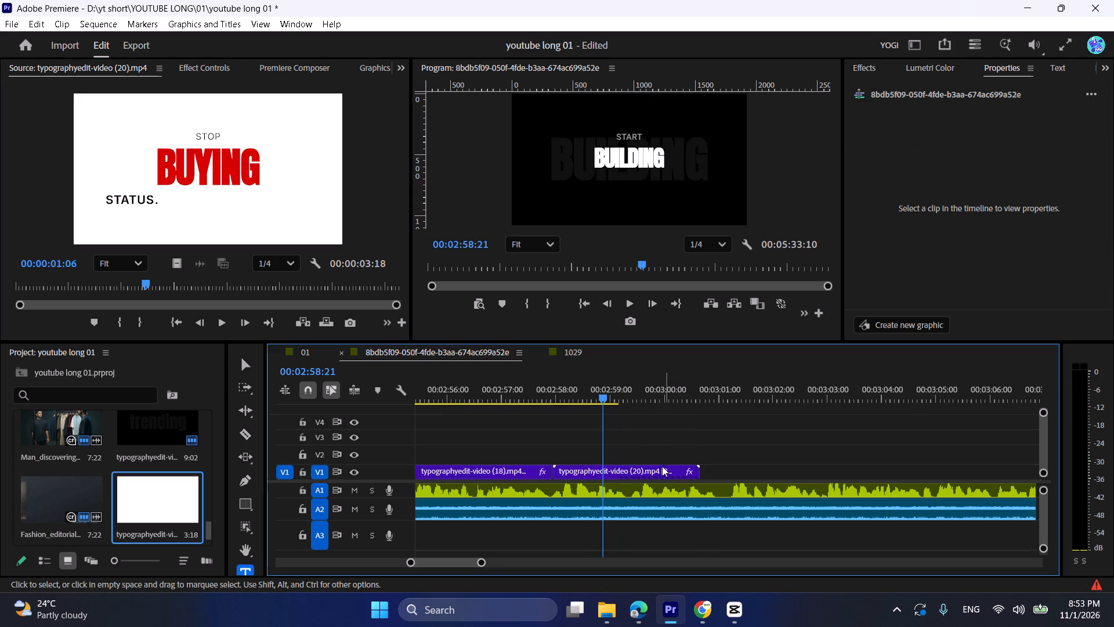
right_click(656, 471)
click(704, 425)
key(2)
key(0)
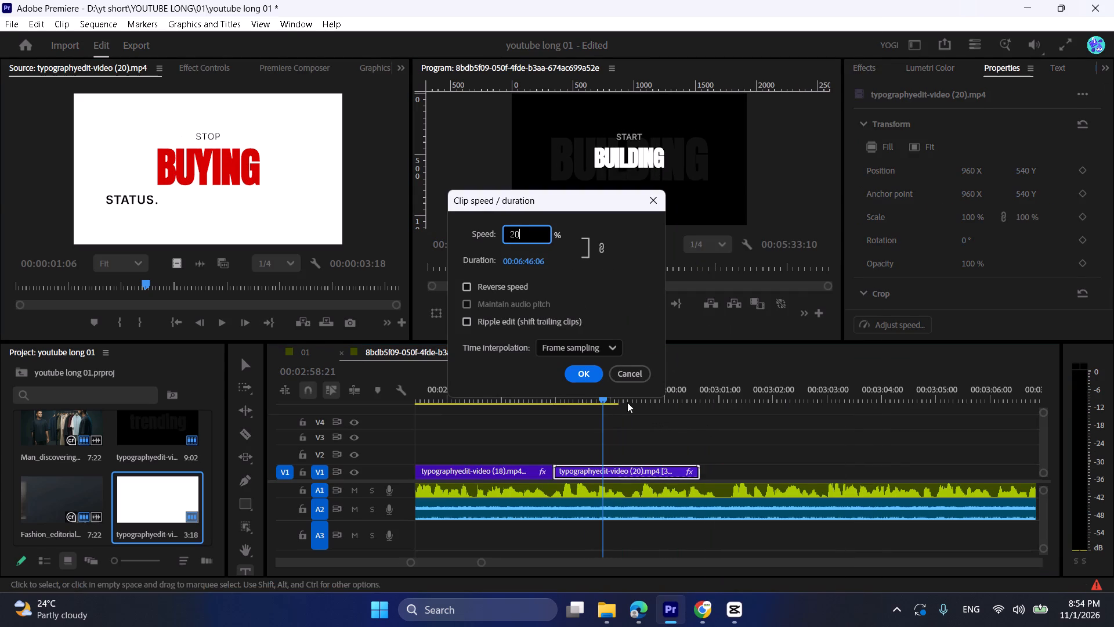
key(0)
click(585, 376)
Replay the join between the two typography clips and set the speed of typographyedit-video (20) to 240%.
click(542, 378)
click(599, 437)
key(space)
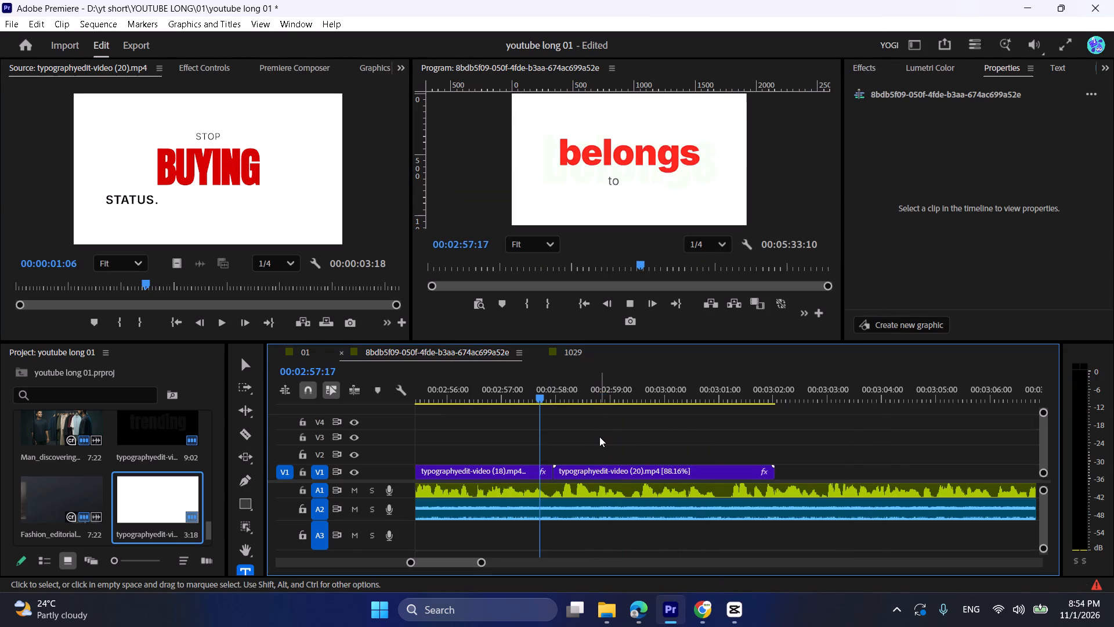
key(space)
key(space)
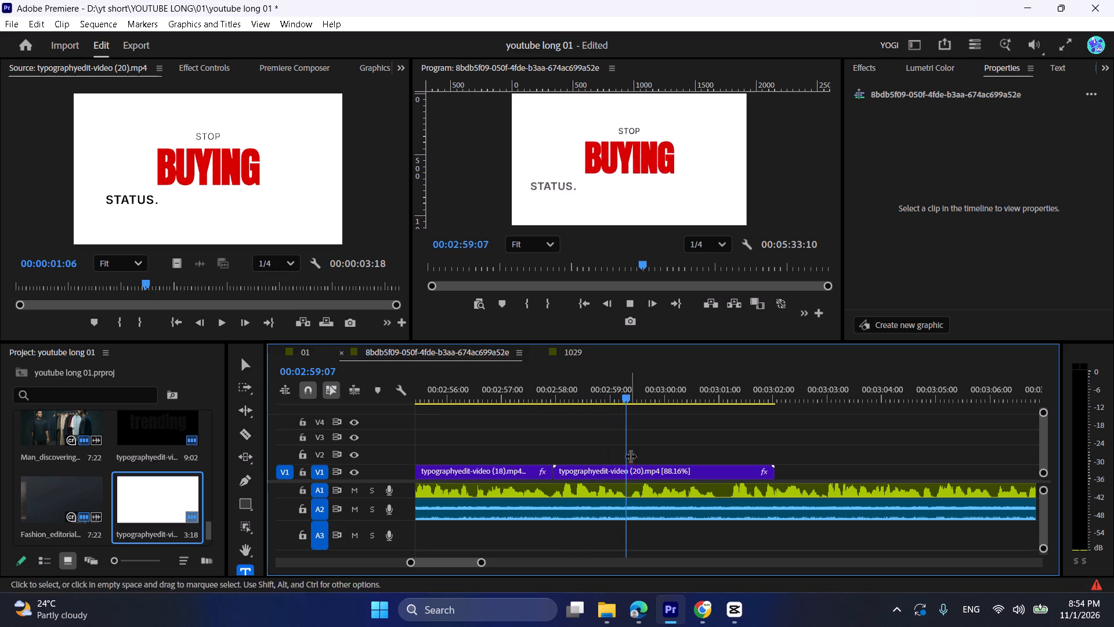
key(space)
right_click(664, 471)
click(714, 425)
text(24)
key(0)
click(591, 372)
Play typographyedit-video (20) repeatedly from around 00:02:58 to check its timing against the voice-over.
click(548, 368)
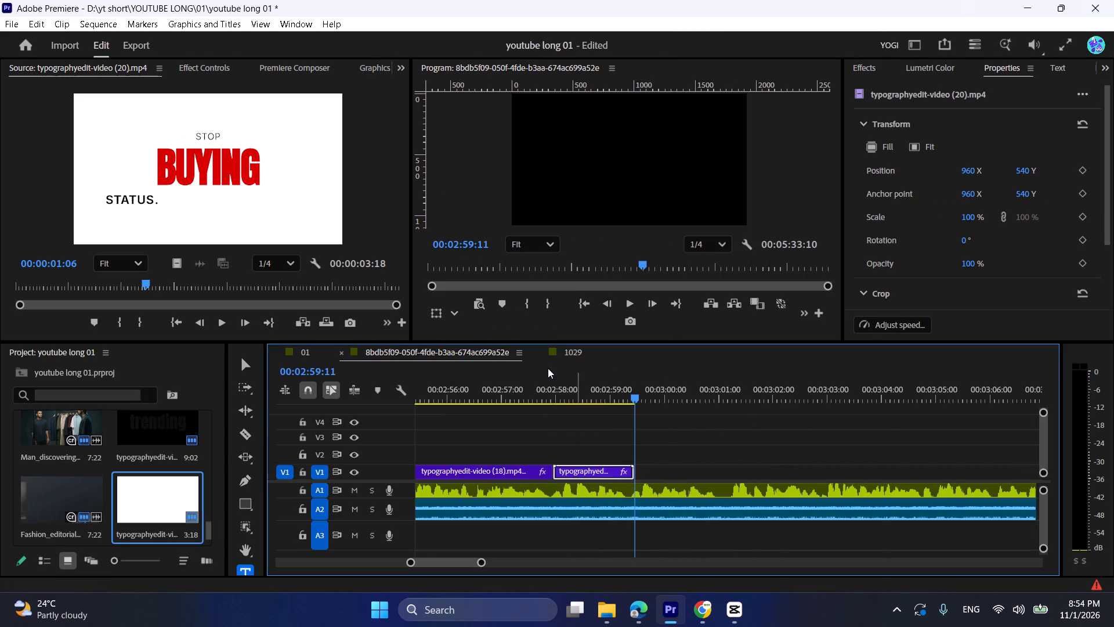
key(space)
click(554, 392)
key(space)
drag(634, 471, 777, 491)
key(space)
key(space)
key(space)
click(552, 388)
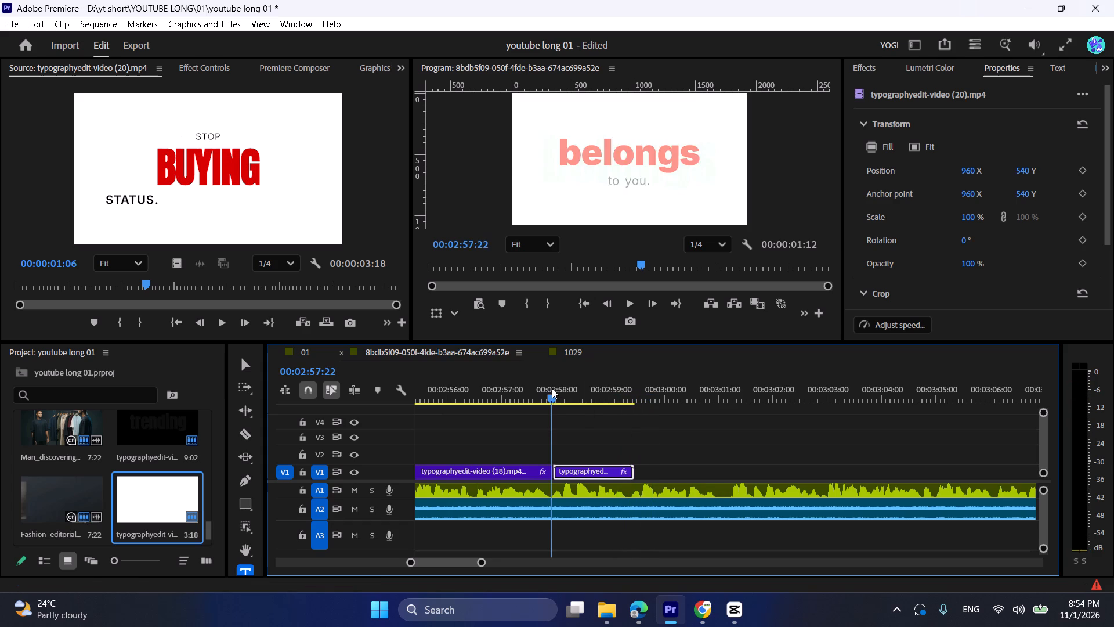
key(space)
alt+scroll(573, 425, up, 5)
key(space)
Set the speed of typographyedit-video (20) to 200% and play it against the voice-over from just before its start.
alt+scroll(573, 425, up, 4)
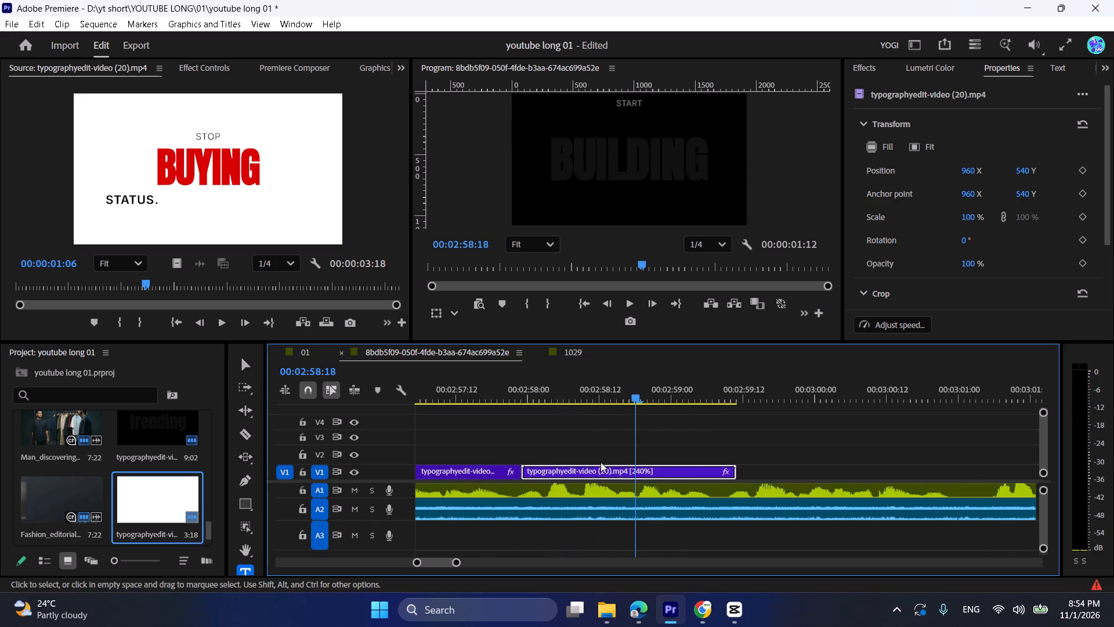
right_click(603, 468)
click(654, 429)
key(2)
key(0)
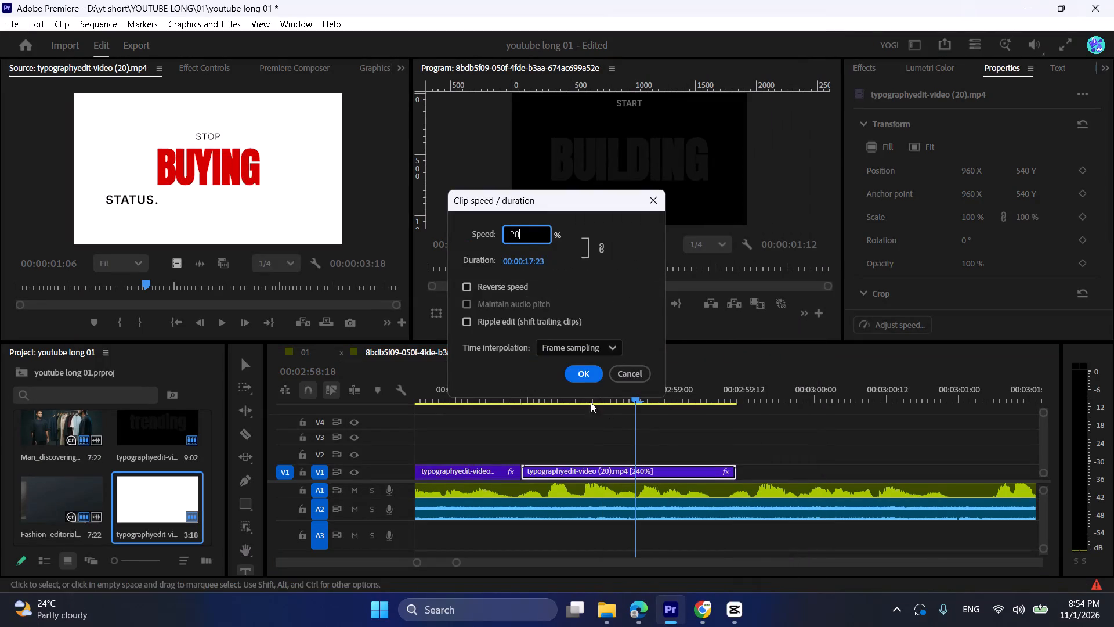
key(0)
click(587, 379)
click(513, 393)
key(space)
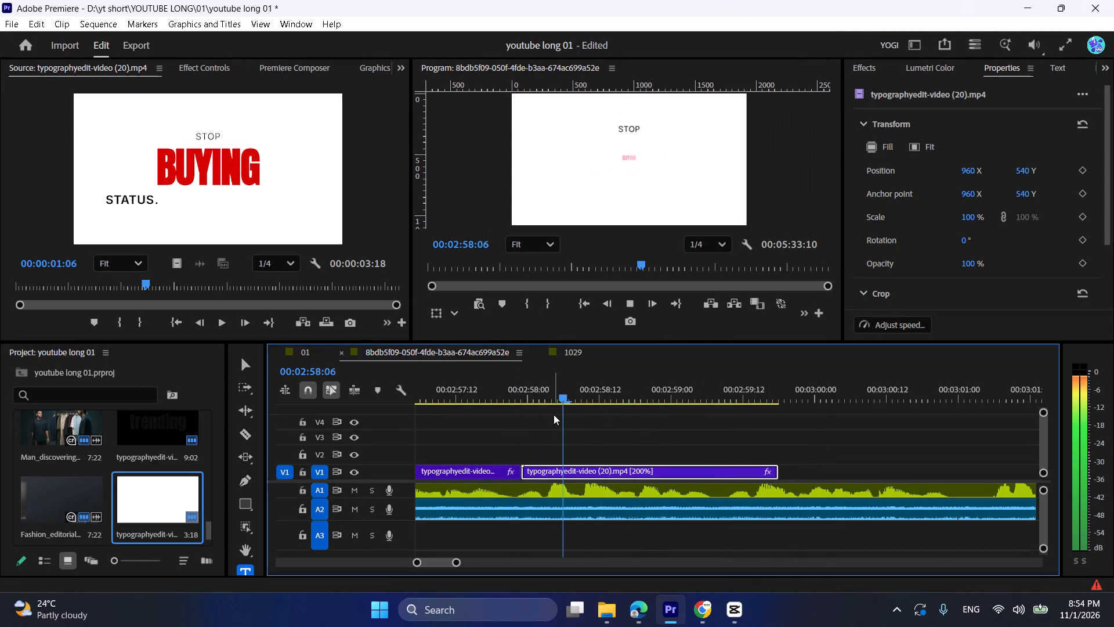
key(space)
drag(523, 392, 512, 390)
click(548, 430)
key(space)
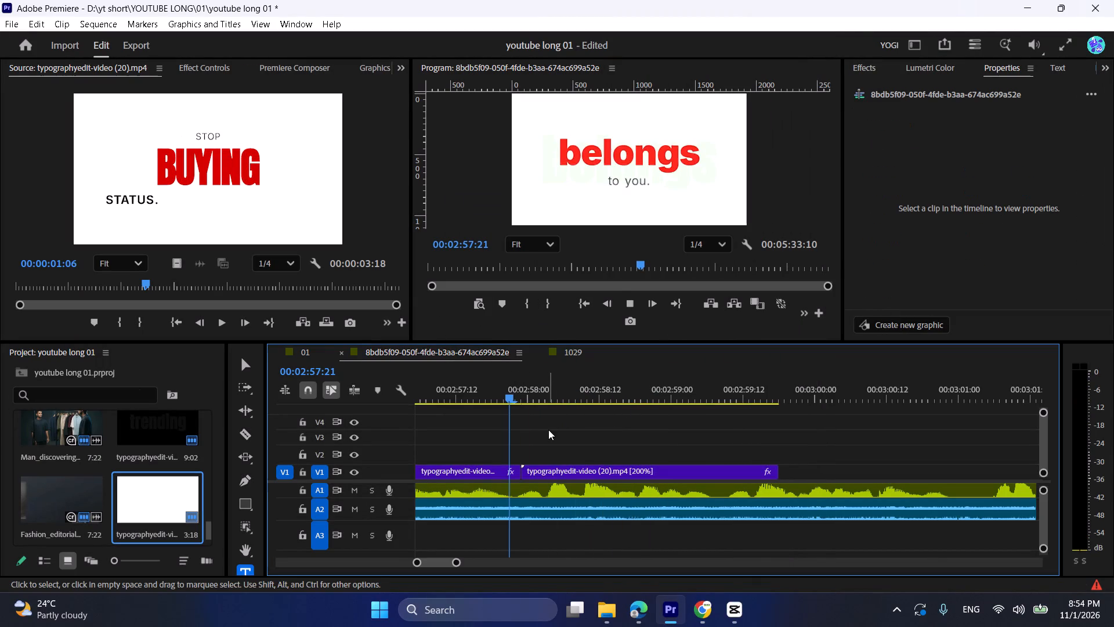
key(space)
Delete the sped-up typographyedit-video (20) from V1 and place a fresh copy from the Source monitor directly after the preceding typography clip.
click(602, 471)
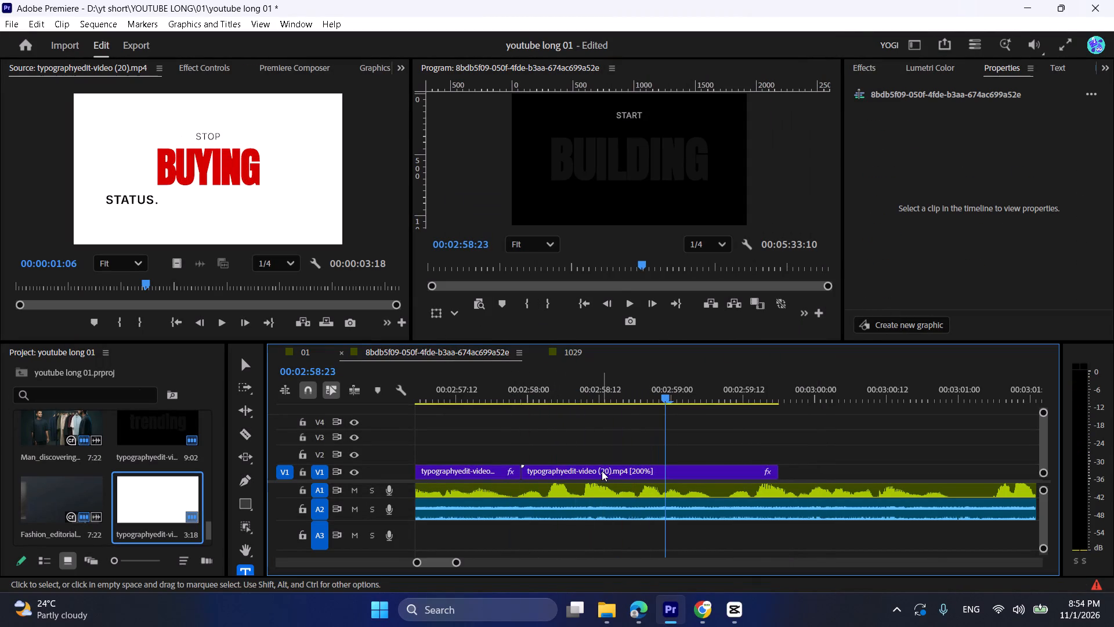
key(Delete)
drag(179, 268, 549, 456)
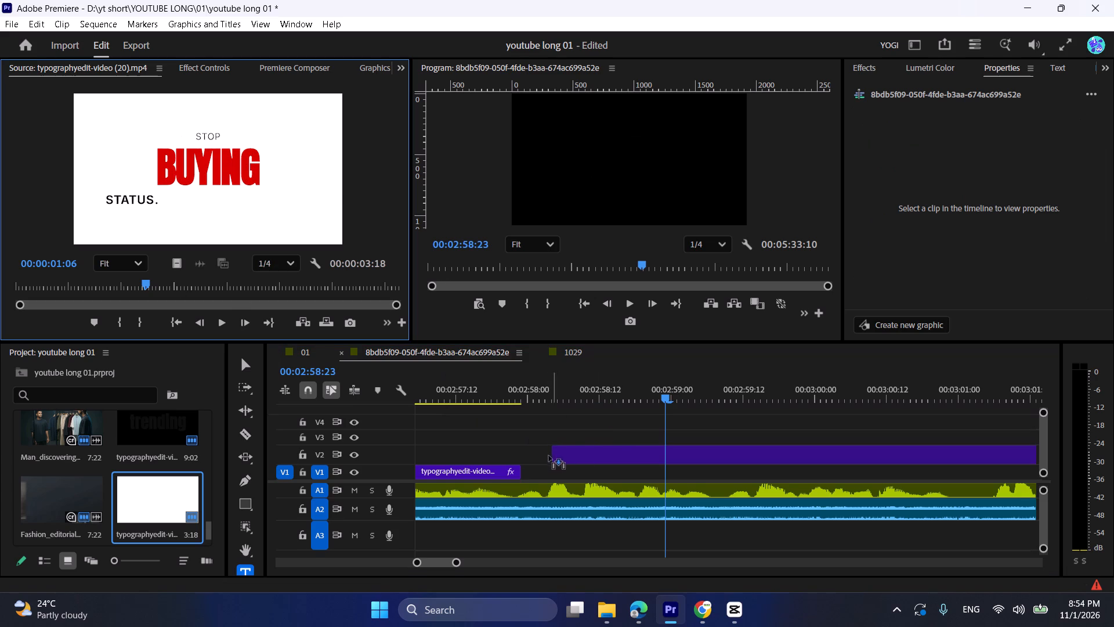
drag(549, 456, 529, 466)
Play the fresh typography clip in short bursts against the voice-over to find where the "STOP BUYING STATUS." scene ends.
click(519, 390)
key(space)
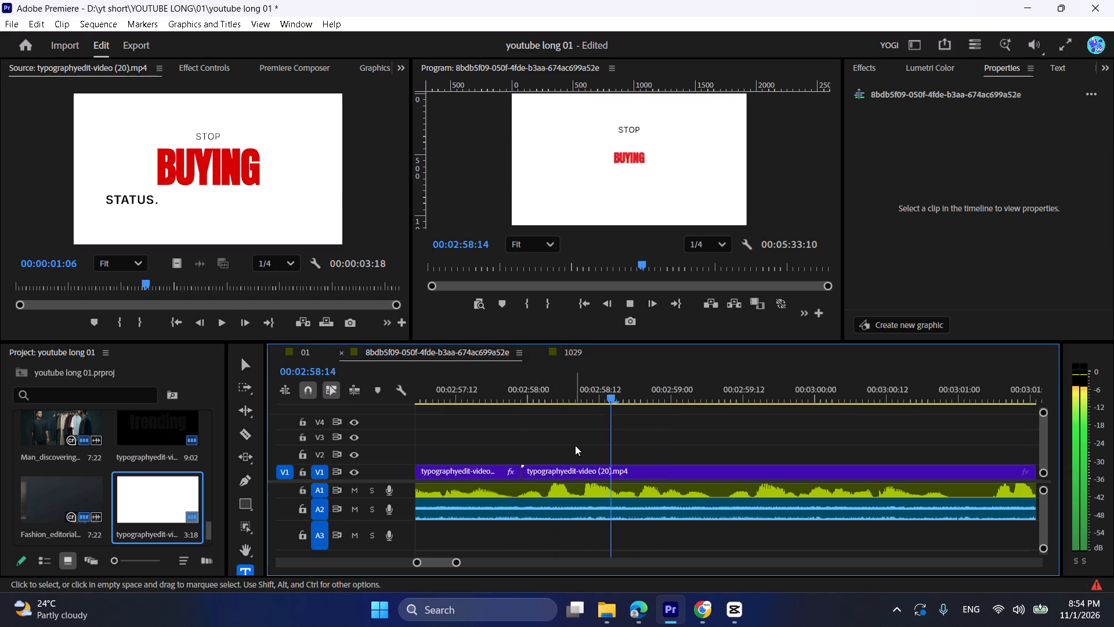
alt+scroll(575, 445, down, 8)
key(space)
key(space)
key(space)
alt+scroll(643, 464, up, 7)
key(space)
key(space)
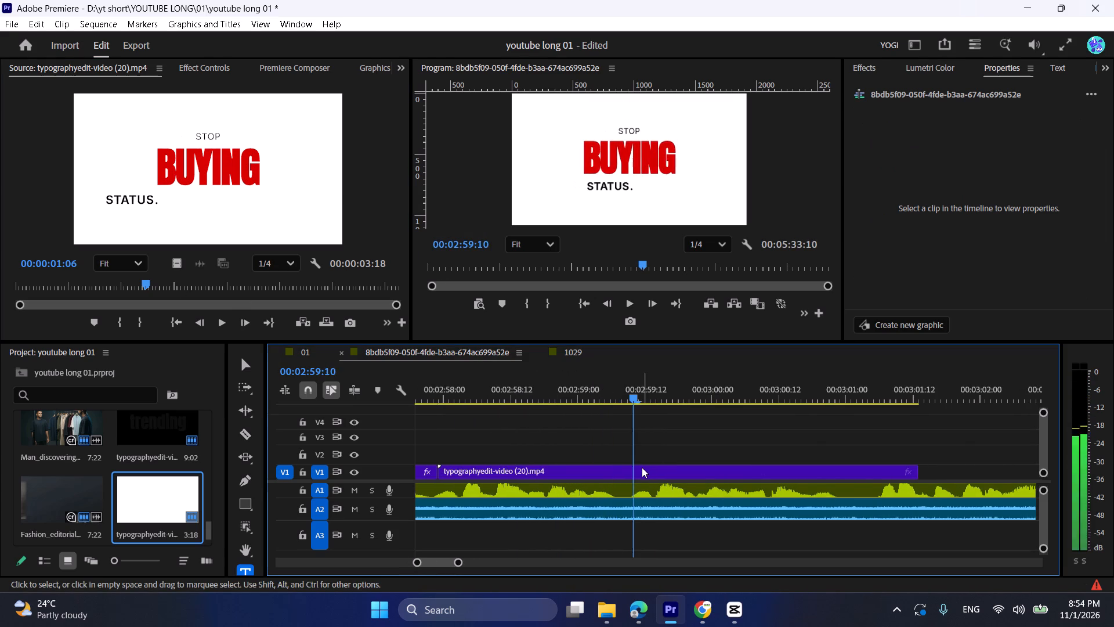
key(space)
key(space)
key(space)
key(space)
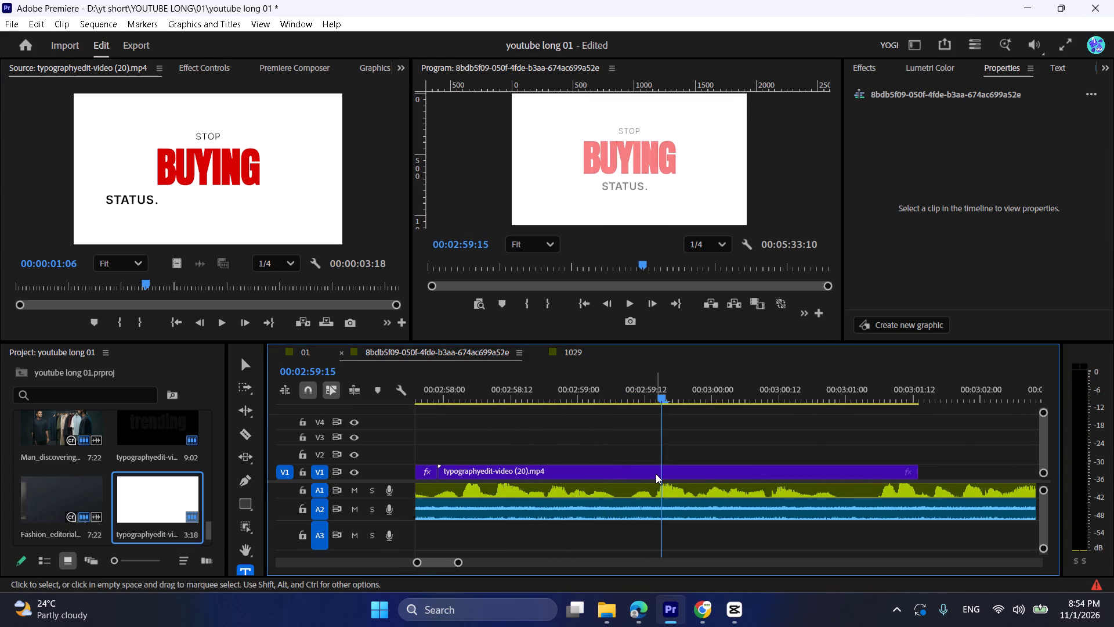
Split typographyedit-video (20) on V1 at 00:02:59:18, where the "STOP BUYING STATUS." scene ends.
click(656, 474)
key(space)
key(space)
key(space)
key(space)
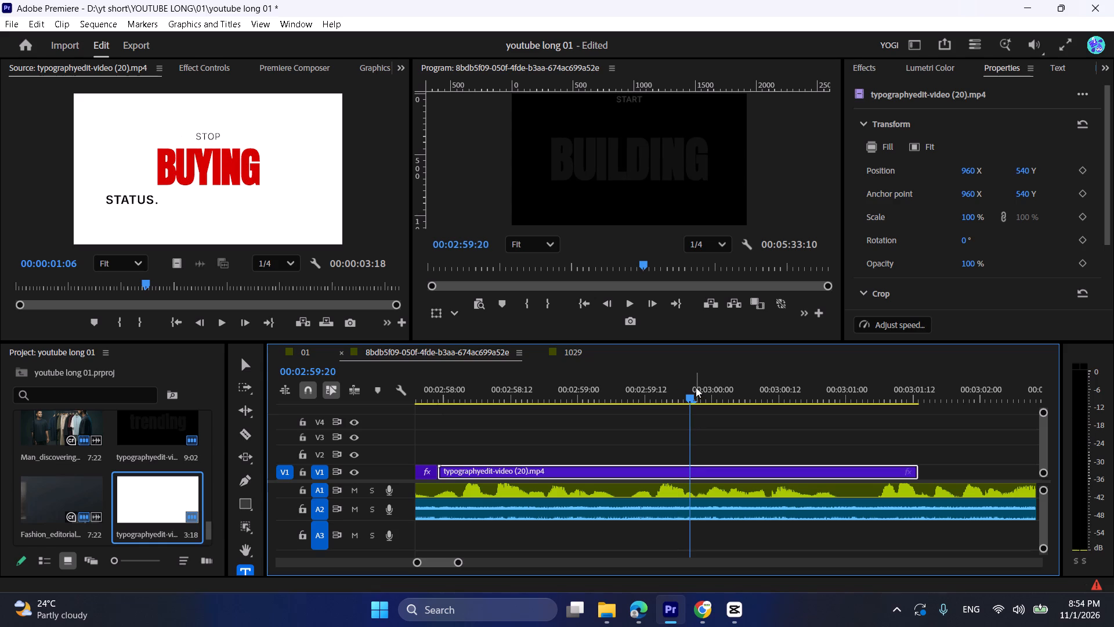
drag(695, 381, 680, 379)
key(ctrl+k)
Set the speed of the "STOP BUYING STATUS." part to 150% and return the playhead to near its start.
right_click(626, 467)
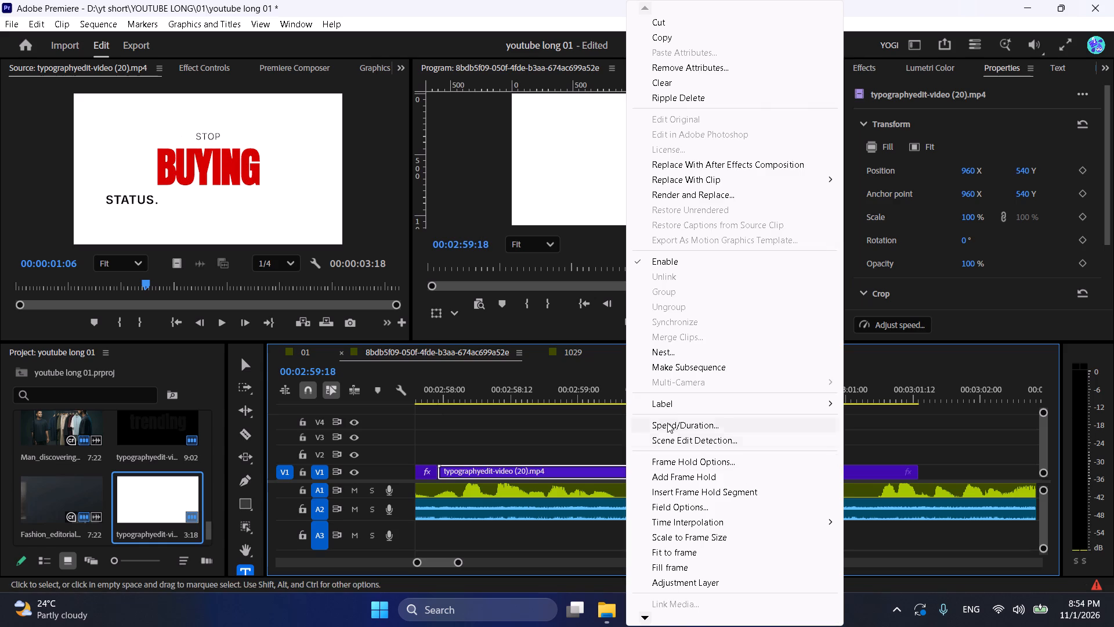
click(681, 424)
text(15)
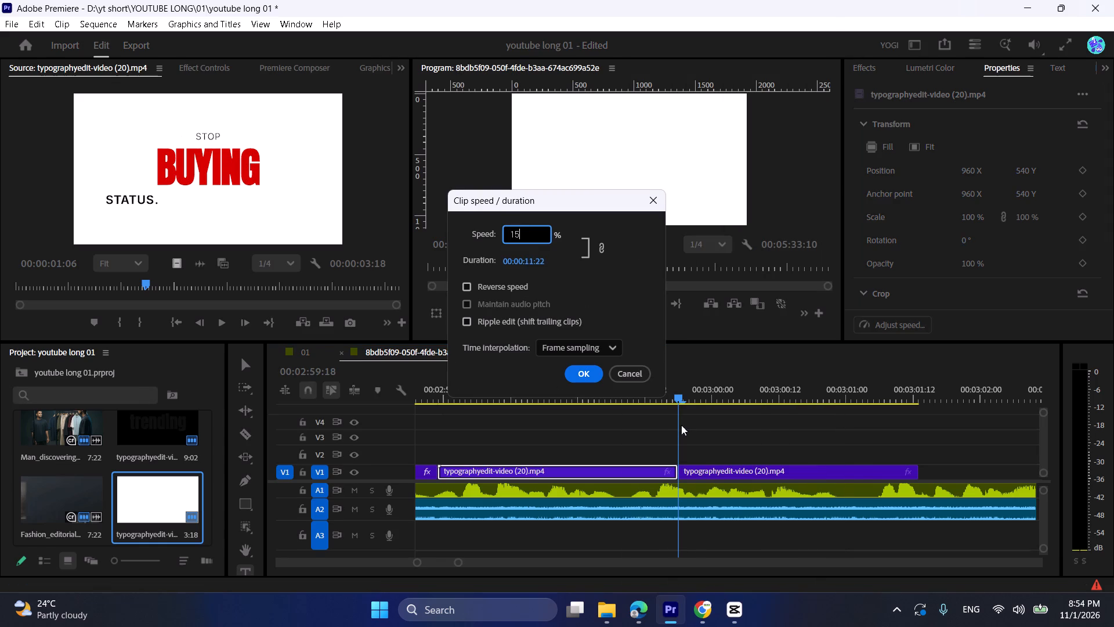
key(0)
click(588, 379)
drag(545, 379, 471, 384)
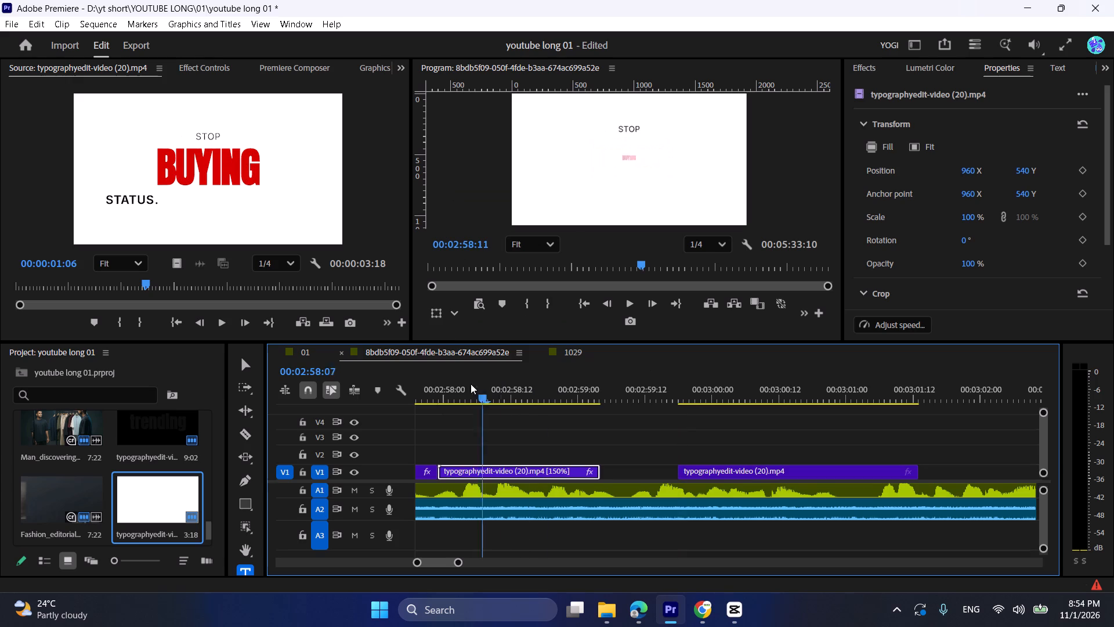
Move the "START BUILDING SKILLS." part of typographyedit-video (20) on V1 directly against the end of the 150% part.
drag(471, 384, 438, 384)
key(space)
key(space)
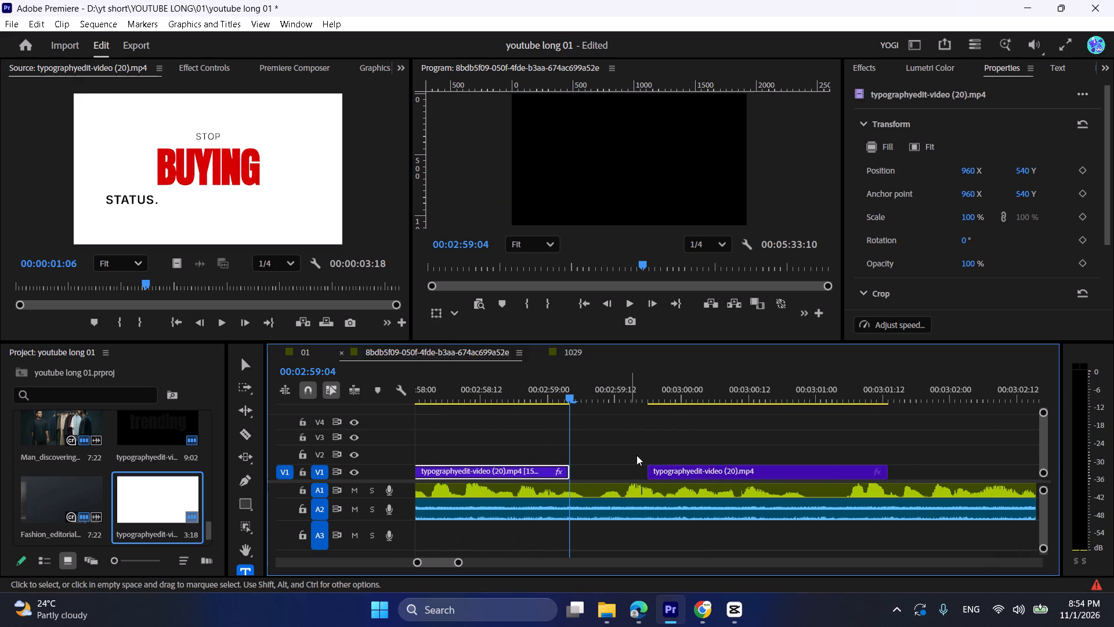
drag(684, 470, 613, 470)
Play the "START BUILDING SKILLS." part against the voice-over and split it at 00:03:00:17, near its end.
key(space)
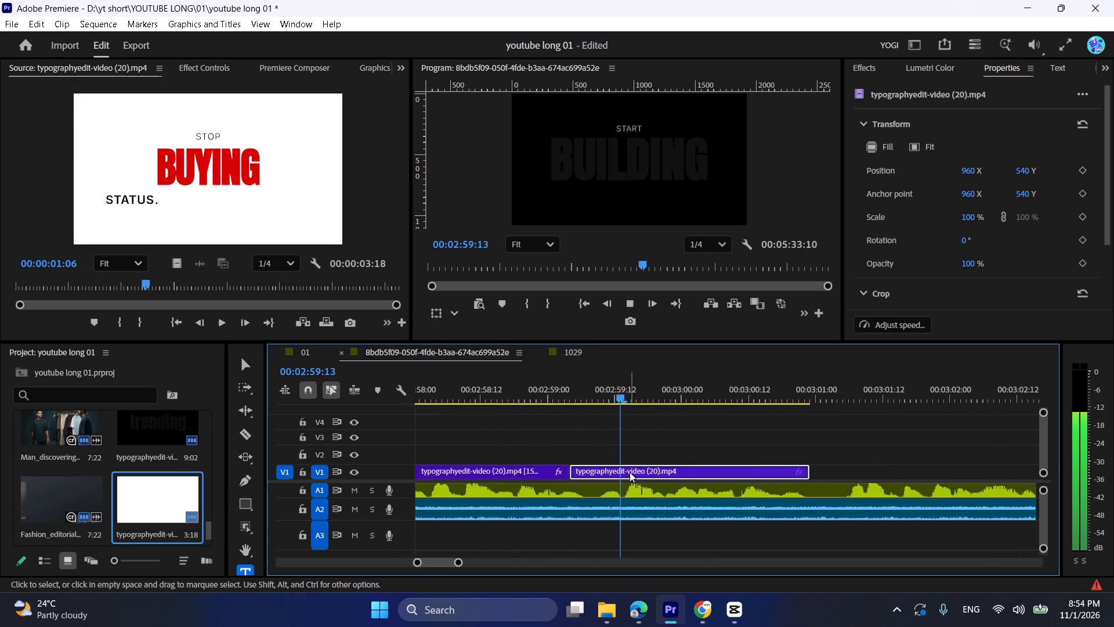
key(space)
key(space)
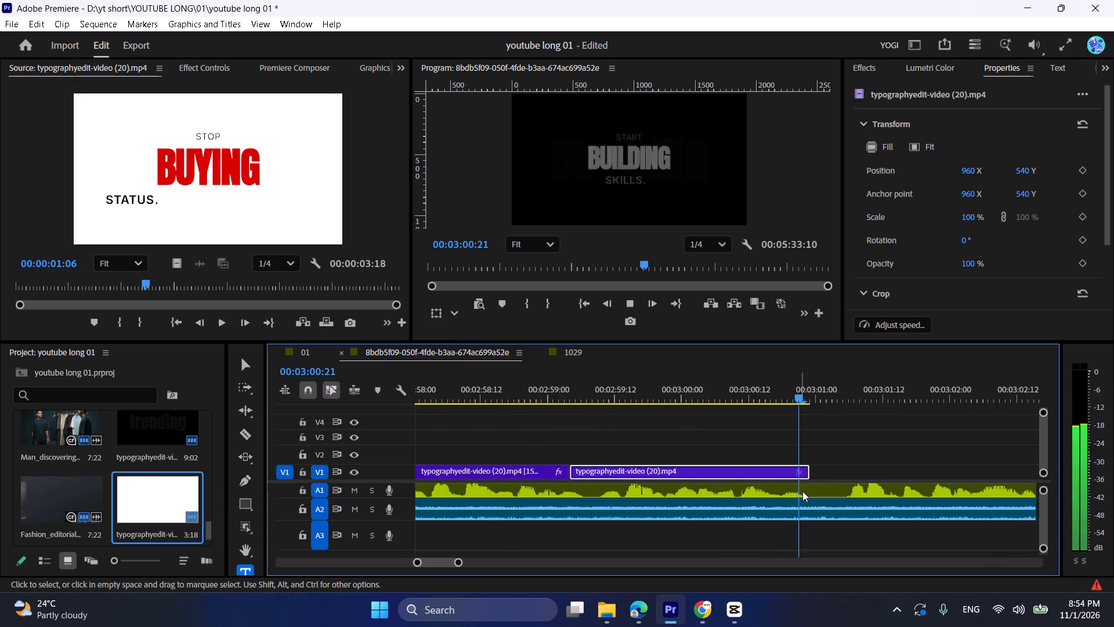
key(space)
drag(813, 469, 881, 477)
drag(782, 379, 725, 382)
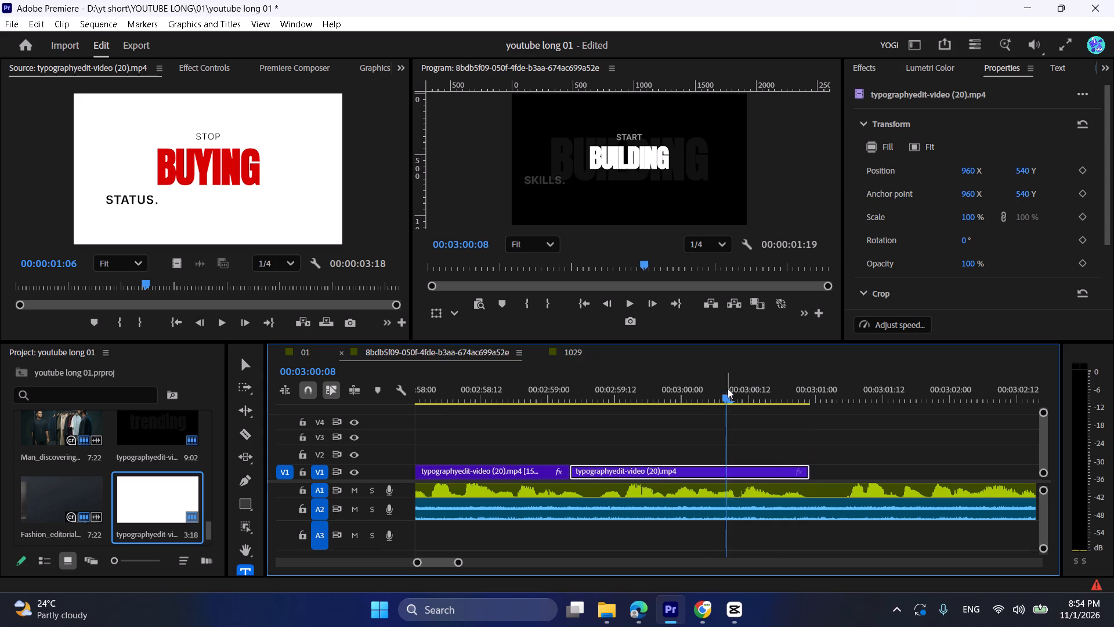
drag(714, 388, 706, 388)
key(space)
key(space)
key(space)
key(space)
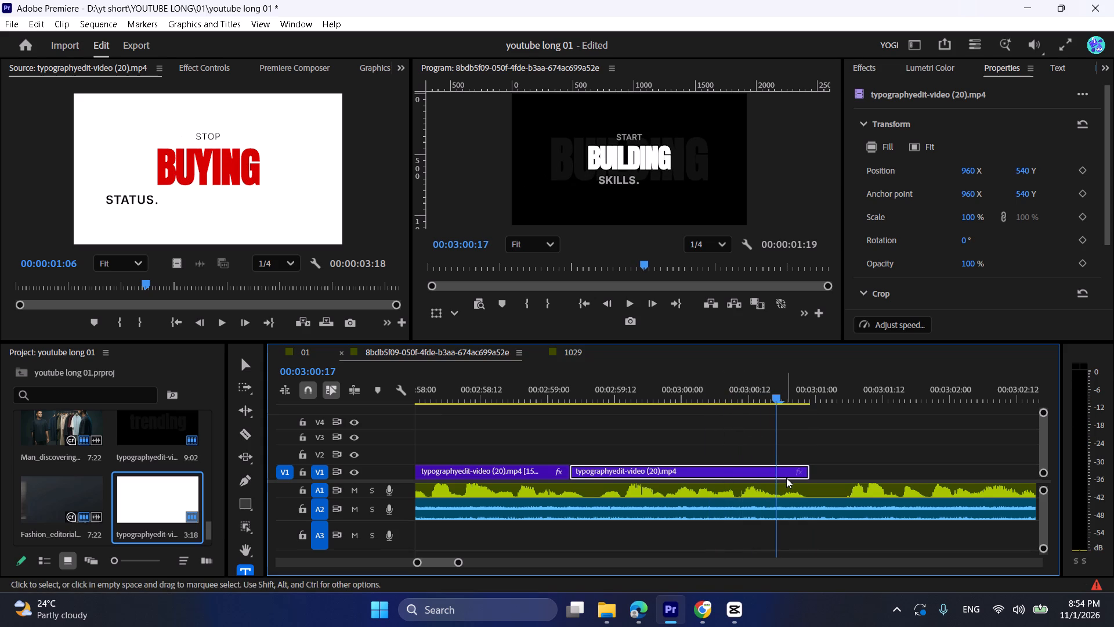
key(ctrl+k)
Set the speed of the short end piece after 00:03:00:17 to 66% and change its time interpolation from frame sampling.
right_click(786, 476)
click(818, 424)
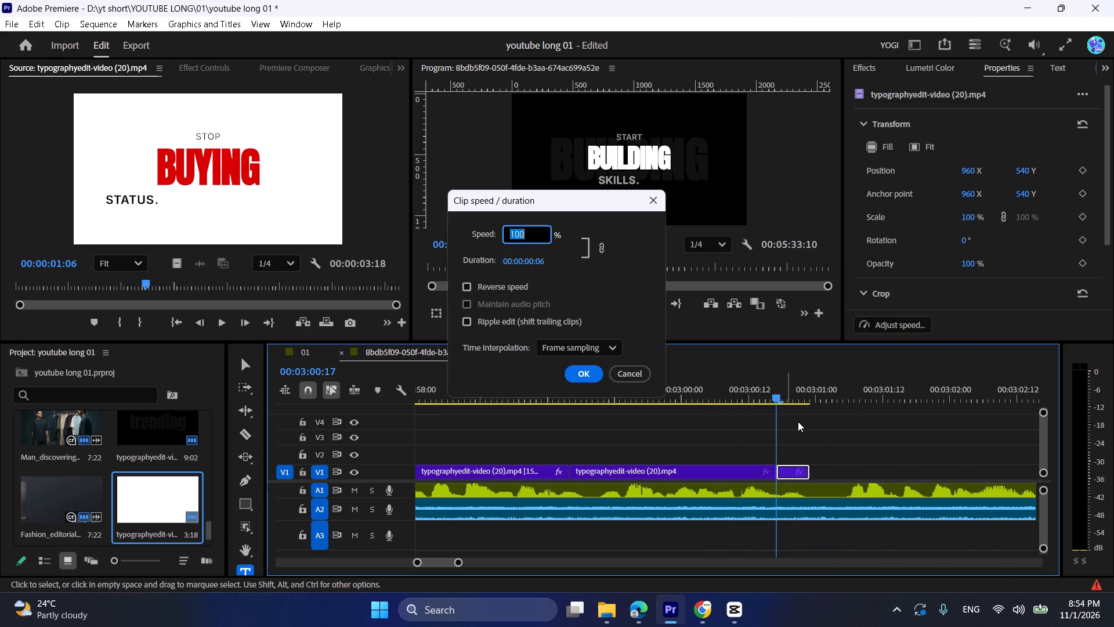
key(6)
key(6)
click(601, 349)
click(609, 409)
click(588, 373)
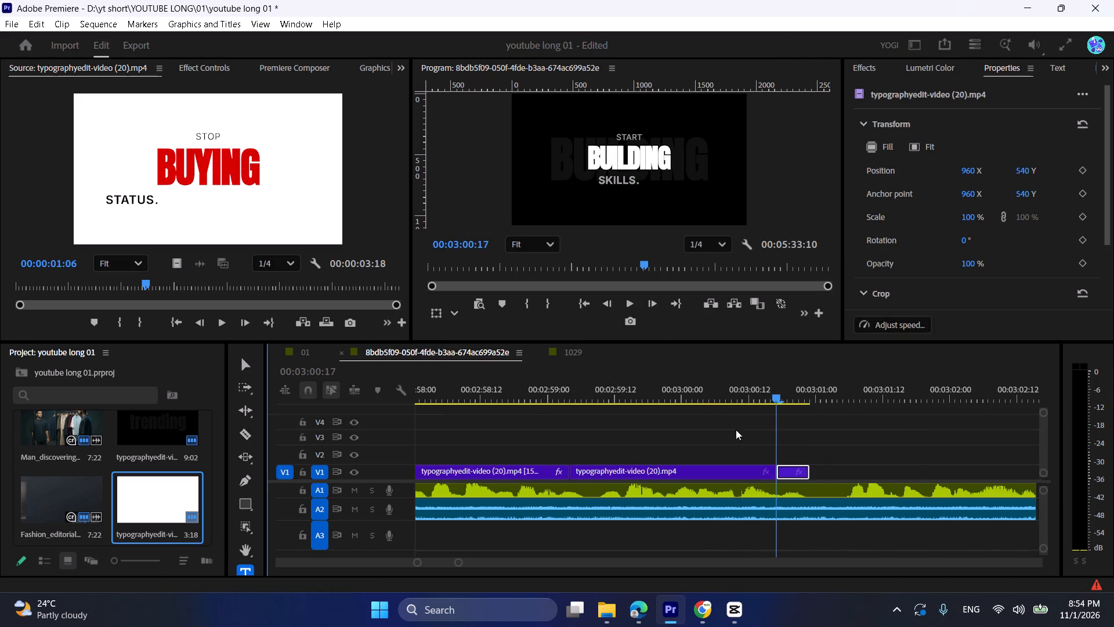
Replay the slowed ending of the "START BUILDING SKILLS." title to check its timing against the voice-over.
key(space)
key(space)
click(722, 396)
click(779, 427)
key(space)
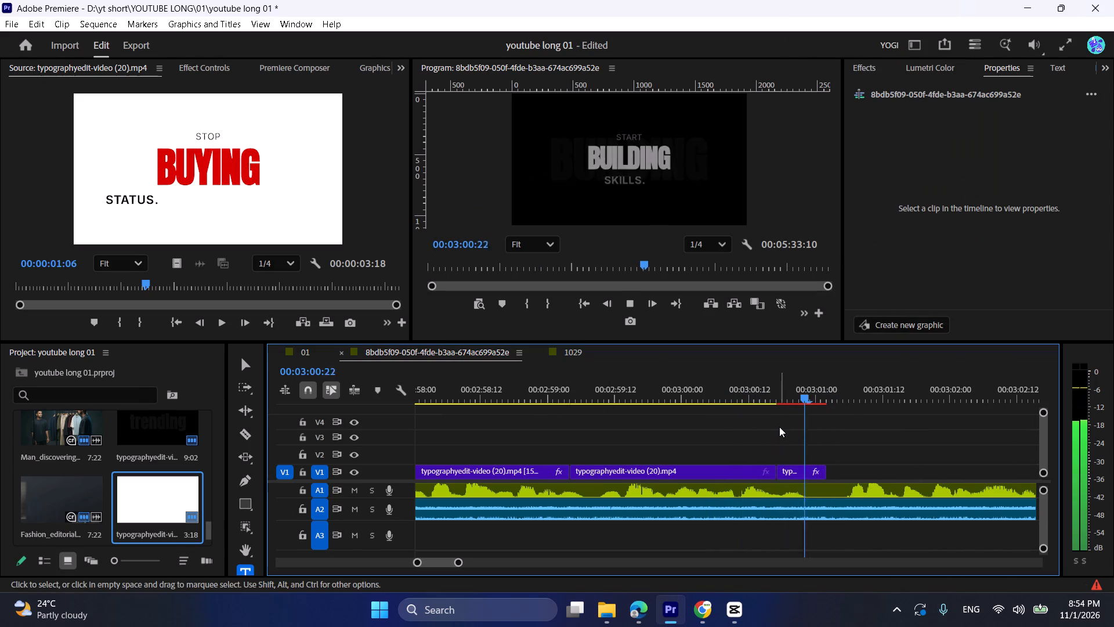
alt+scroll(820, 450, down, 6)
alt+scroll(820, 450, up, 1)
alt+scroll(820, 450, down, 3)
key(space)
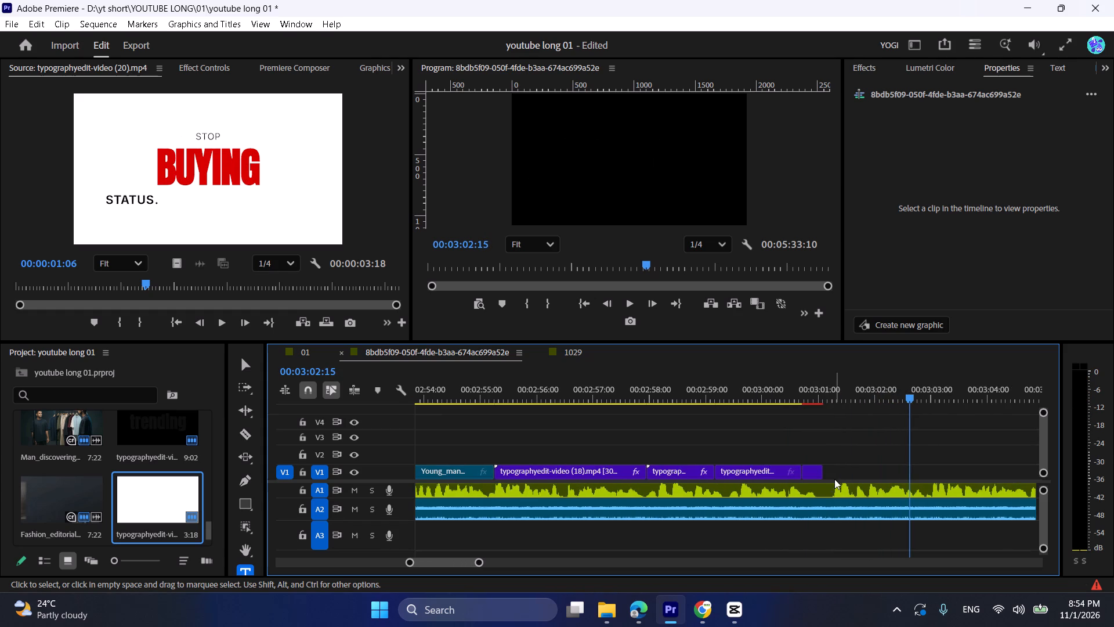
click(833, 491)
key(space)
drag(811, 385, 779, 378)
key(space)
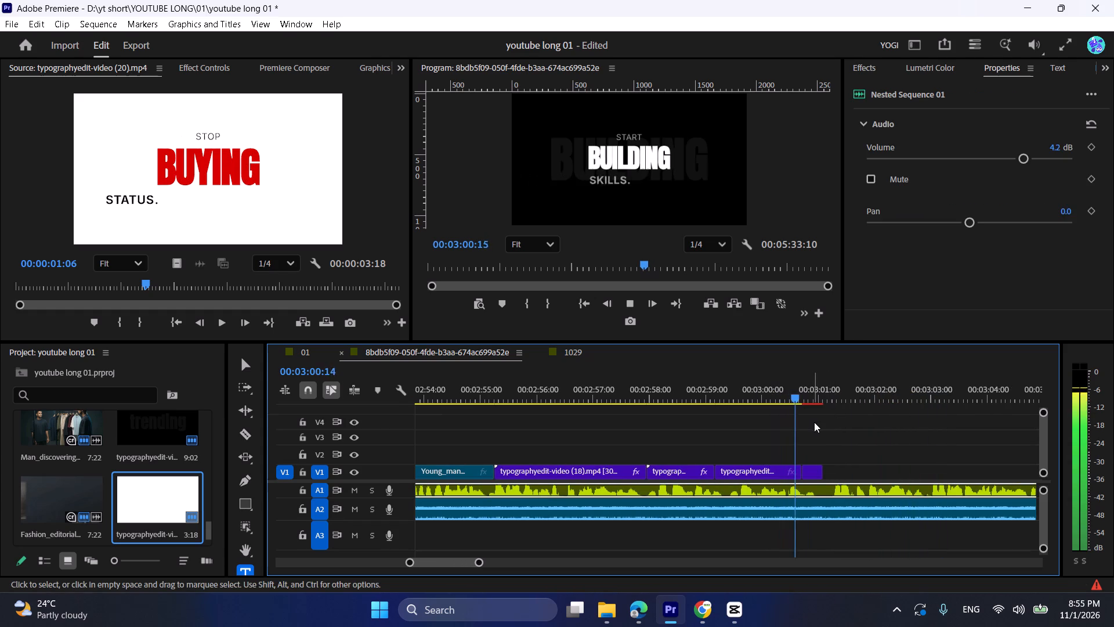
click(812, 442)
scroll(812, 442, down, 7)
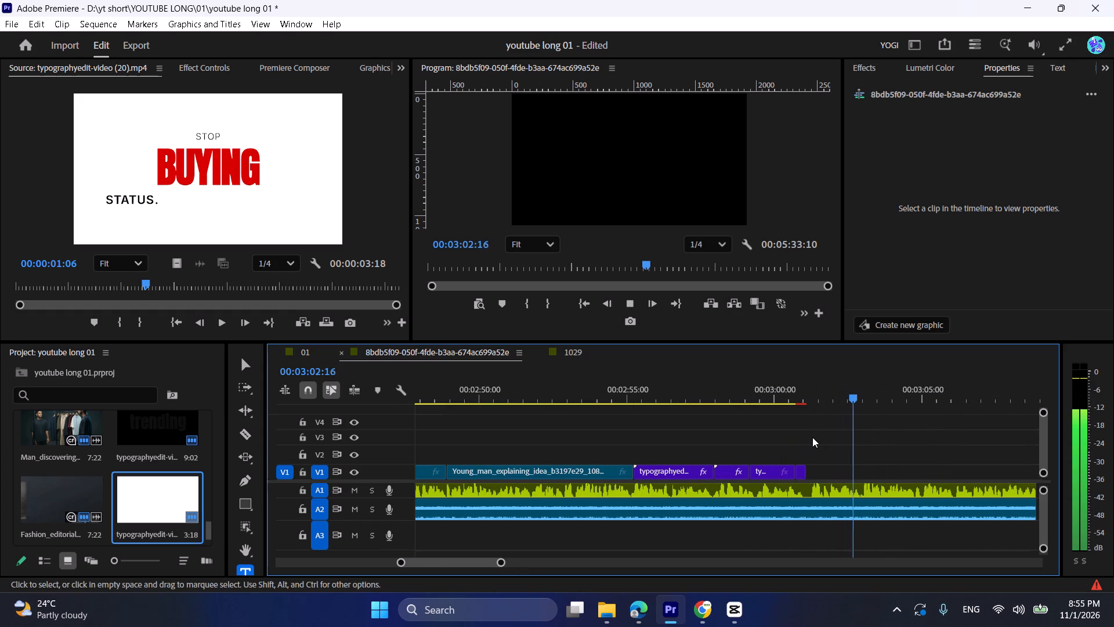
Save the project.
key(ctrl+s)
key(space)
alt+scroll(793, 412, down, 5)
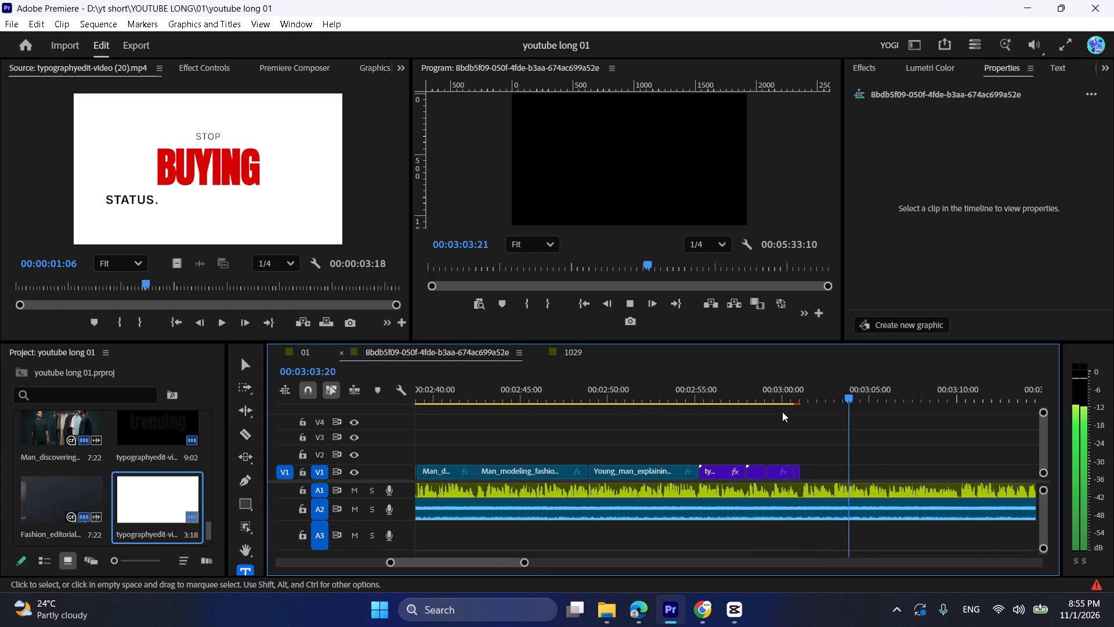
click(680, 390)
key(space)
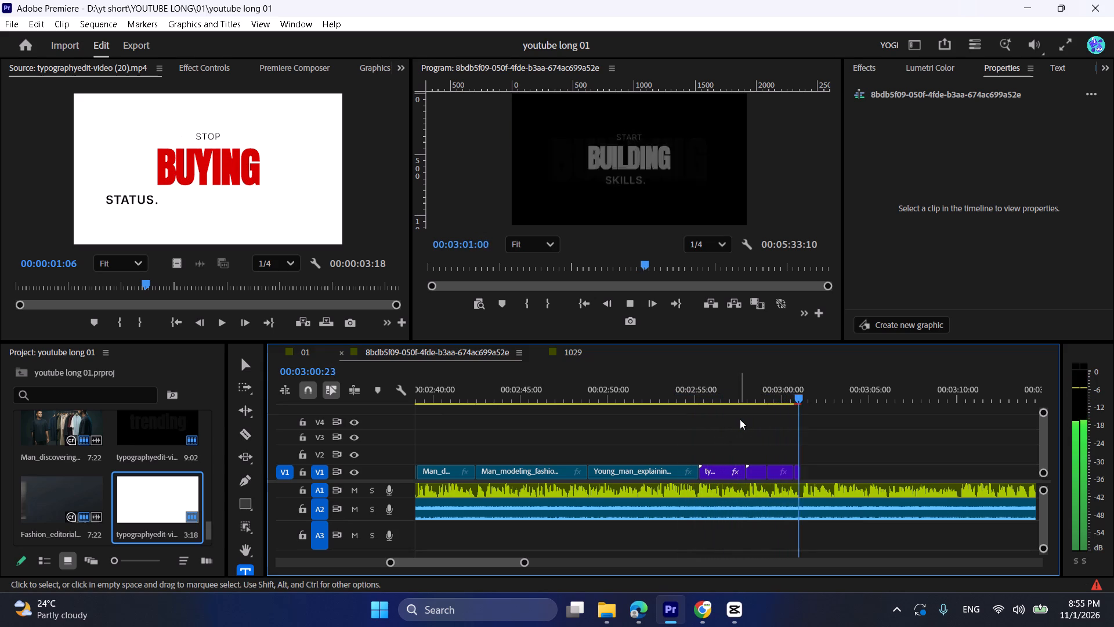
alt+scroll(760, 426, up, 3)
scroll(761, 426, down, 4)
key(space)
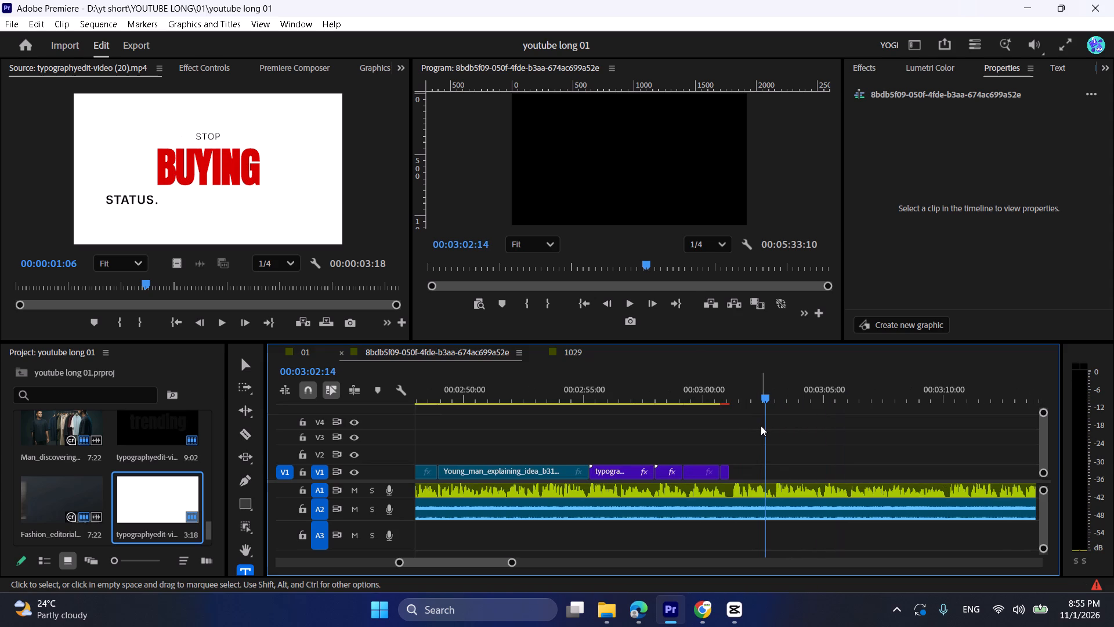
key(ctrl+s)
key(space)
click(714, 399)
key(space)
alt+scroll(728, 414, up, 5)
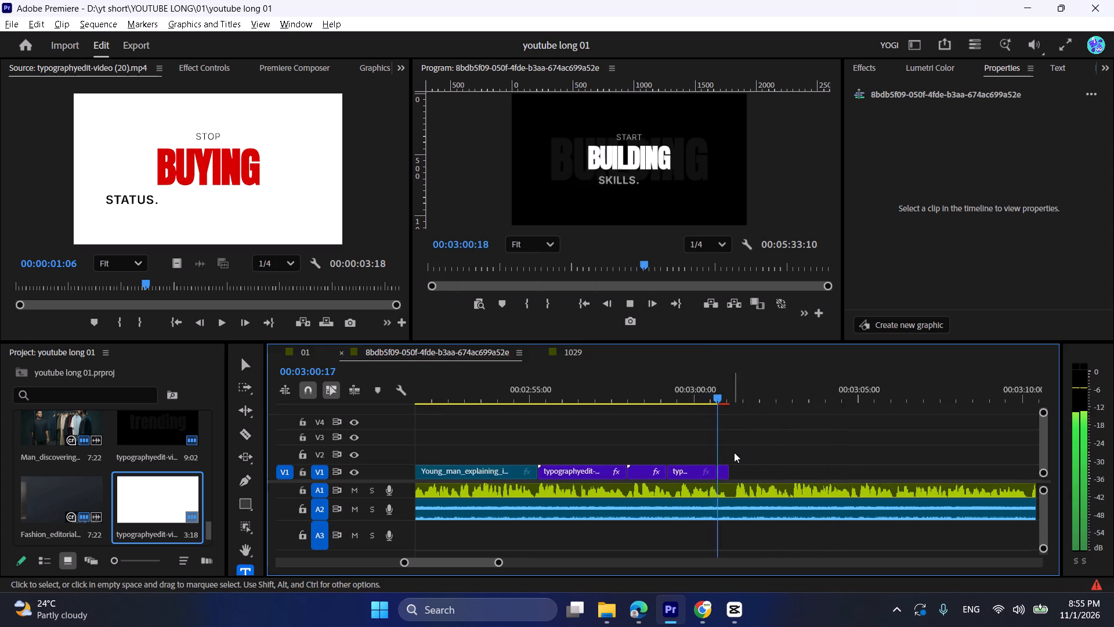
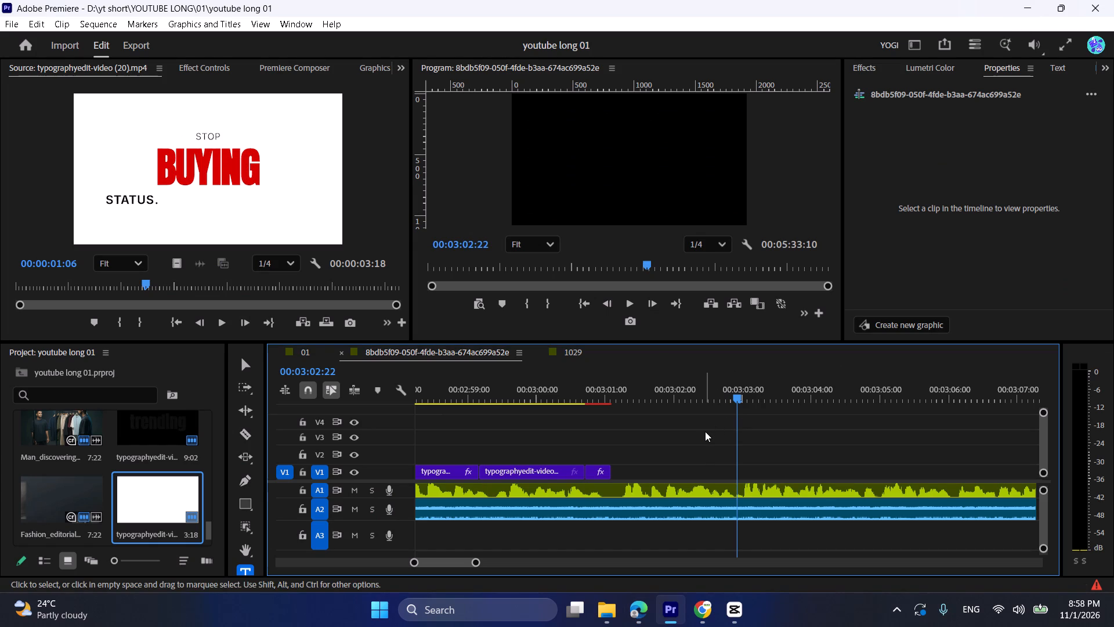
alt+scroll(704, 431, down, 14)
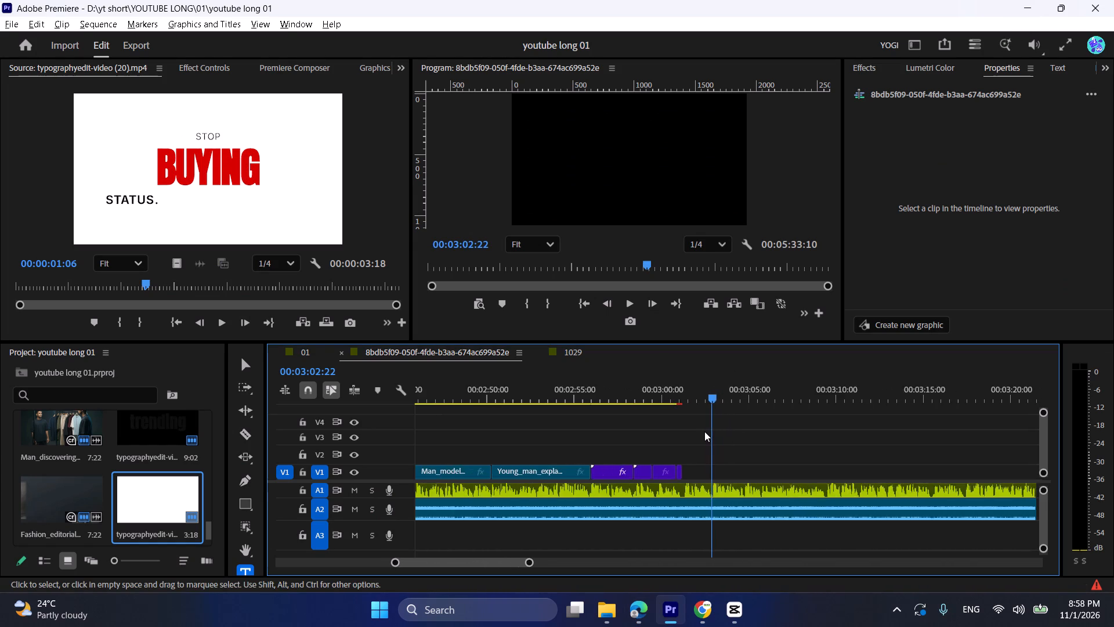
alt+scroll(704, 431, down, 14)
alt+scroll(704, 431, down, 13)
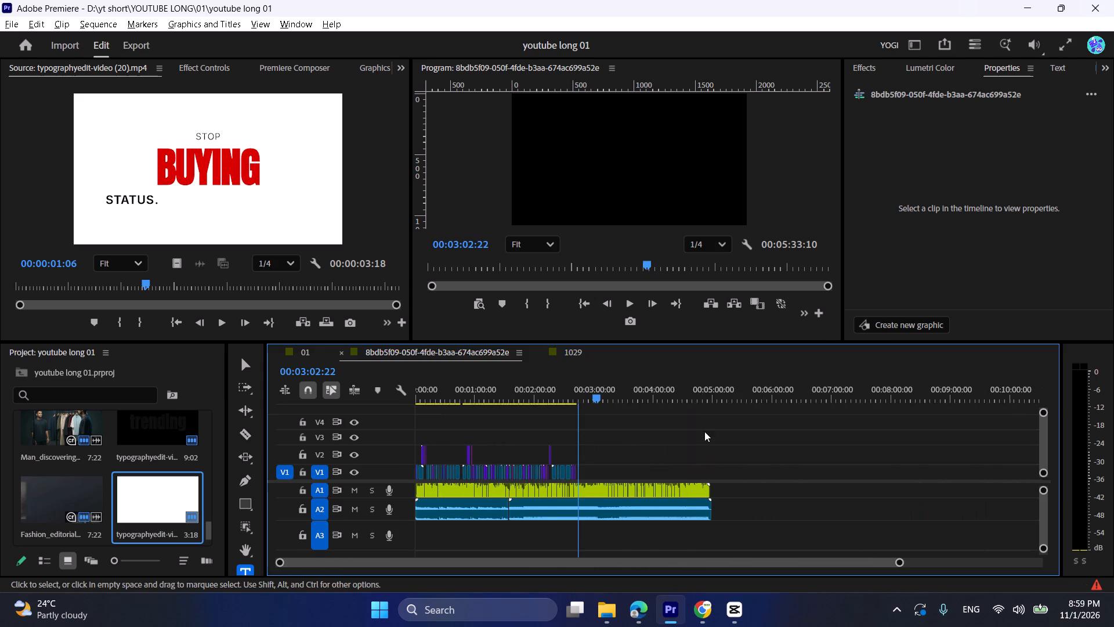
drag(586, 390, 535, 389)
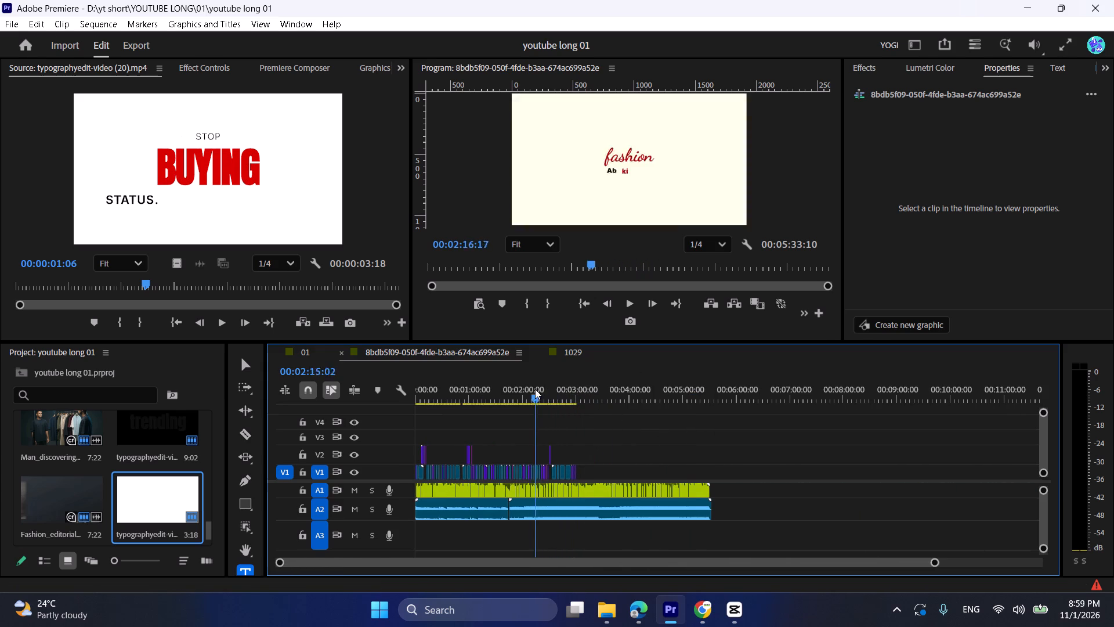
drag(535, 389, 497, 398)
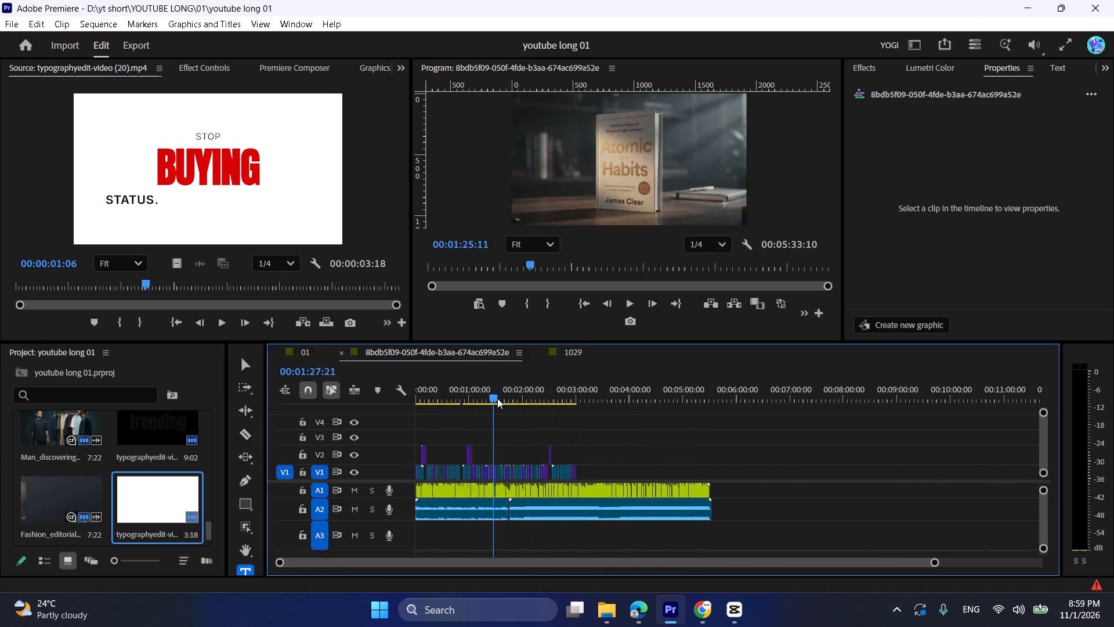
drag(497, 398, 577, 423)
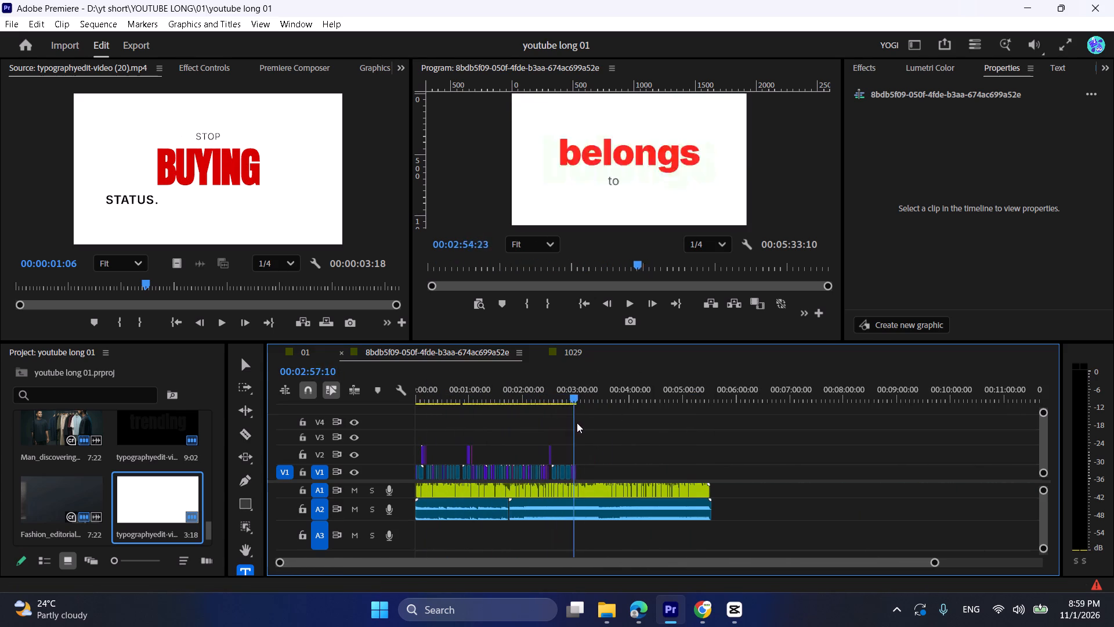
drag(577, 423, 583, 426)
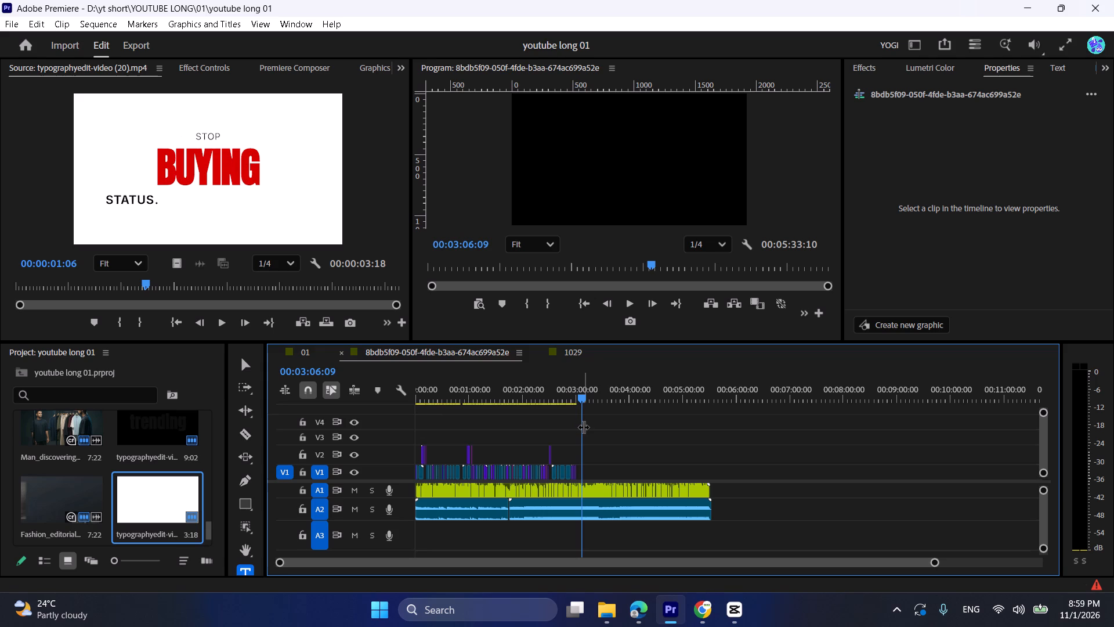
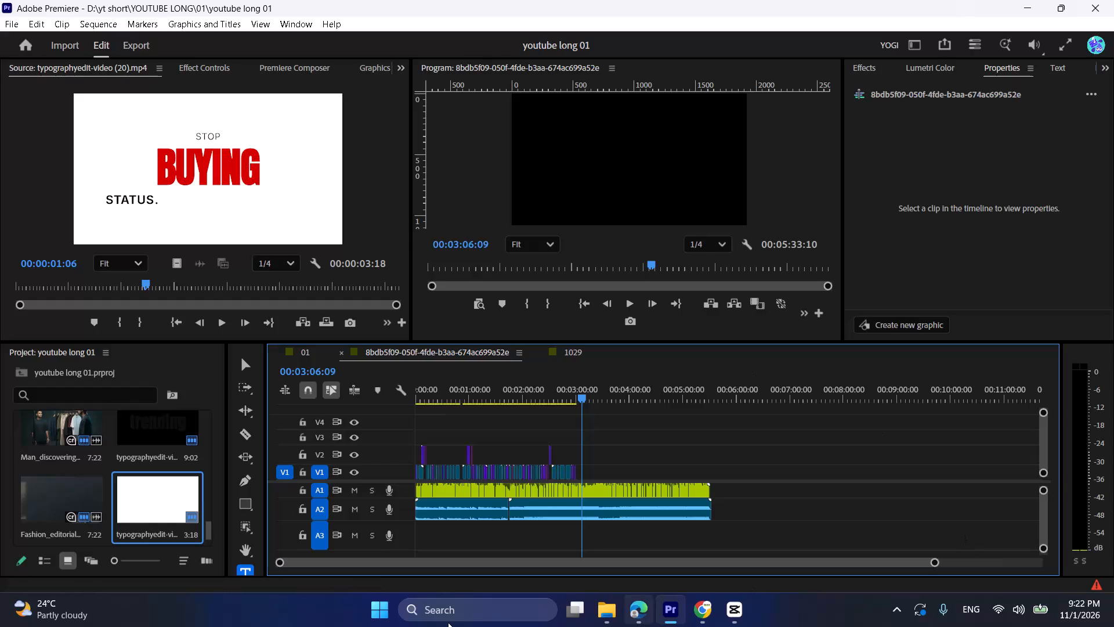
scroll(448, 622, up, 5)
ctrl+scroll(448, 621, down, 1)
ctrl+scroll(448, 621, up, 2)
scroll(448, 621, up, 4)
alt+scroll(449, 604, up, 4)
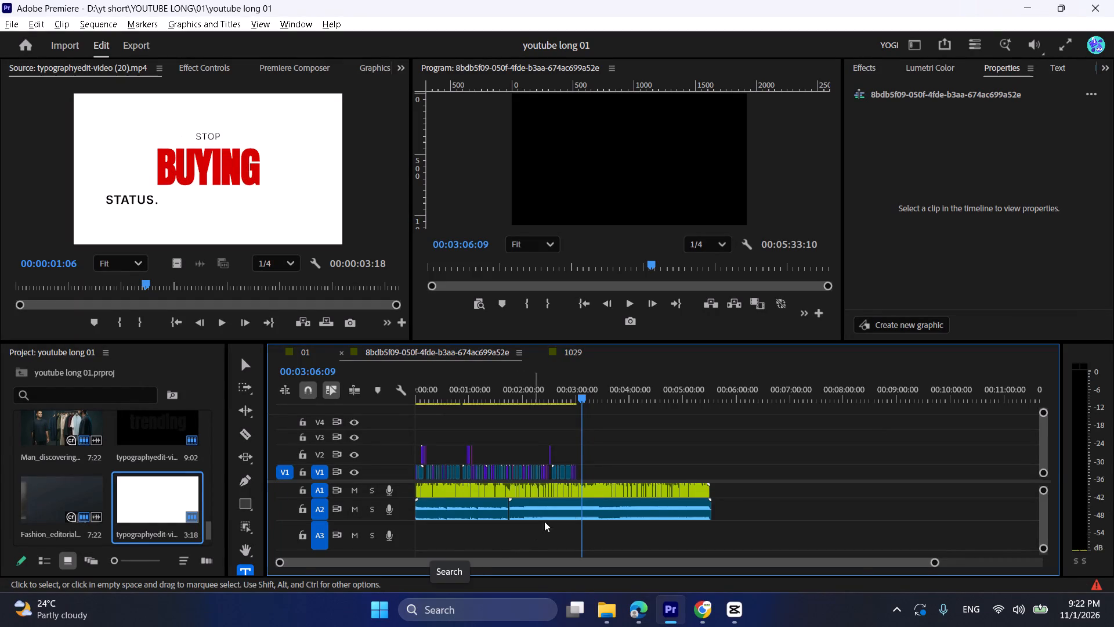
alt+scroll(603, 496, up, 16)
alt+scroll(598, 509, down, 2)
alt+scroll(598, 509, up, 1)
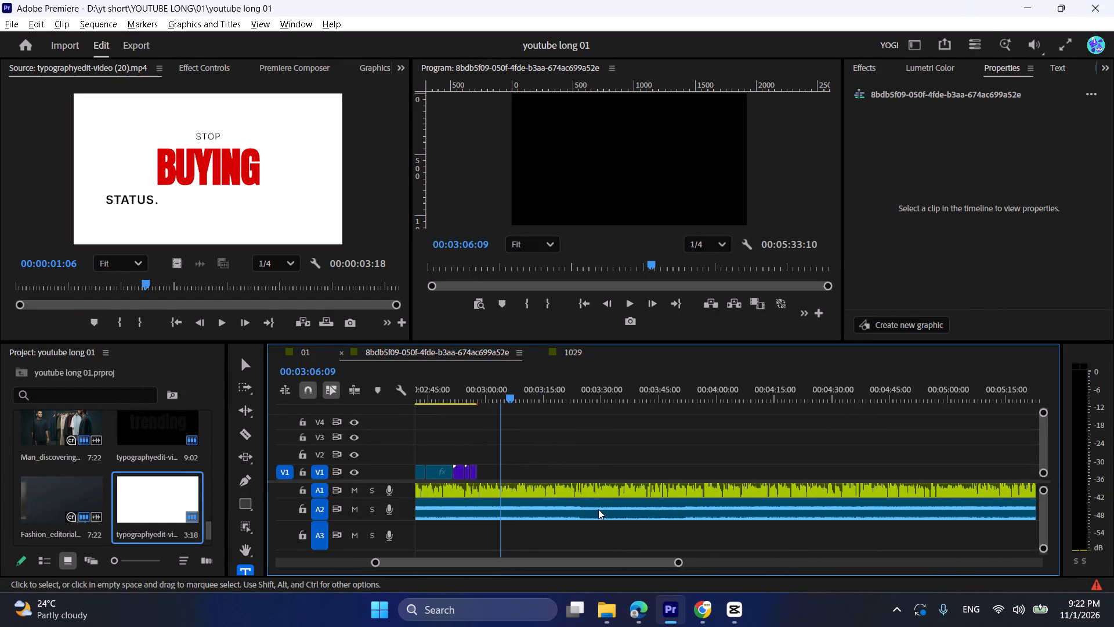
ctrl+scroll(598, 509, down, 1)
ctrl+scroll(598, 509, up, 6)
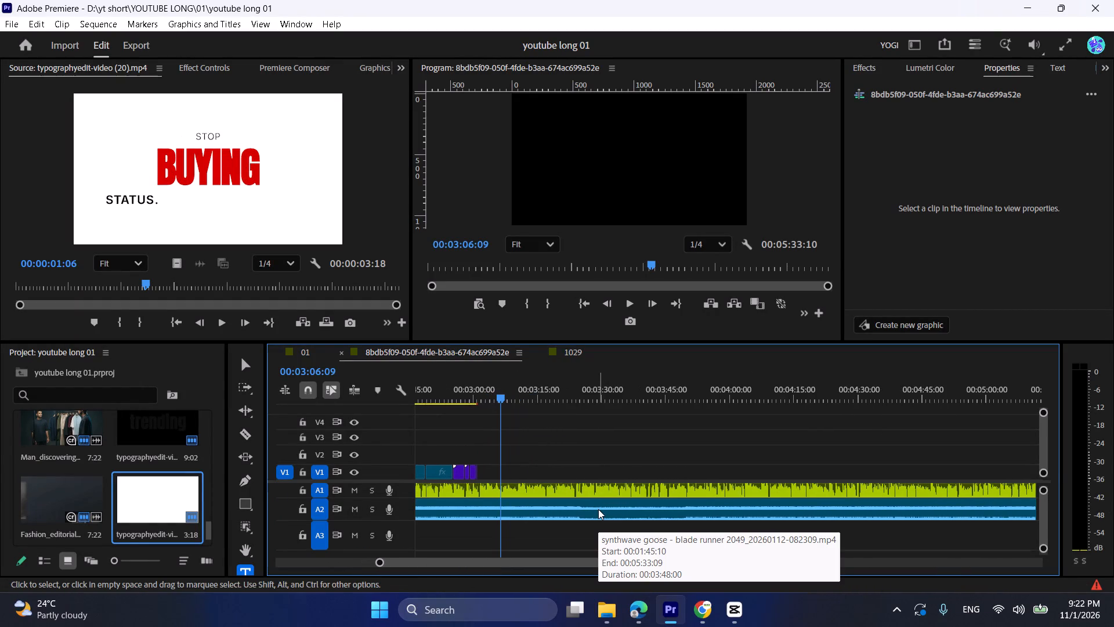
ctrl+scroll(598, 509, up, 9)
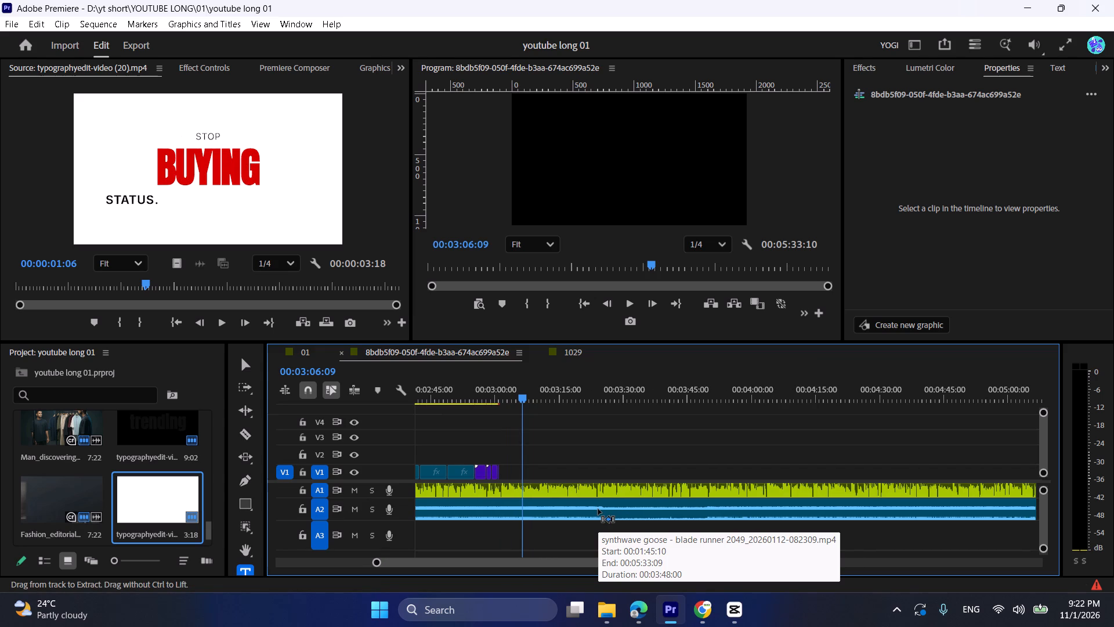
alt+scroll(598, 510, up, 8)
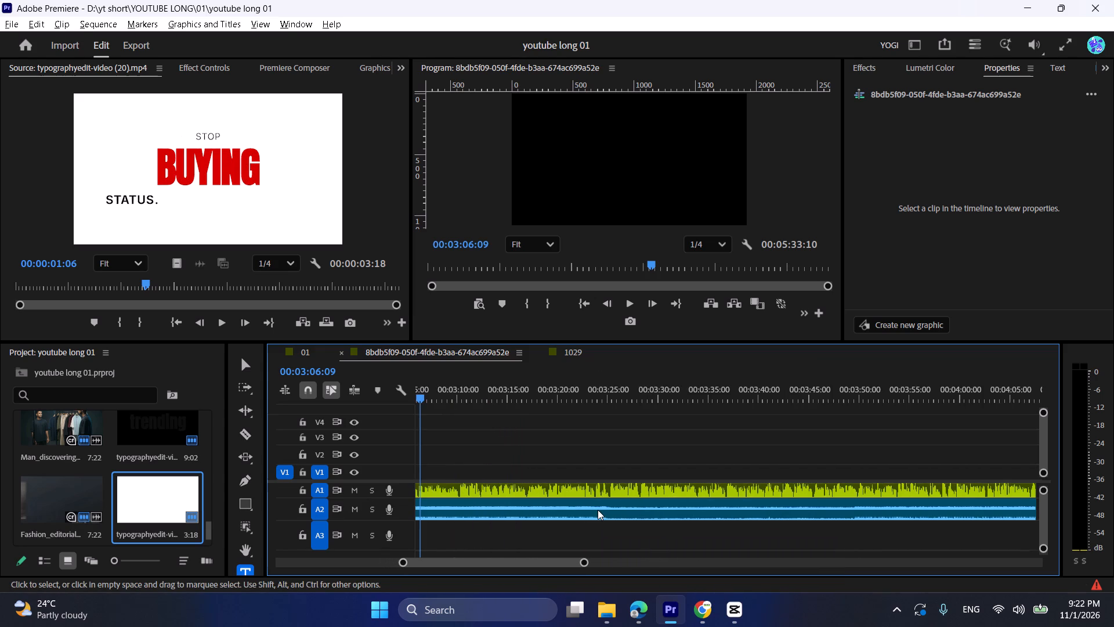
Play the sequence from 00:00:00:00 through about 17 seconds to review the opening.
drag(549, 562, 341, 611)
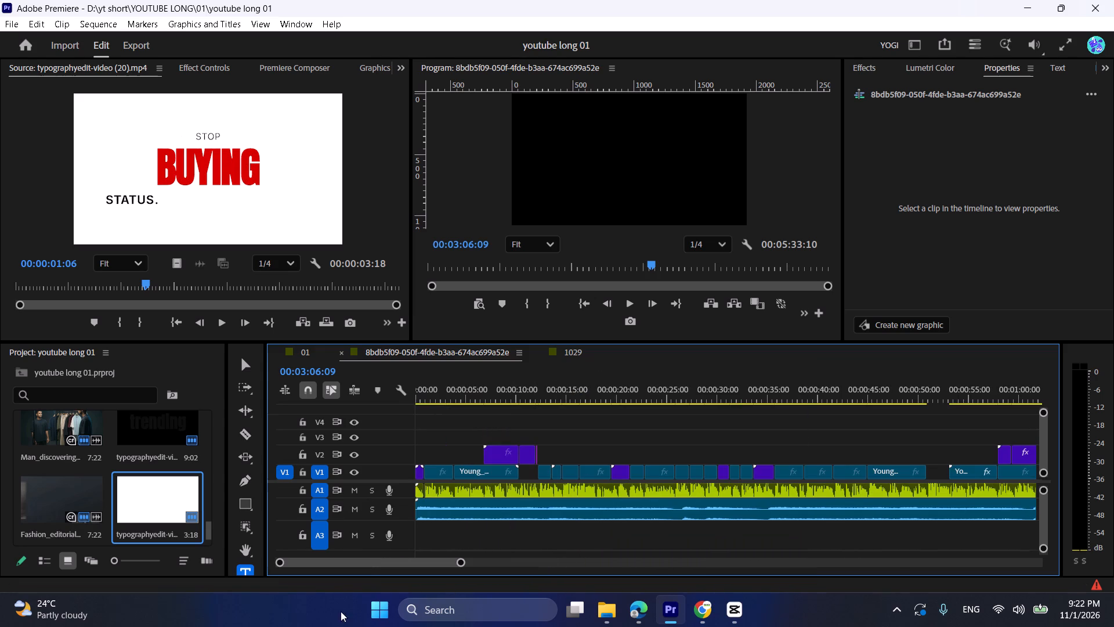
drag(341, 611, 274, 622)
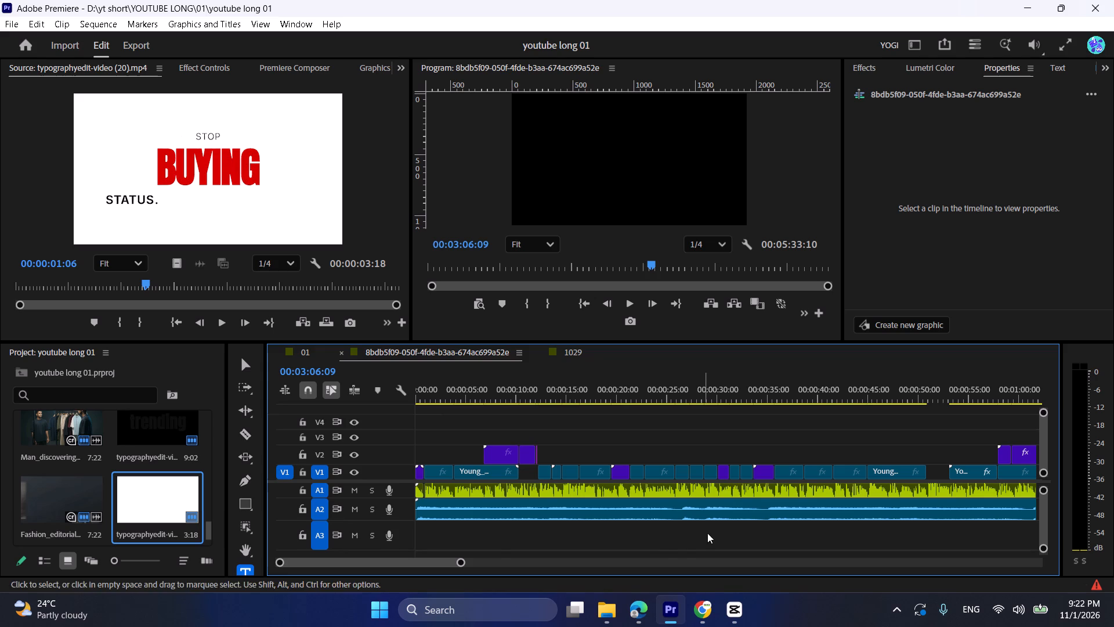
drag(414, 398, 408, 398)
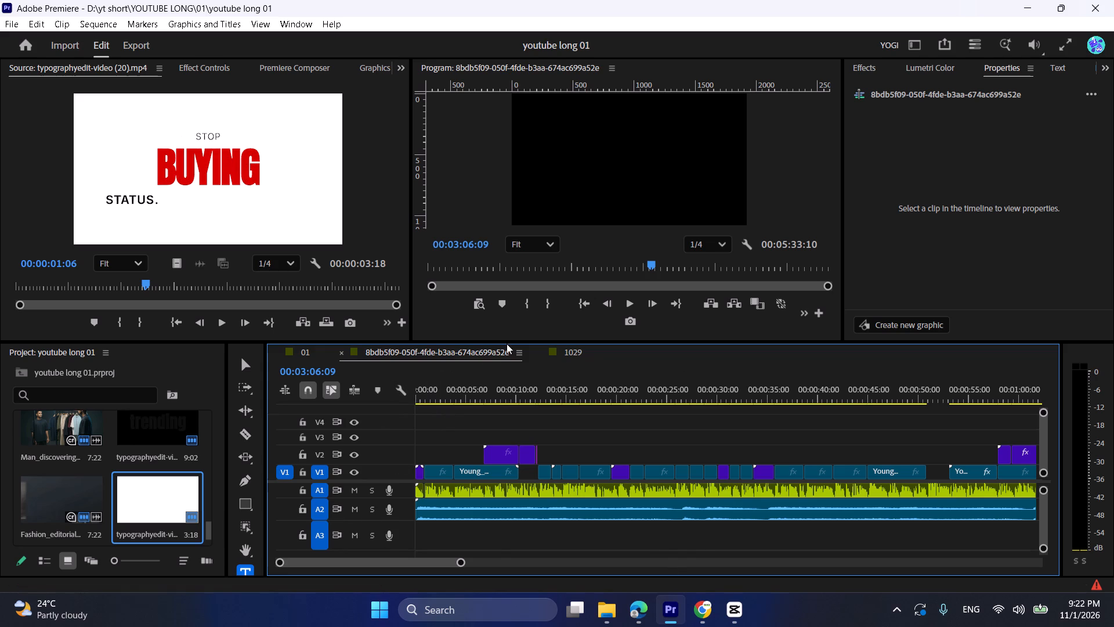
drag(442, 406, 191, 535)
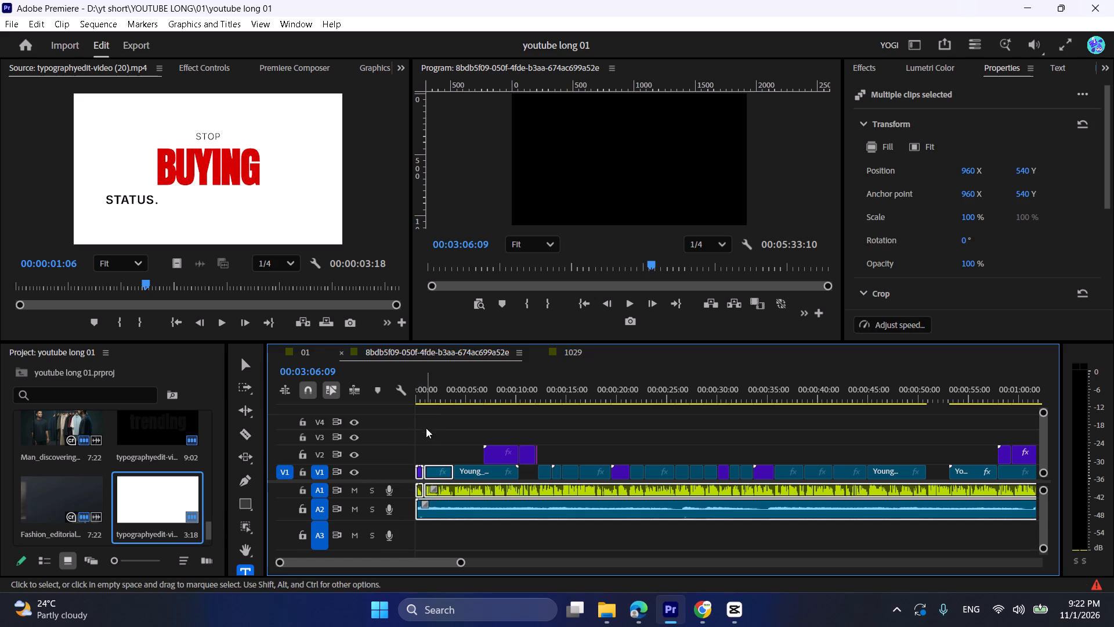
click(426, 424)
click(415, 406)
click(417, 394)
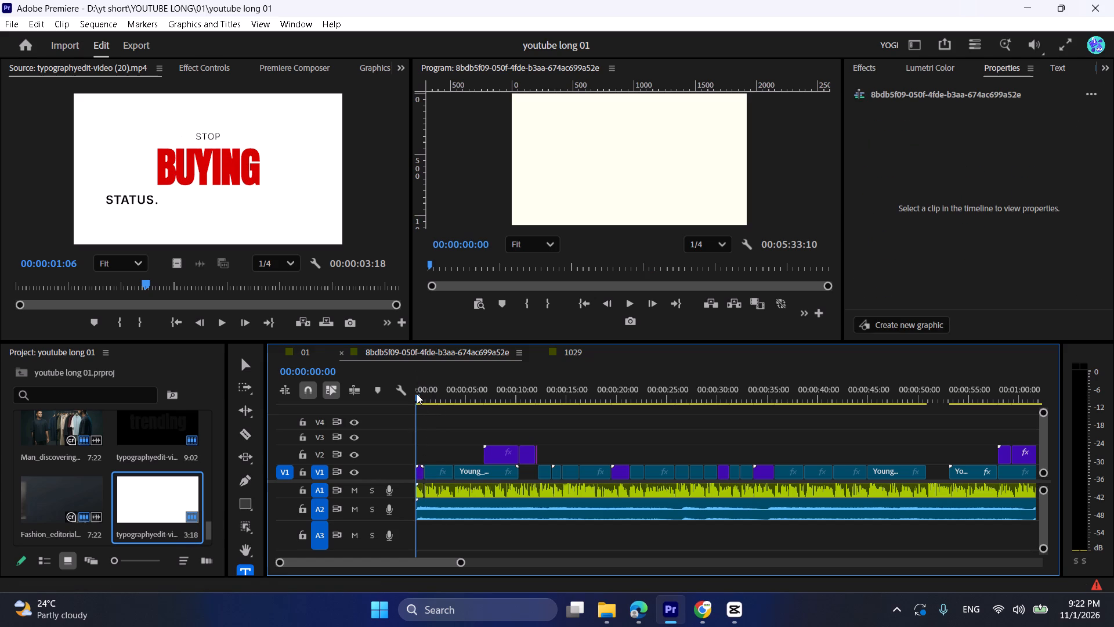
key(space)
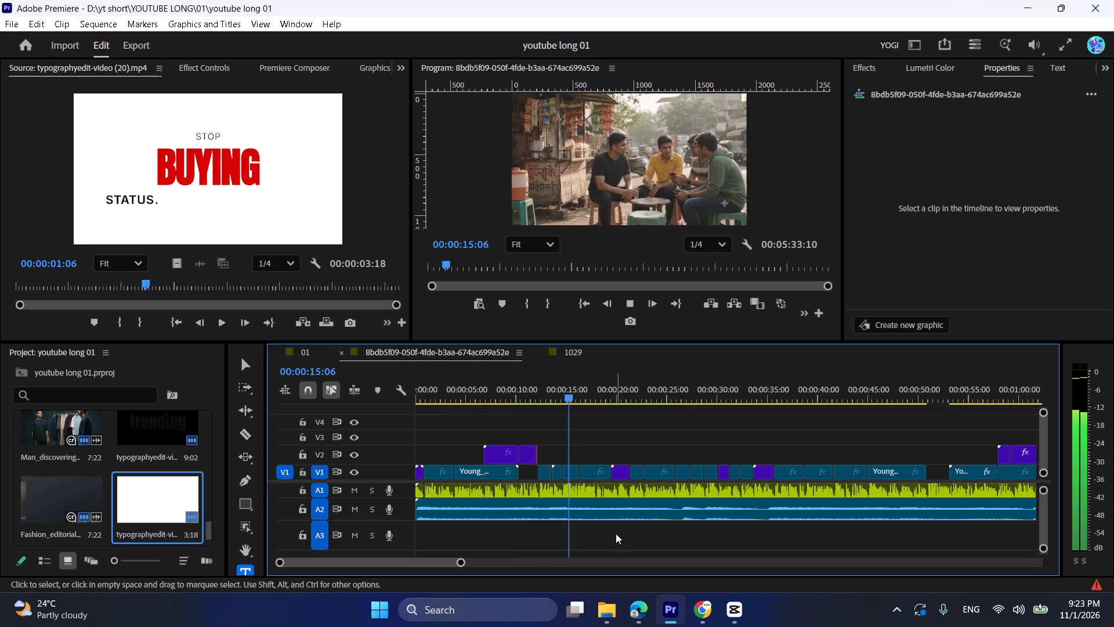
key(space)
key(space)
scroll(621, 531, left, 1)
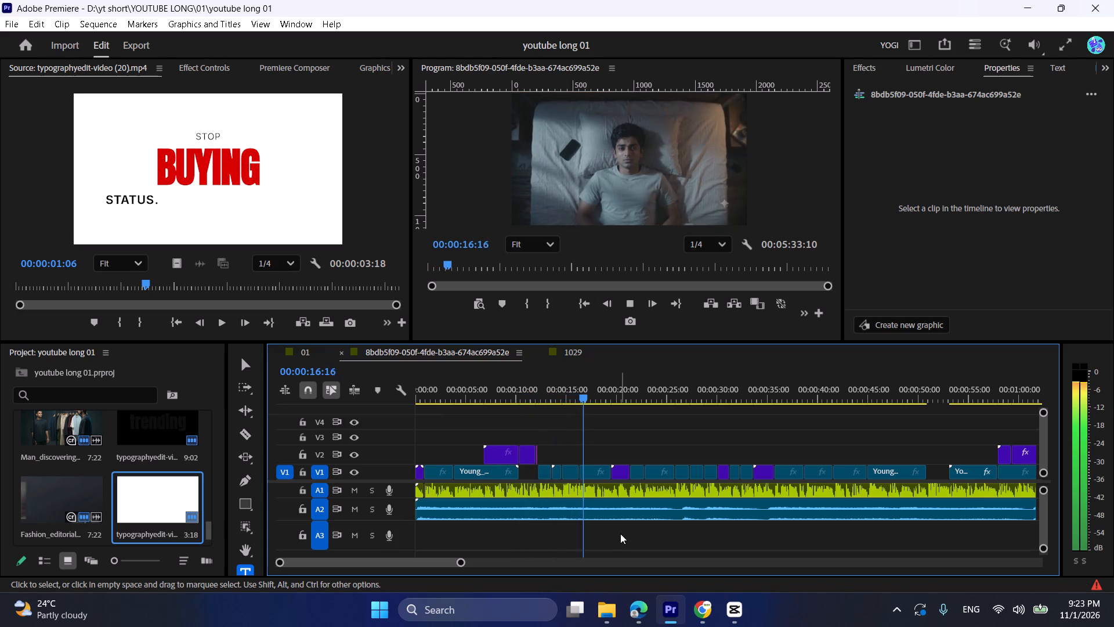
scroll(620, 534, left, 1)
key(space)
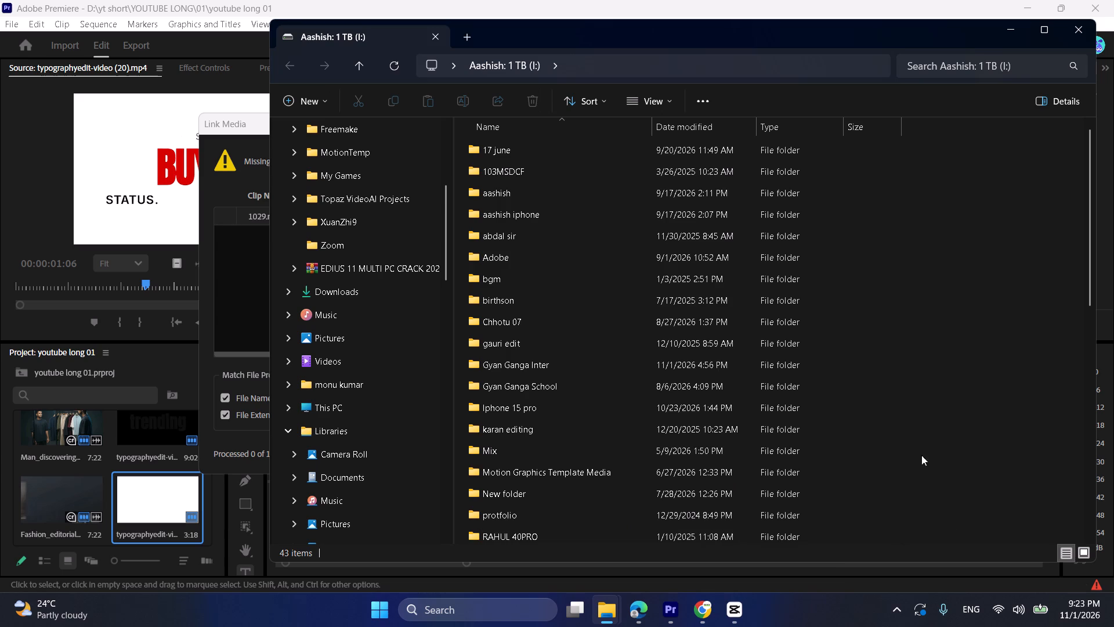
Close the external drive's Explorer window and cancel relinking the missing 1029.mp4 media.
click(1070, 35)
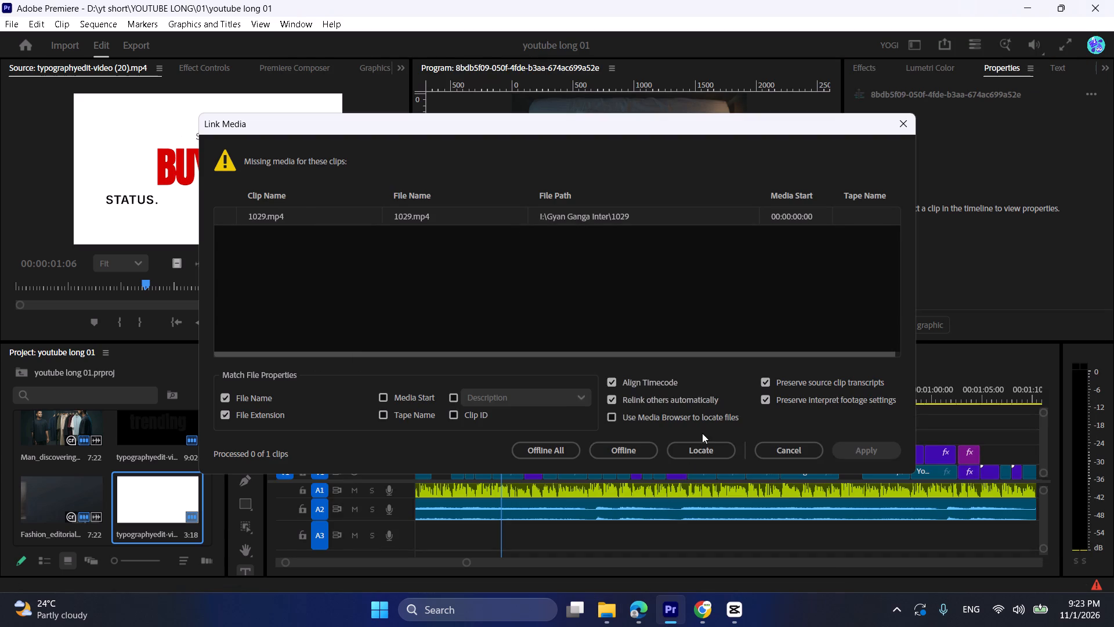
click(777, 446)
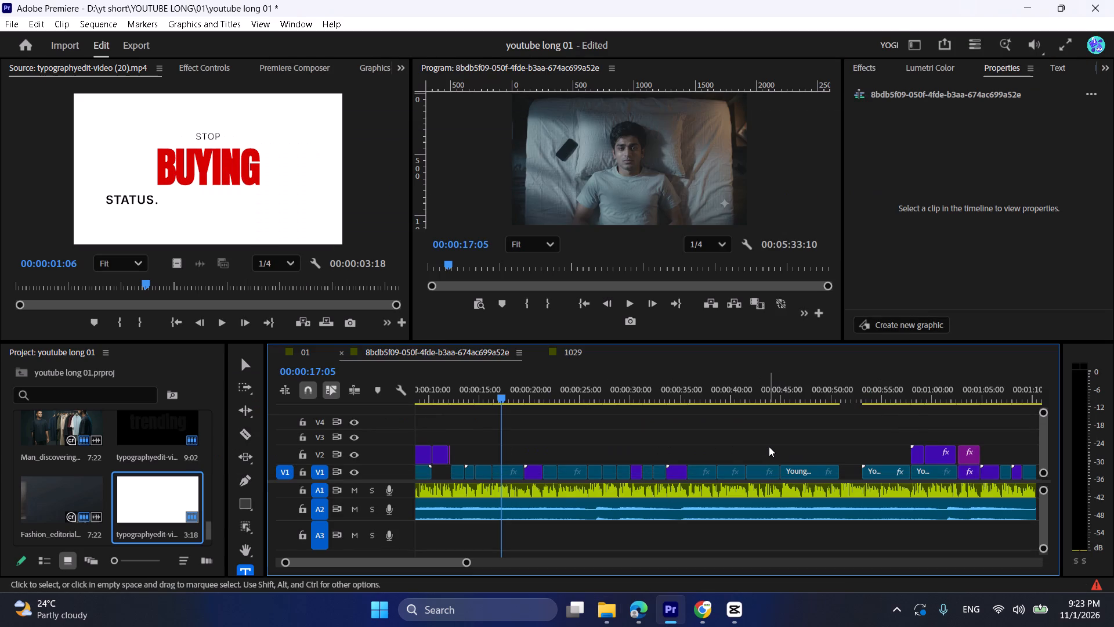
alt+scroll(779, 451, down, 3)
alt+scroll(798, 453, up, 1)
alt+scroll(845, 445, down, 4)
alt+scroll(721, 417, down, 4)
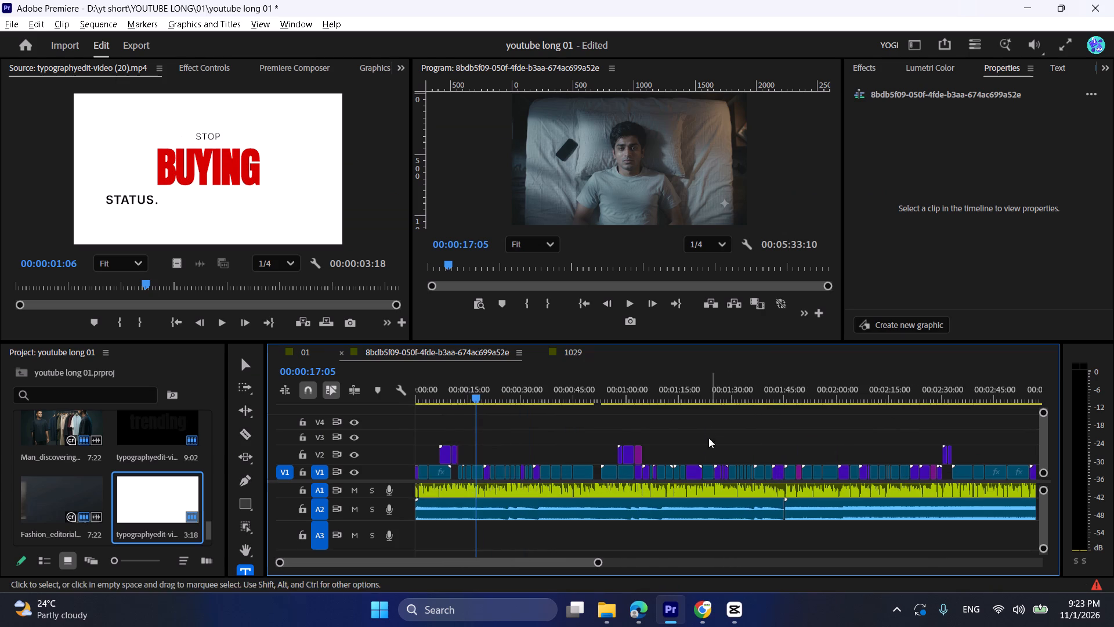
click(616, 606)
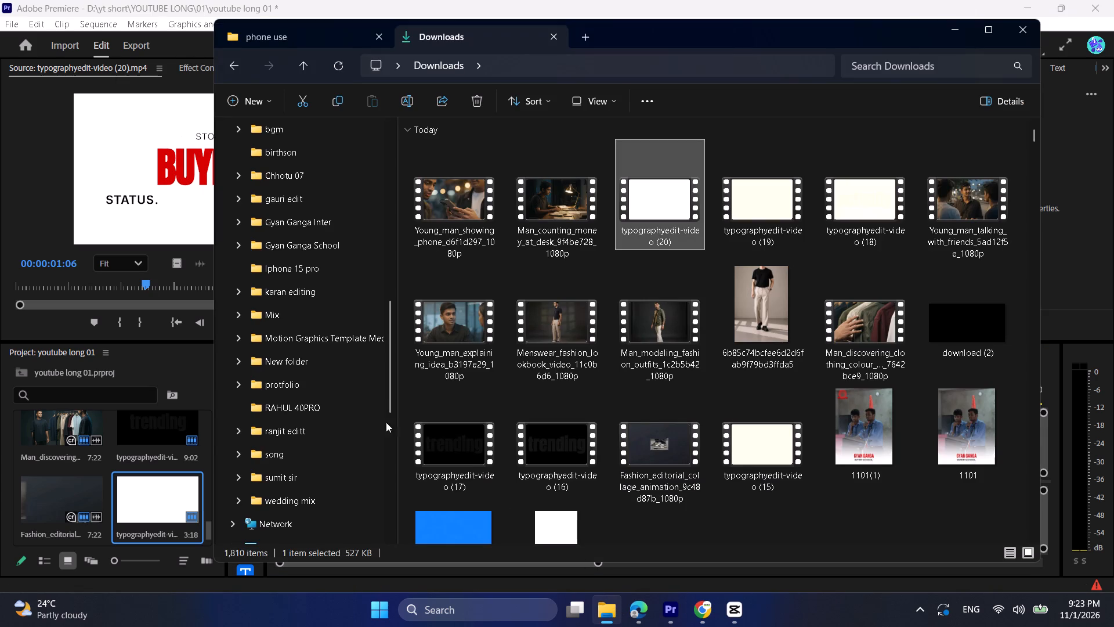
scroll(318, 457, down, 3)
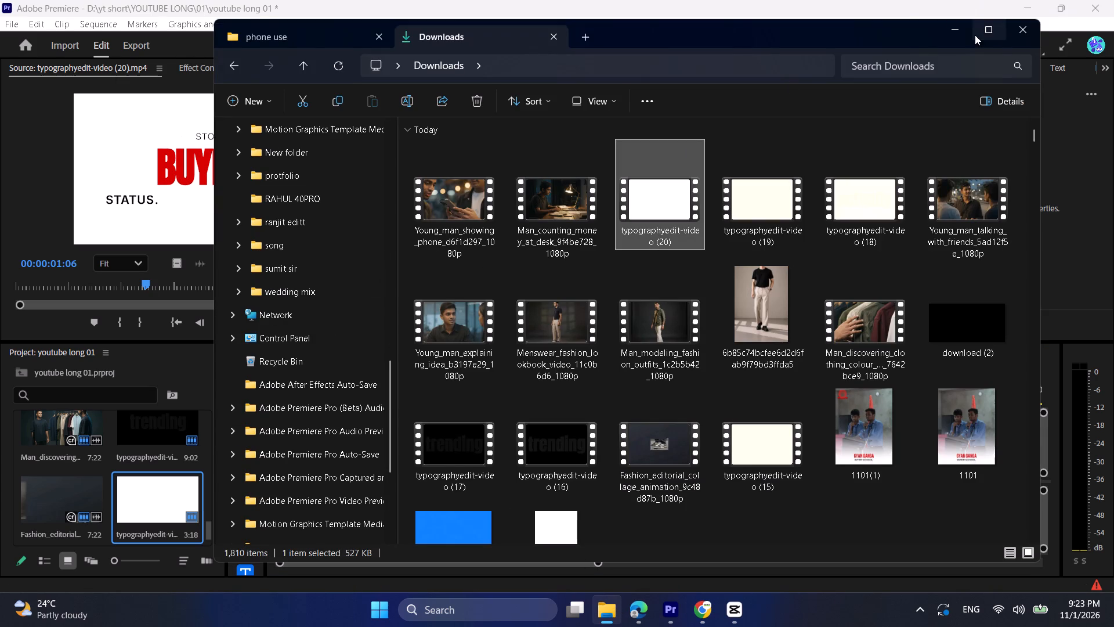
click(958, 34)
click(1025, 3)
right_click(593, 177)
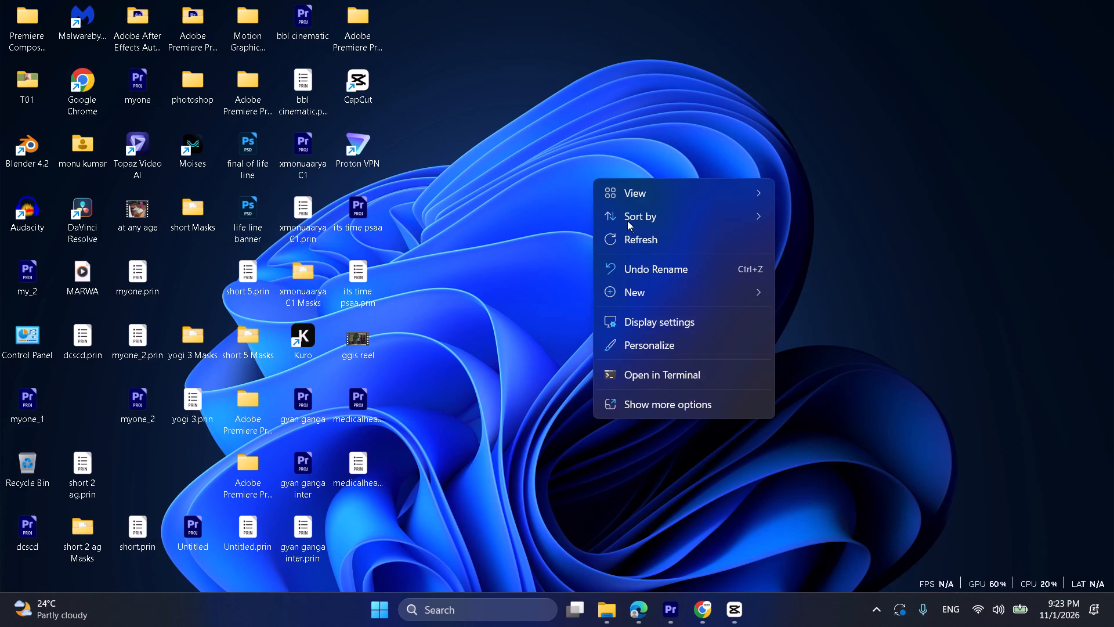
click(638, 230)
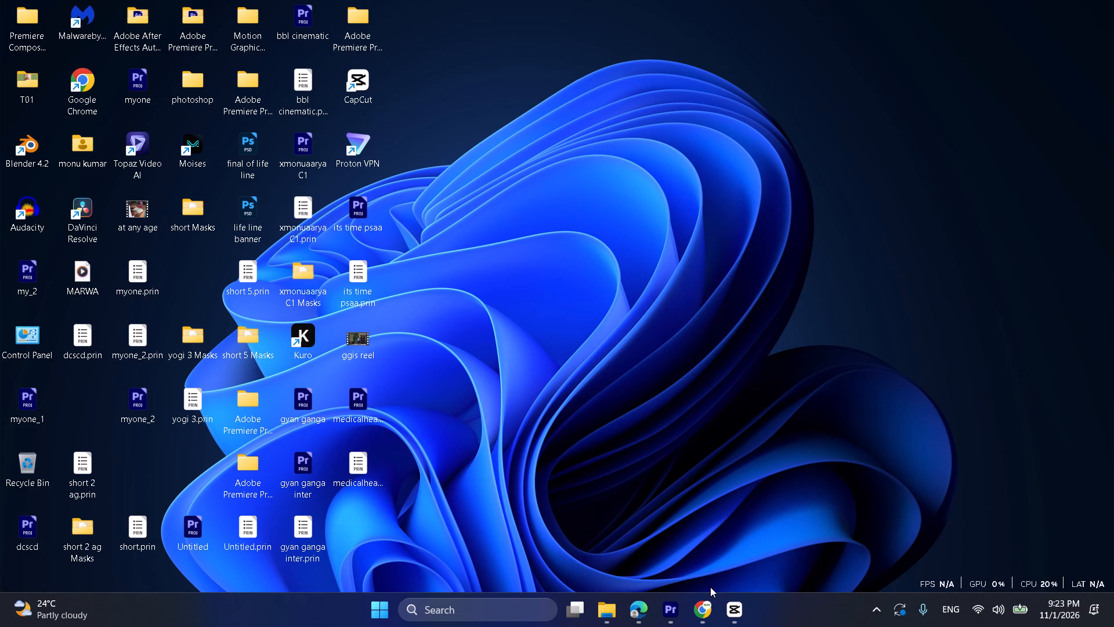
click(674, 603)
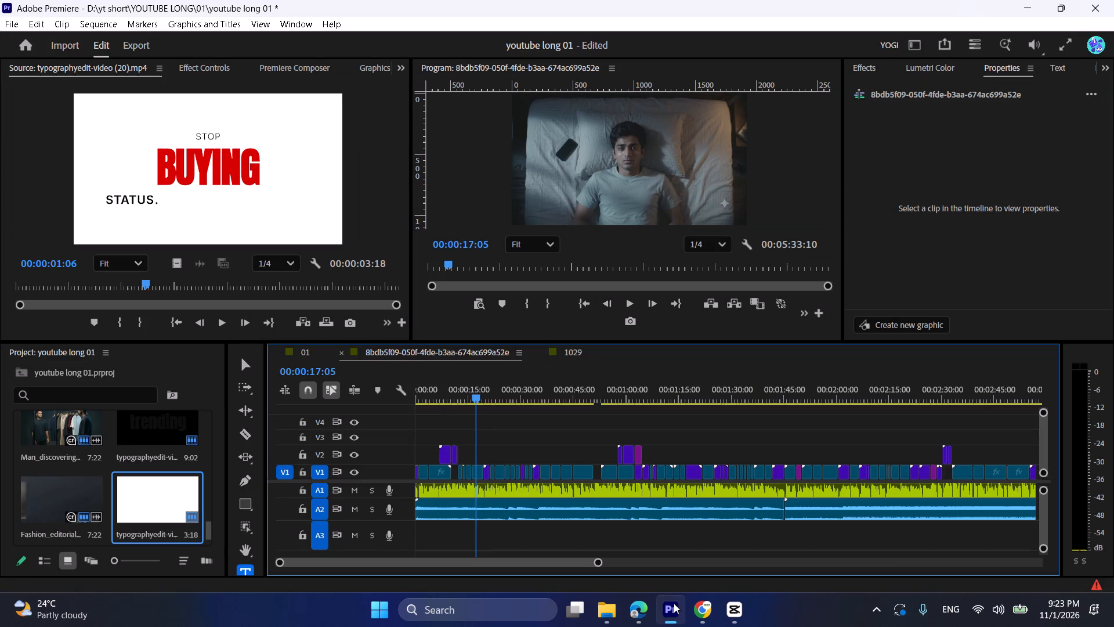
Play the sequence from about 00:02:55 past the last typography clip on V1 to hear the upcoming voice-over.
scroll(674, 603, down, 6)
scroll(674, 603, up, 1)
scroll(674, 603, down, 1)
scroll(829, 510, down, 6)
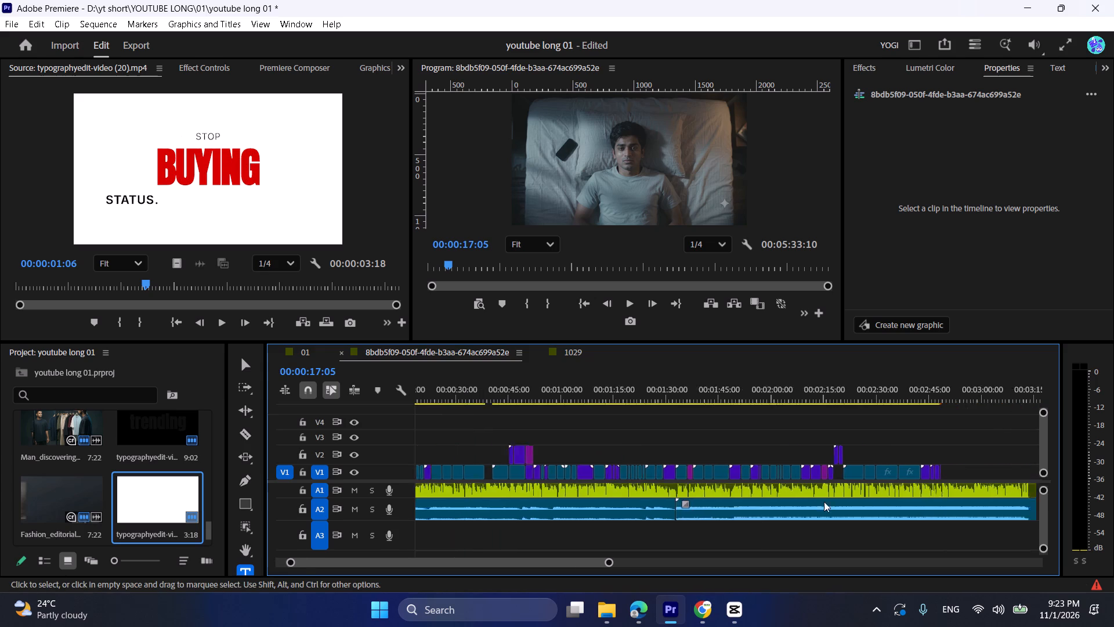
scroll(824, 502, down, 2)
key(space)
alt+scroll(850, 459, down, 6)
key(space)
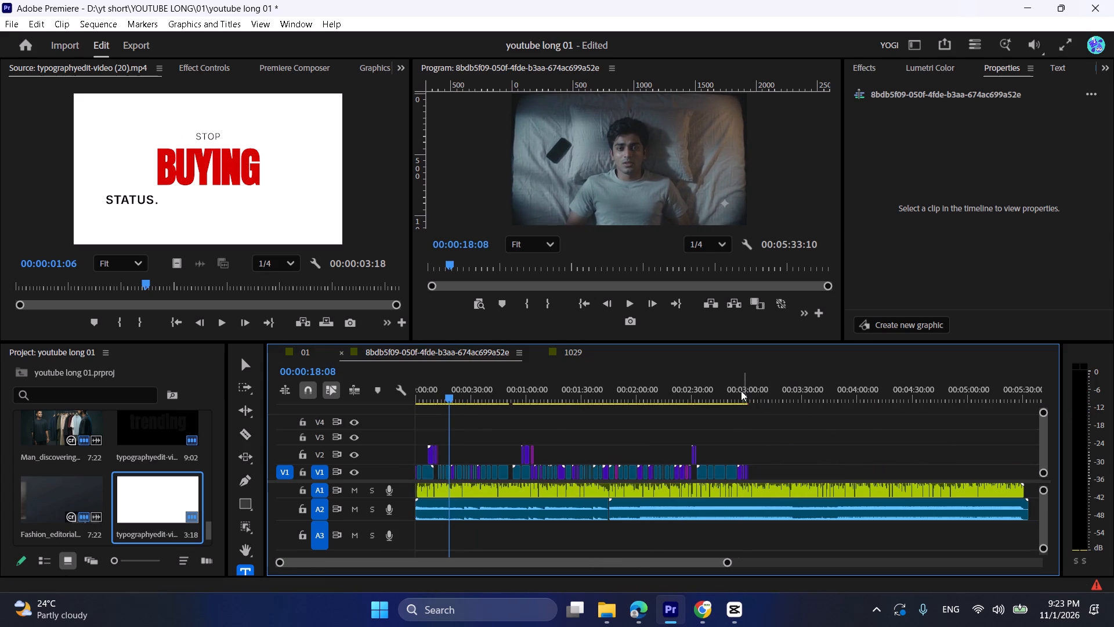
click(740, 391)
key(space)
alt+scroll(742, 442, up, 7)
alt+scroll(742, 442, down, 1)
alt+scroll(742, 442, up, 11)
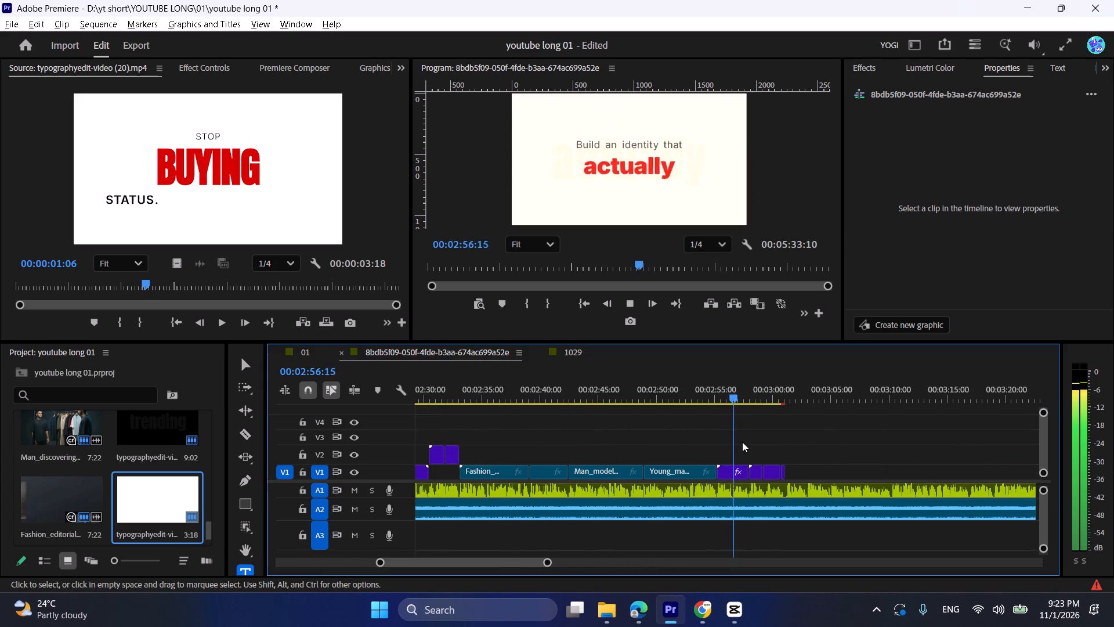
key(space)
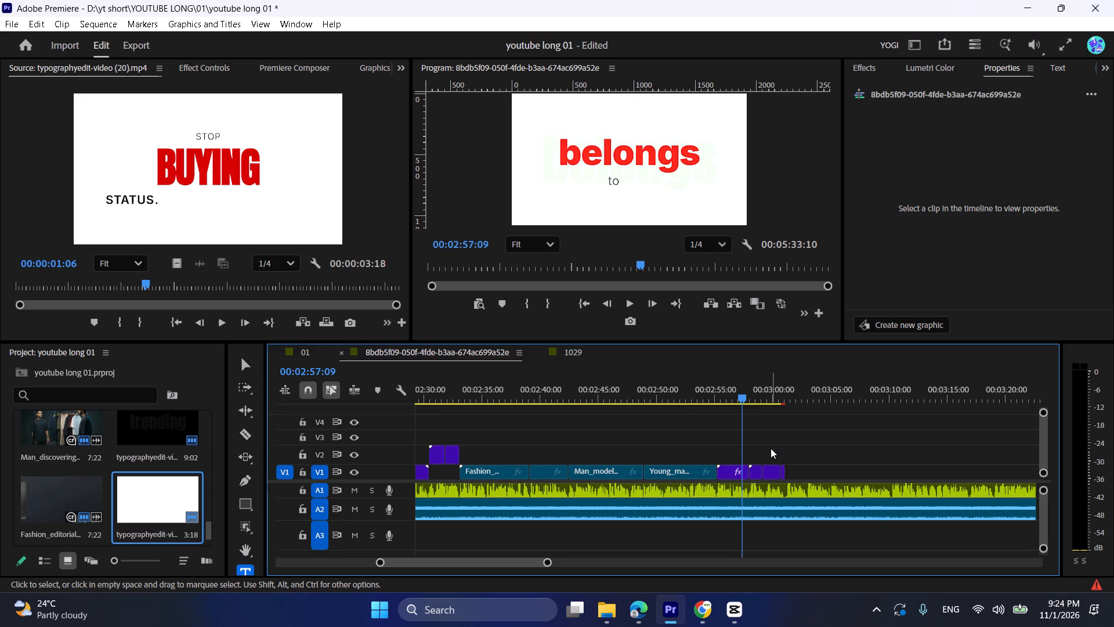
key(space)
alt+scroll(724, 436, up, 5)
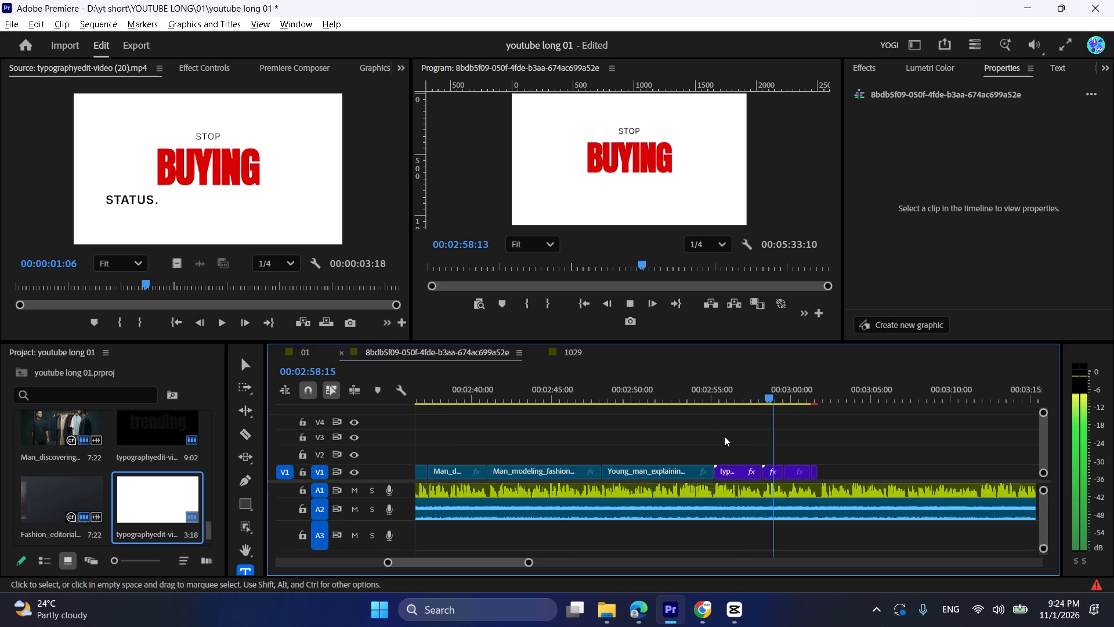
alt+scroll(724, 436, up, 1)
scroll(724, 436, down, 5)
key(space)
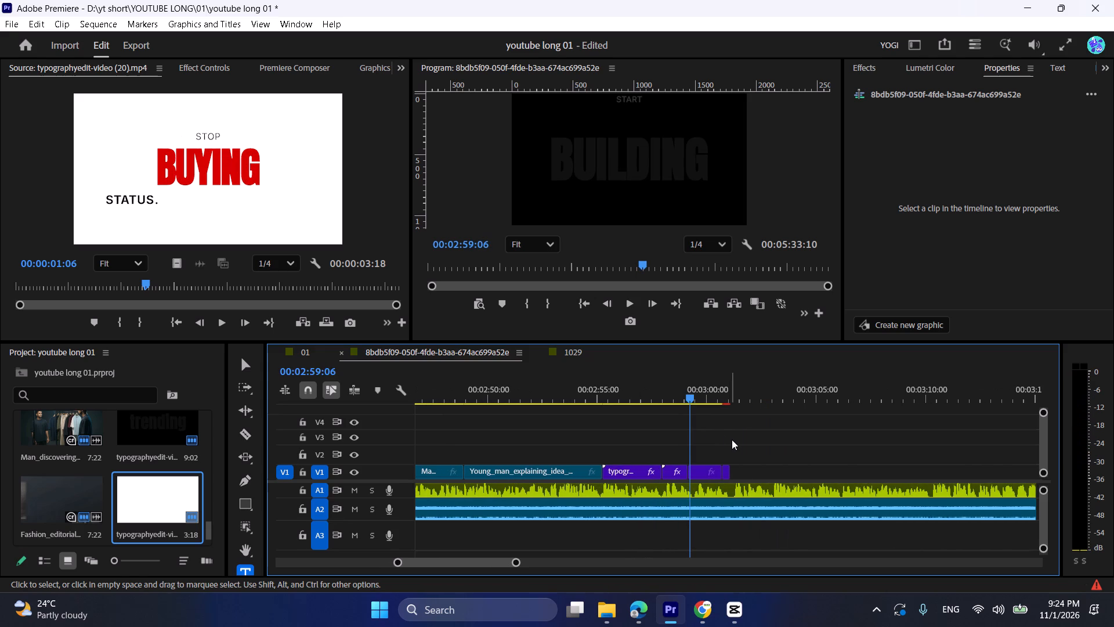
key(space)
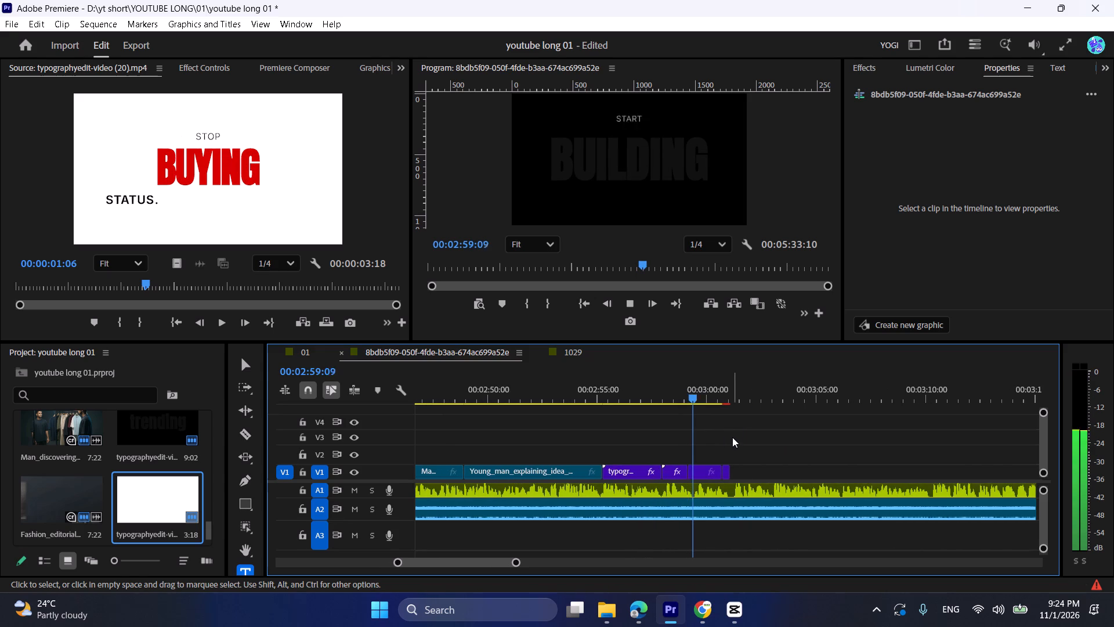
alt+scroll(694, 461, up, 5)
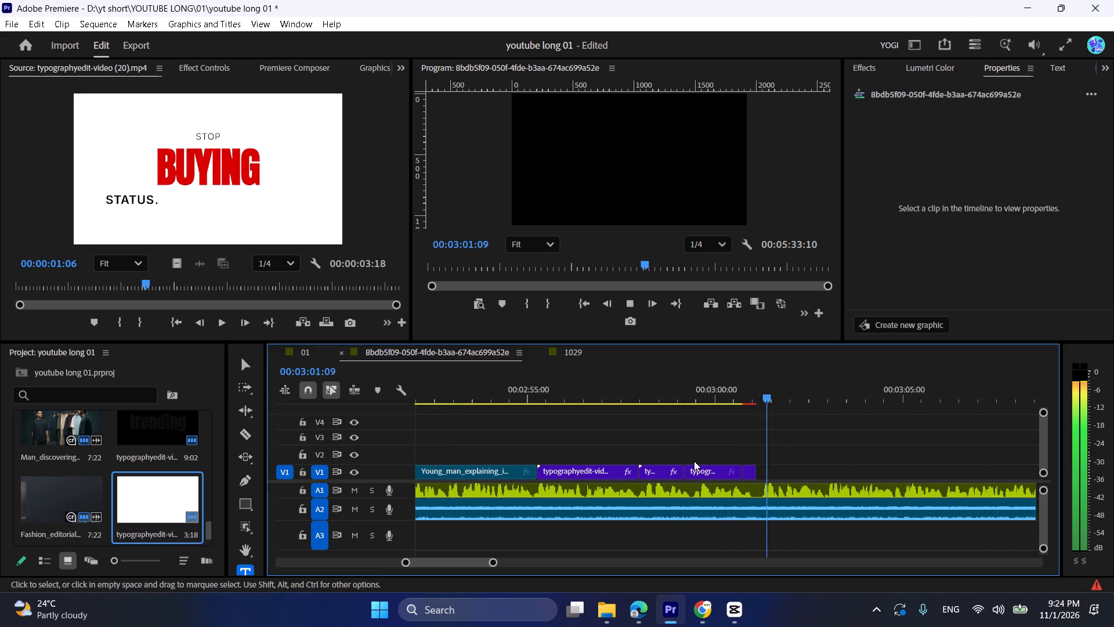
scroll(755, 406, down, 5)
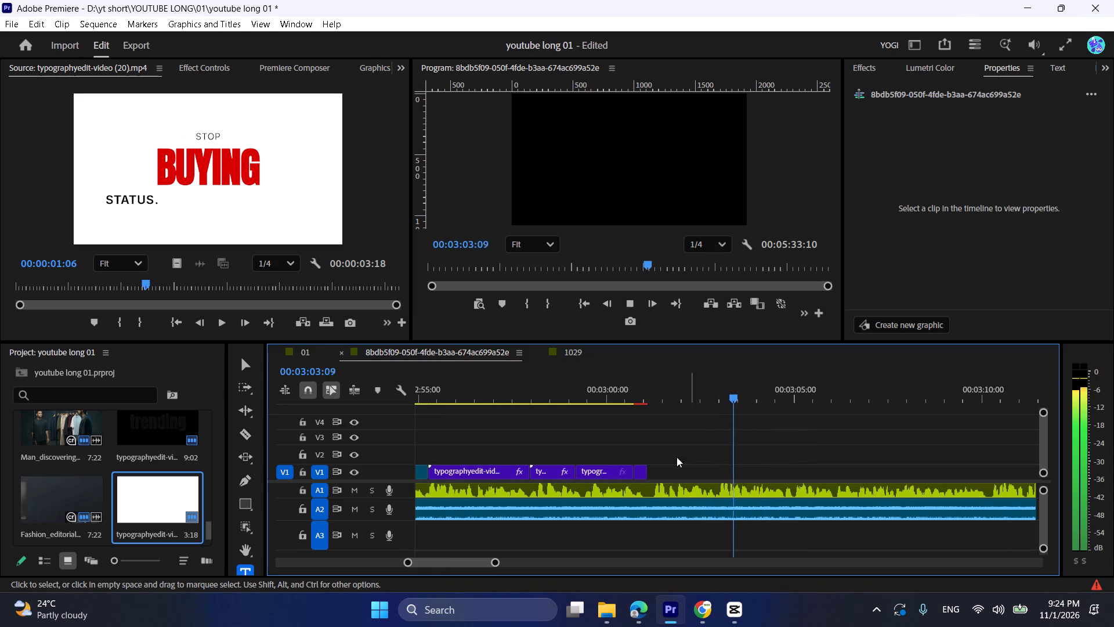
key(space)
Import Man_counting_money_at_desk_9f4be728_1080p from Downloads and place only its video on V1, directly after the last typography clip.
click(612, 597)
drag(548, 242, 494, 271)
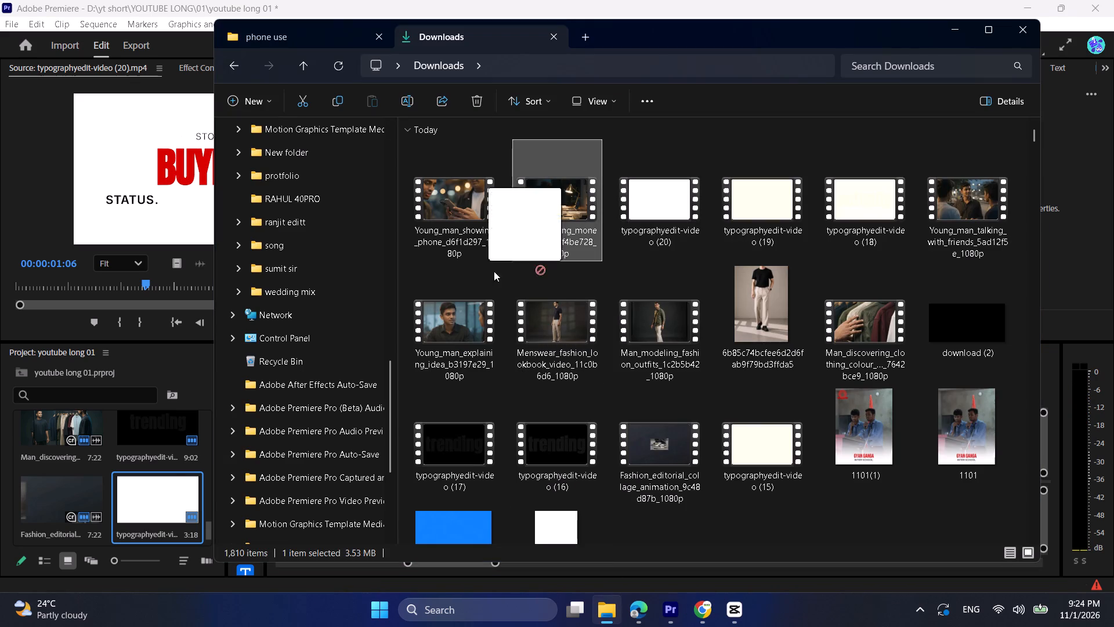
drag(494, 271, 124, 484)
double_click(131, 486)
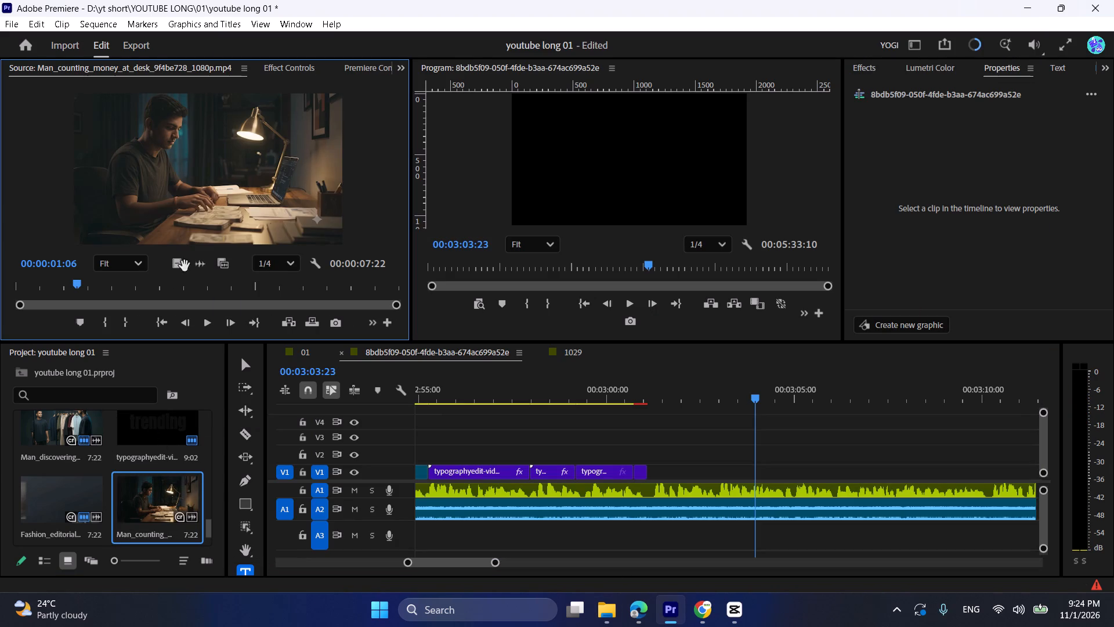
drag(175, 262, 653, 470)
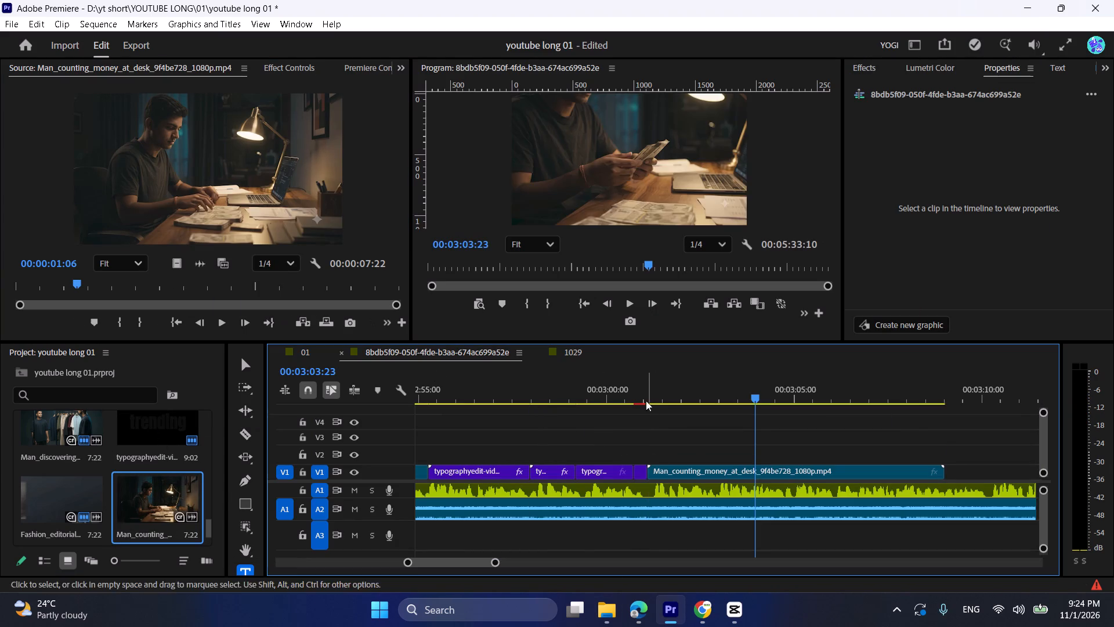
Trim about 1.8 seconds off the start of the Man_counting_money clip, move it back against the last typography clip, and save.
click(645, 392)
key(space)
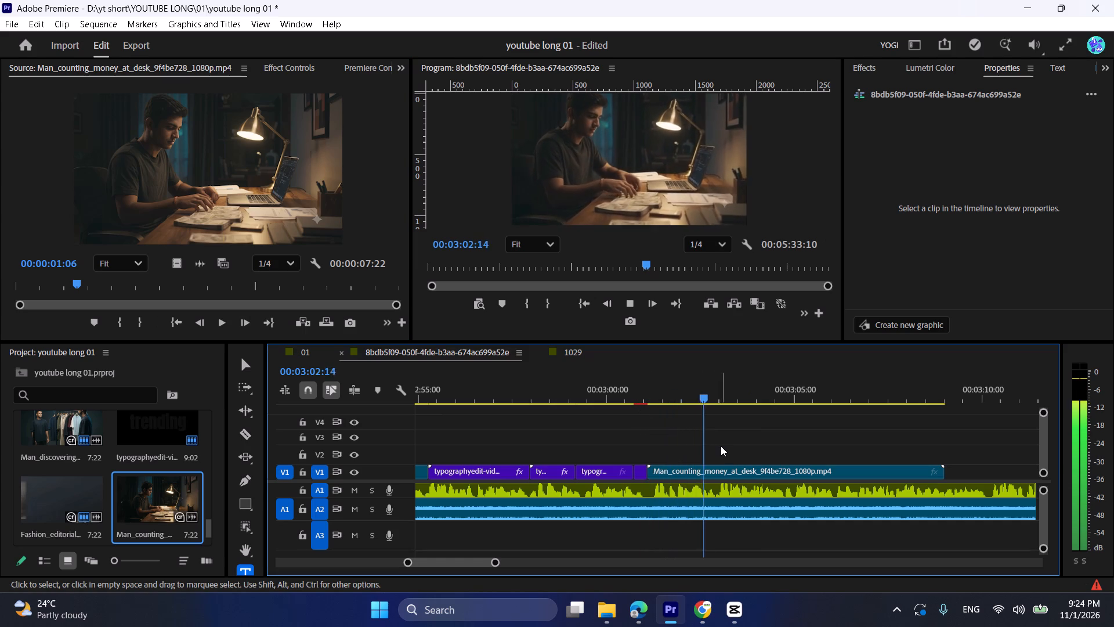
click(765, 469)
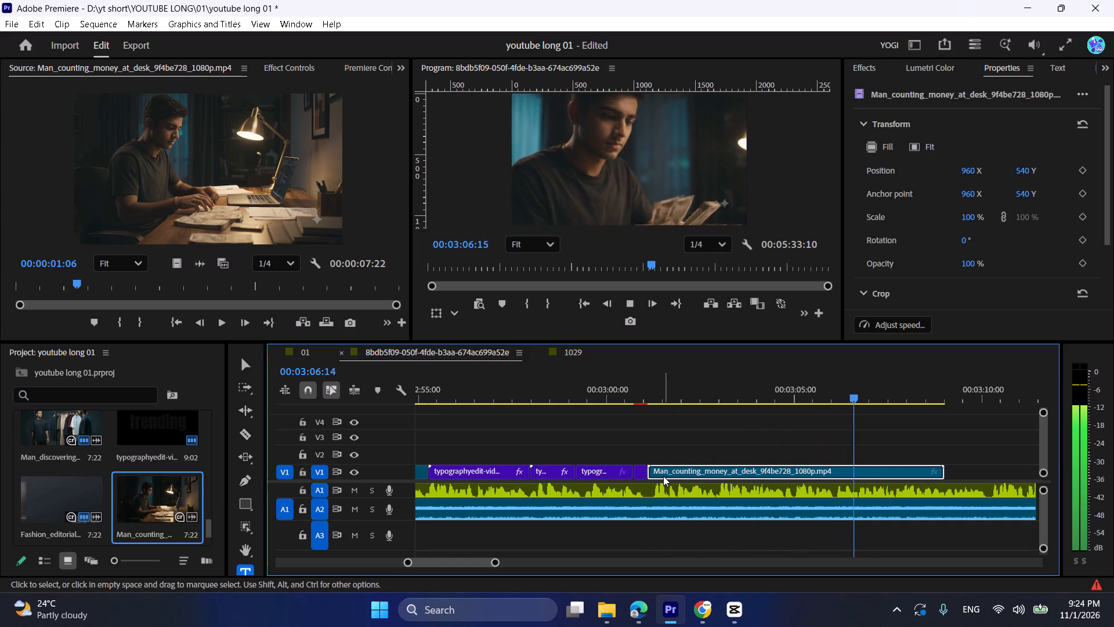
key(space)
drag(648, 471, 702, 483)
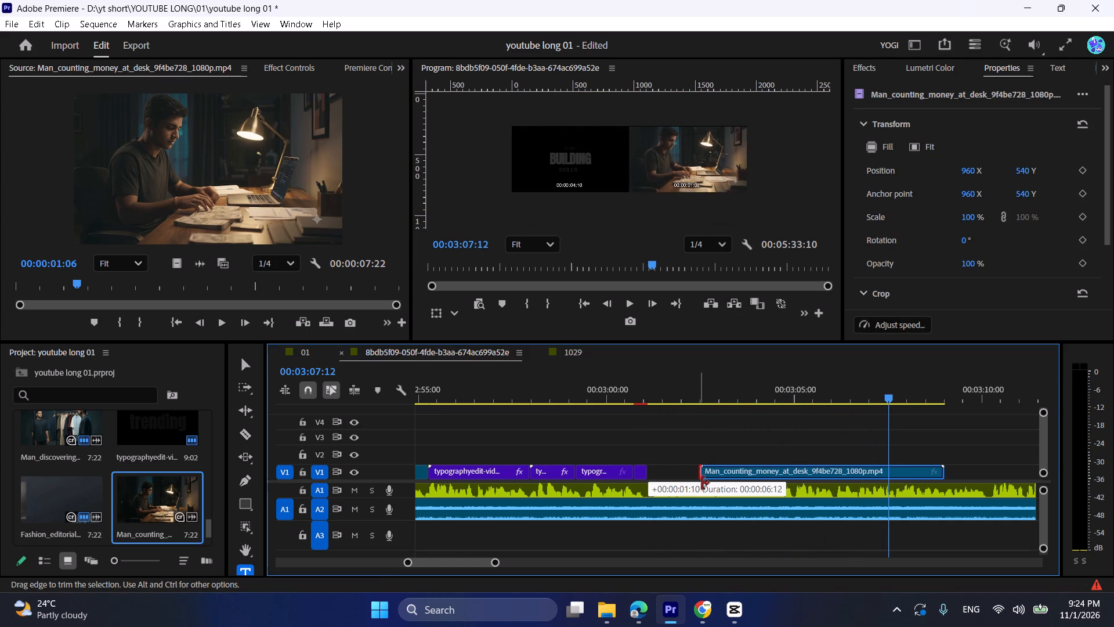
drag(702, 483, 730, 488)
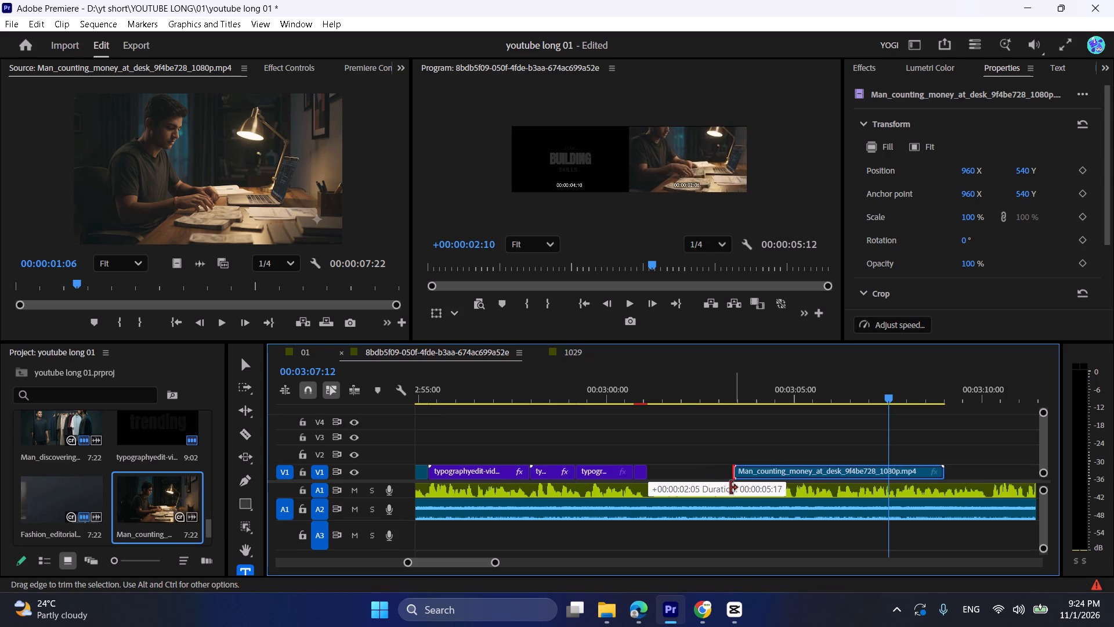
drag(730, 488, 717, 485)
drag(743, 474, 692, 469)
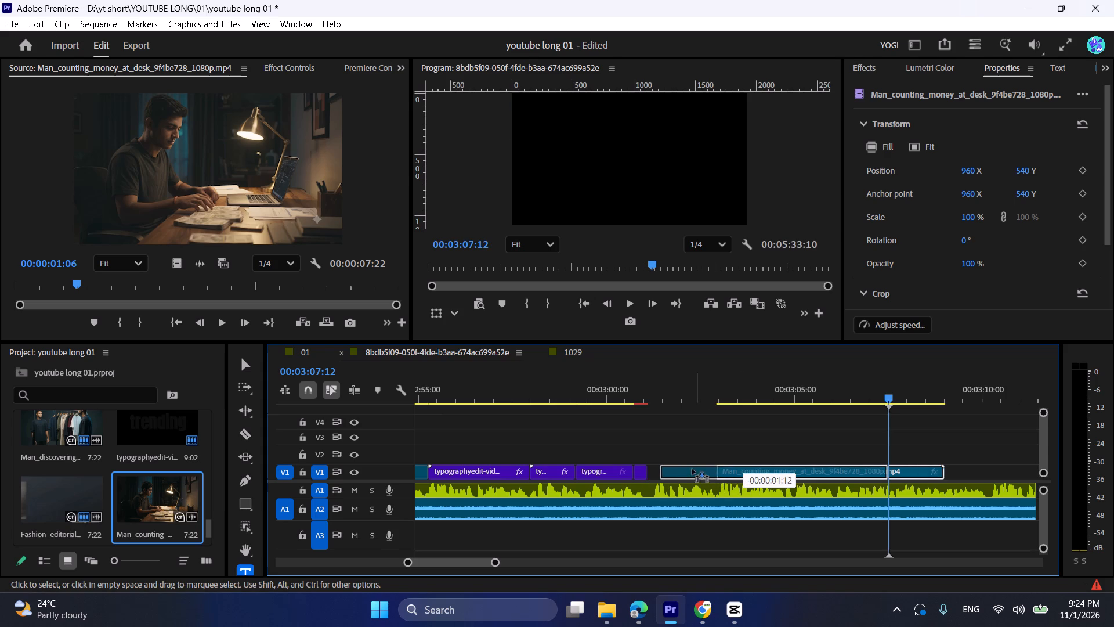
drag(692, 469, 677, 466)
click(650, 387)
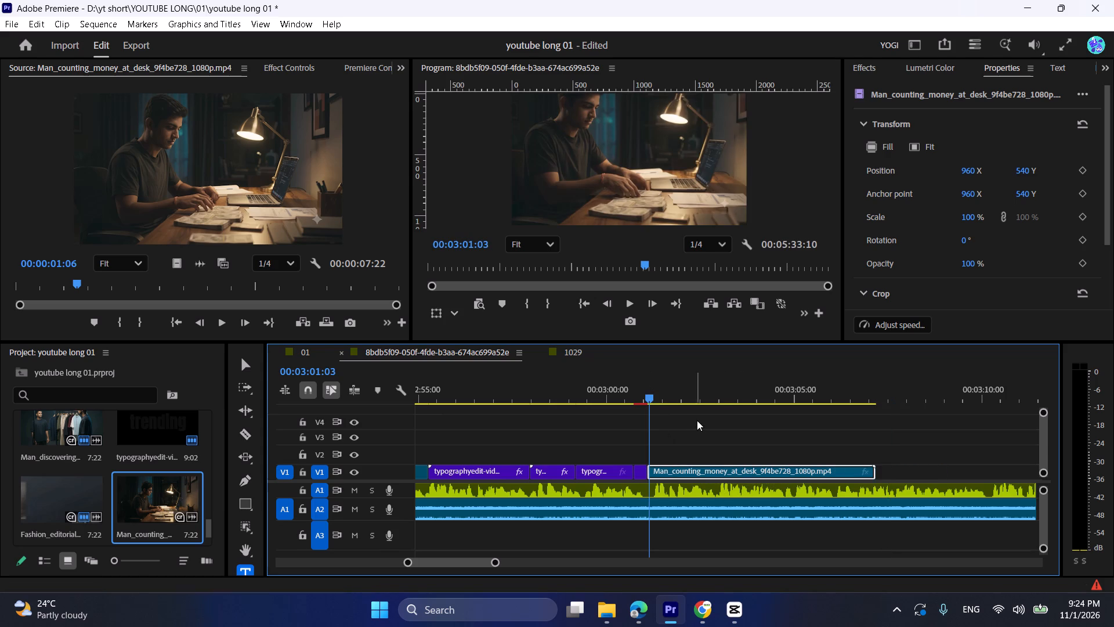
click(697, 421)
key(space)
key(space)
key(ctrl+s)
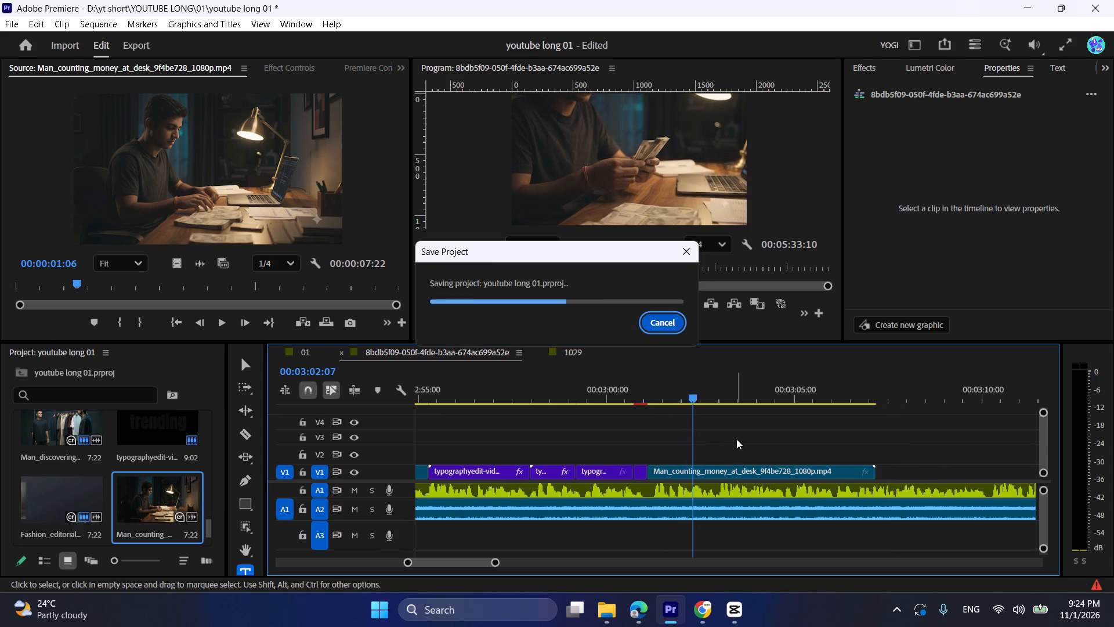
Replay the trimmed Man_counting_money clip from about 00:03:01 to check how its opening fits the voice-over.
key(space)
alt+scroll(763, 445, down, 2)
alt+scroll(771, 449, up, 2)
alt+scroll(773, 449, down, 3)
alt+scroll(773, 449, up, 1)
alt+scroll(773, 449, down, 2)
key(alt+space)
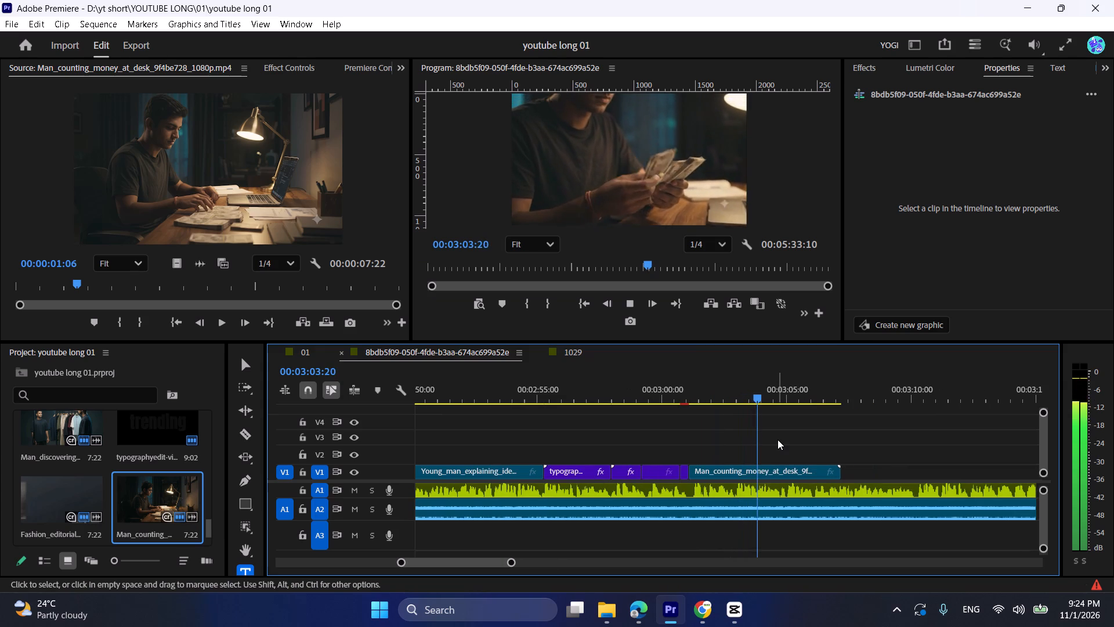
key(space)
alt+scroll(772, 433, up, 4)
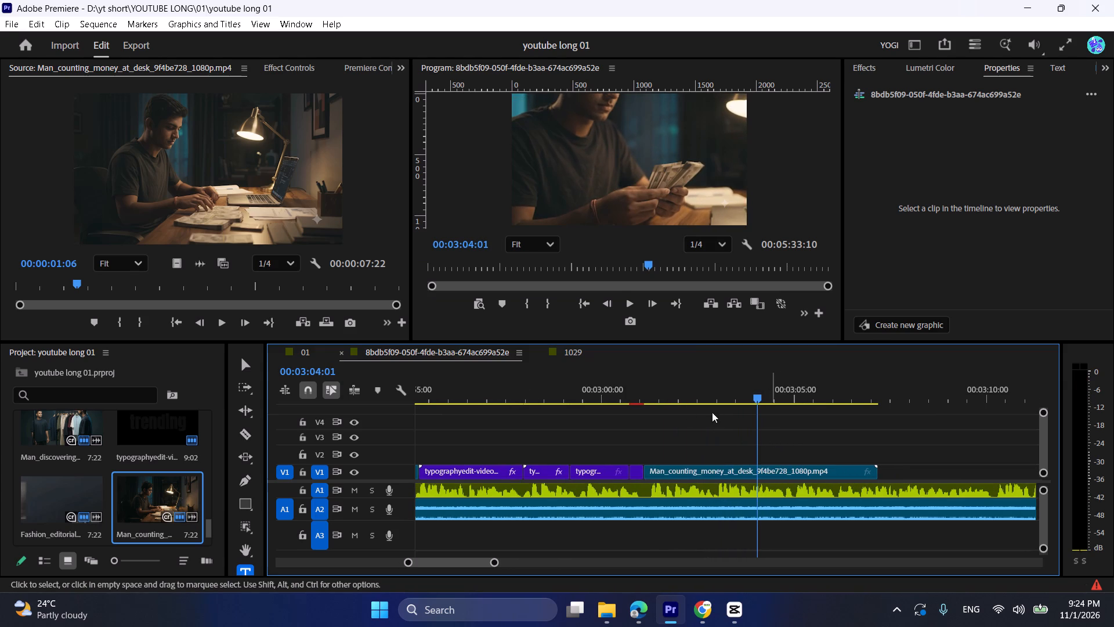
drag(642, 398, 636, 397)
key(space)
key(space)
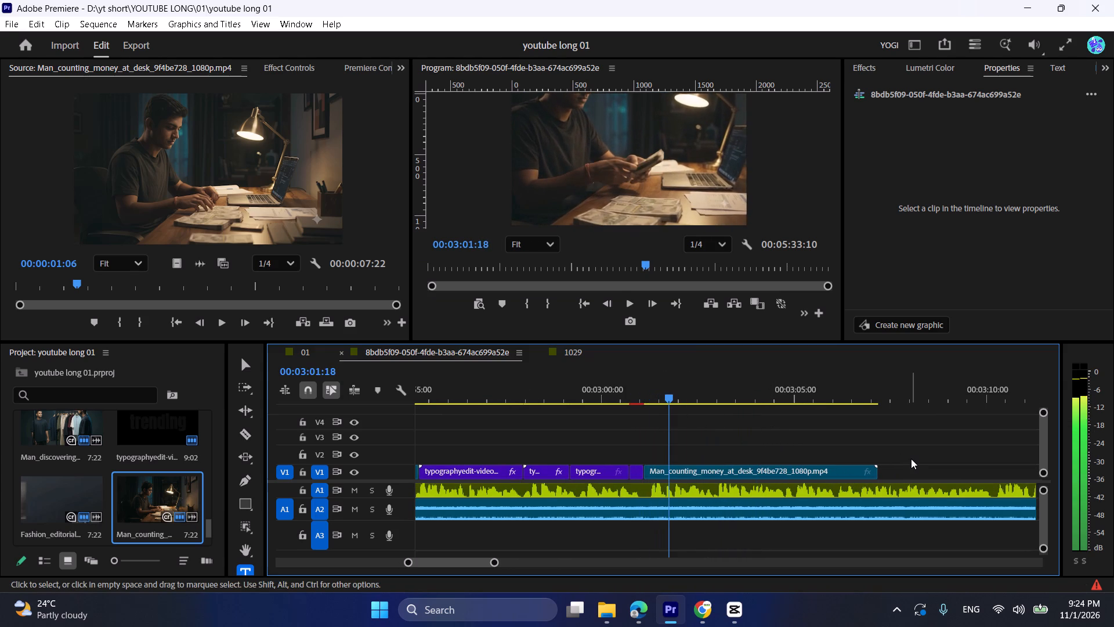
key(ctrl+s)
alt+scroll(911, 459, down, 2)
alt+scroll(911, 459, up, 1)
alt+scroll(911, 459, down, 4)
alt+scroll(882, 449, up, 8)
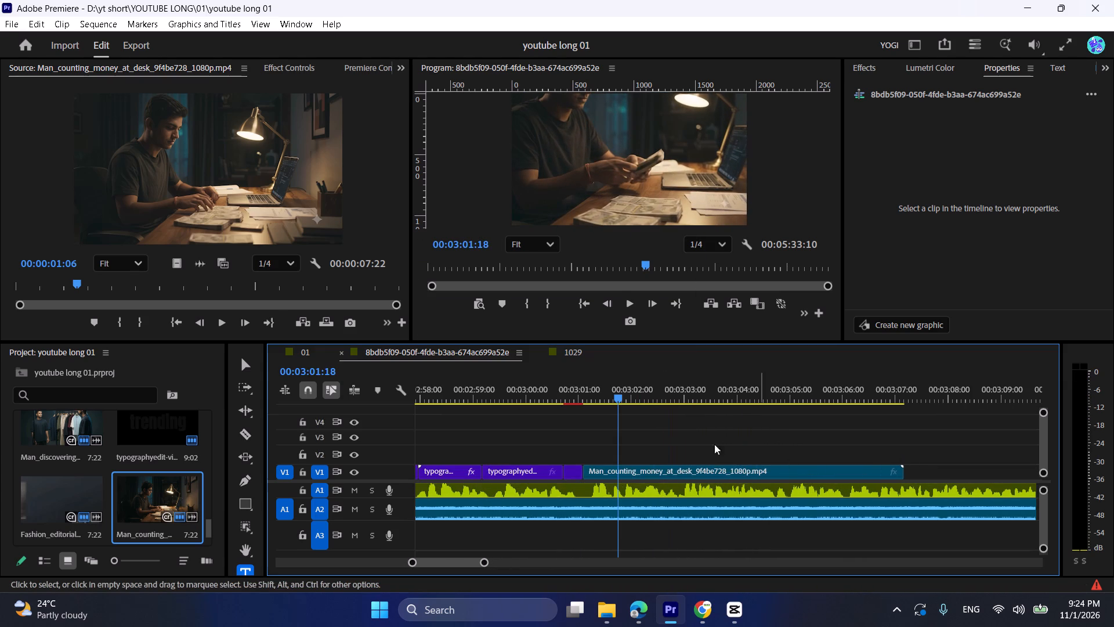
alt+scroll(763, 489, down, 3)
alt+scroll(764, 489, up, 5)
alt+scroll(764, 489, down, 2)
key(alt+space)
alt+scroll(763, 489, up, 2)
scroll(762, 489, down, 1)
scroll(762, 489, up, 2)
ctrl+scroll(762, 489, down, 7)
key(ctrl+x)
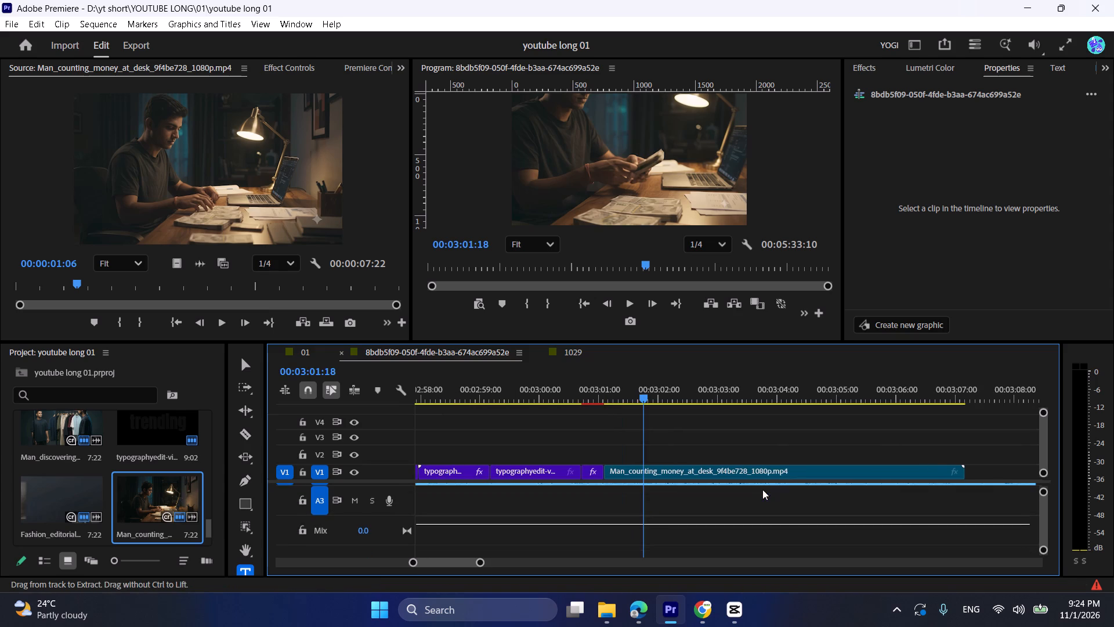
key(ctrl+c)
key(ctrl+space)
ctrl+scroll(762, 490, down, 5)
alt+scroll(772, 492, up, 1)
alt+scroll(772, 492, down, 6)
alt+scroll(772, 492, up, 1)
alt+scroll(775, 489, down, 11)
alt+scroll(769, 487, up, 2)
alt+scroll(782, 473, down, 6)
Play on to find the cut point and trim the end of the Man_counting_money clip to about 00:03:06.
key(space)
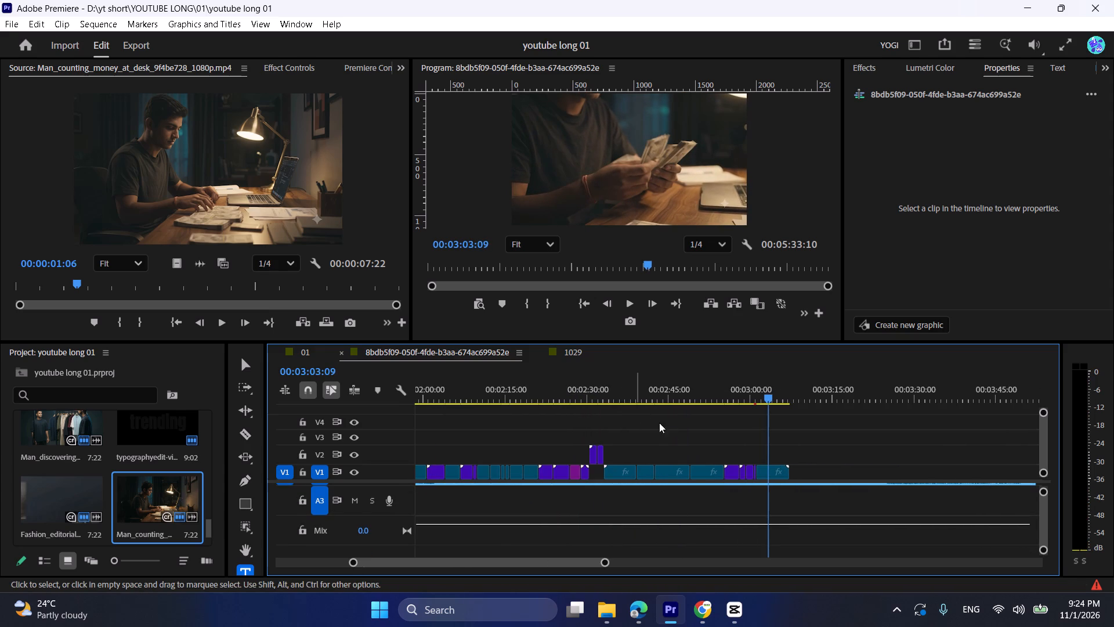
drag(1044, 528, 1047, 503)
key(space)
alt+scroll(773, 445, up, 2)
alt+scroll(773, 445, down, 1)
alt+scroll(773, 445, up, 15)
scroll(795, 441, down, 3)
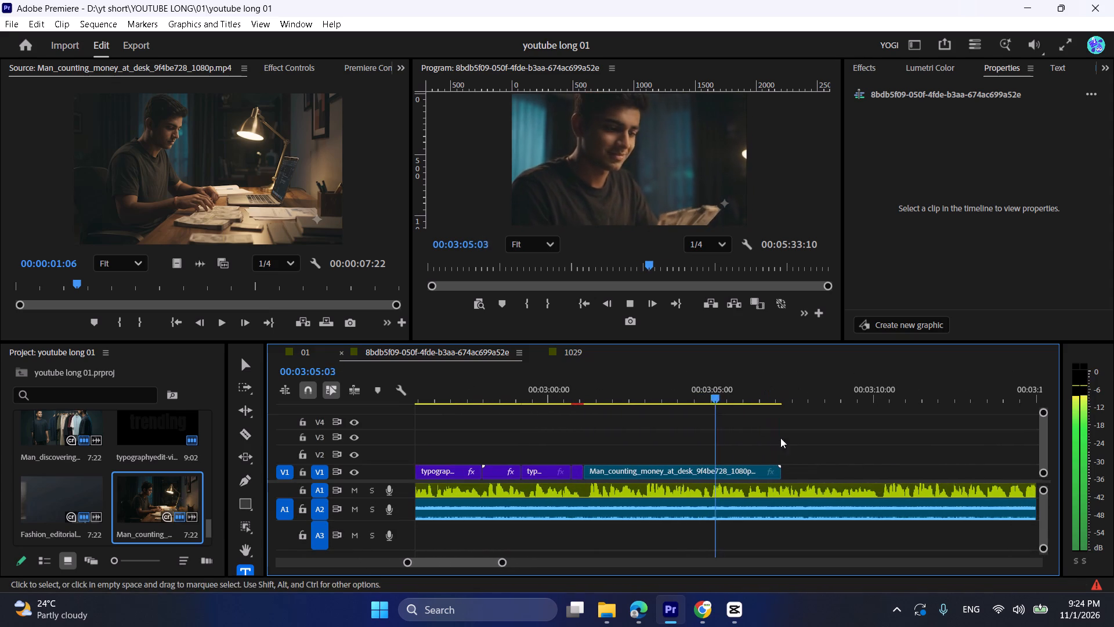
key(space)
key(space)
alt+scroll(749, 428, up, 6)
key(space)
key(space)
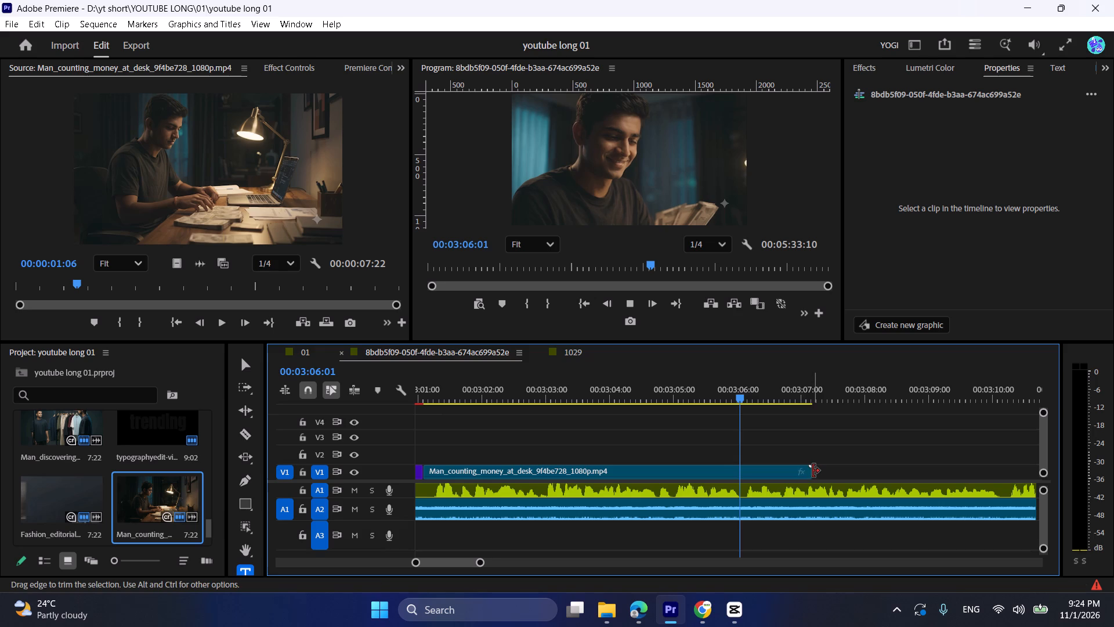
drag(815, 471, 750, 460)
key(space)
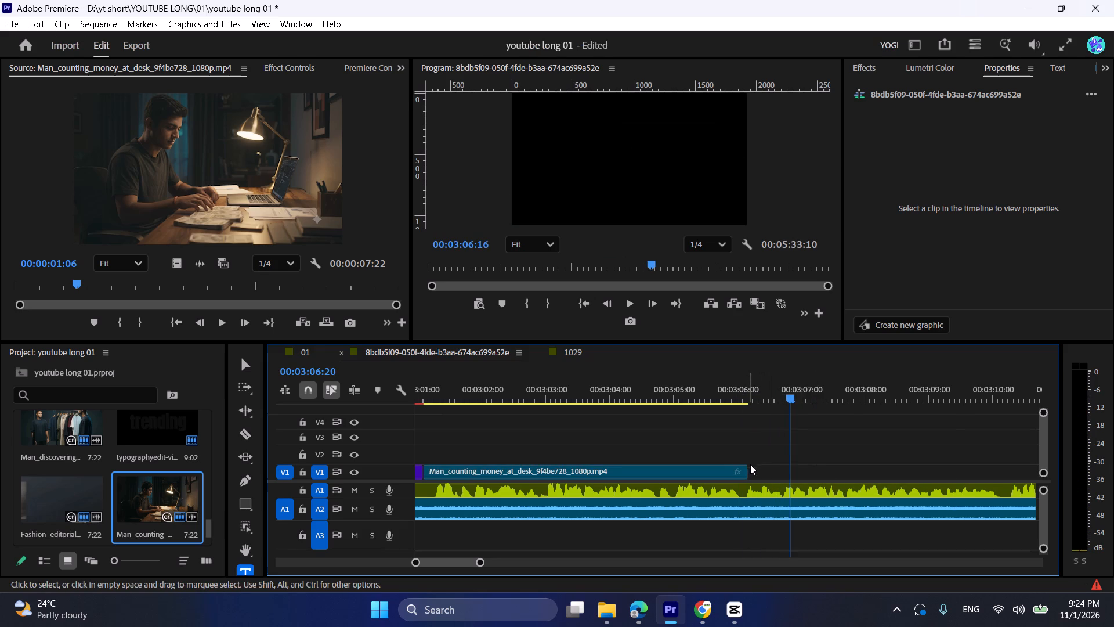
click(750, 466)
Import Young_man_showing_phone_d6f1d297_1080p from Windows Explorer and place only its video on V1, directly after the Man_counting_money clip.
click(617, 605)
drag(462, 220, 117, 520)
double_click(145, 481)
drag(176, 261, 732, 470)
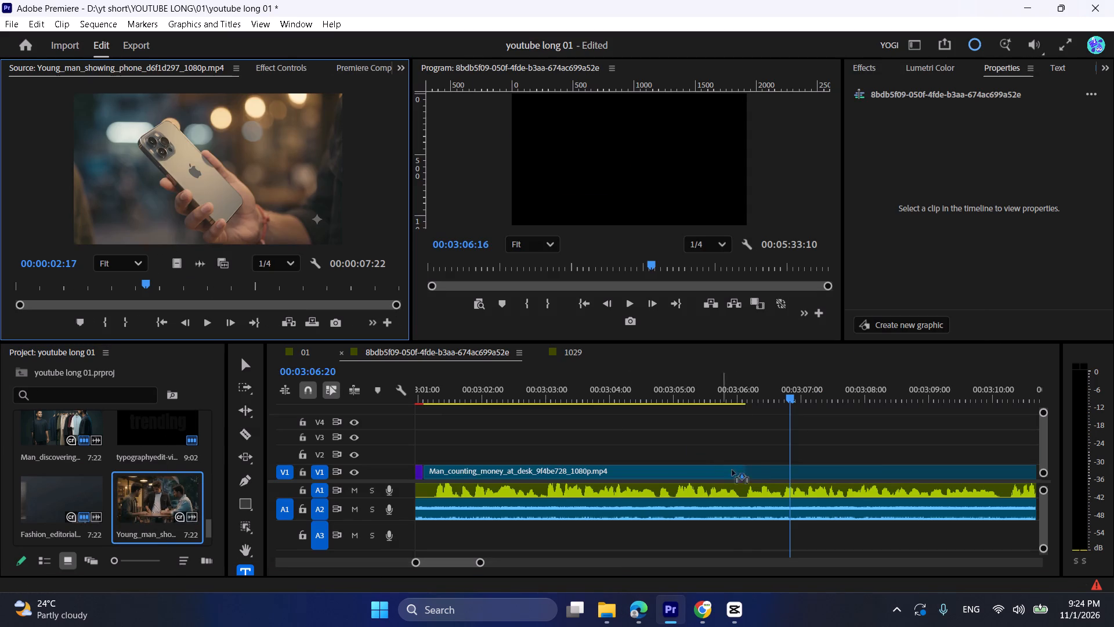
drag(732, 470, 747, 477)
Play the sequence from about 00:03:06 to 00:03:10 to check the phone clip against the voice-over.
click(732, 389)
key(space)
alt+scroll(757, 428, down, 3)
alt+scroll(757, 428, up, 1)
alt+scroll(757, 428, down, 5)
scroll(757, 430, up, 3)
scroll(757, 430, down, 7)
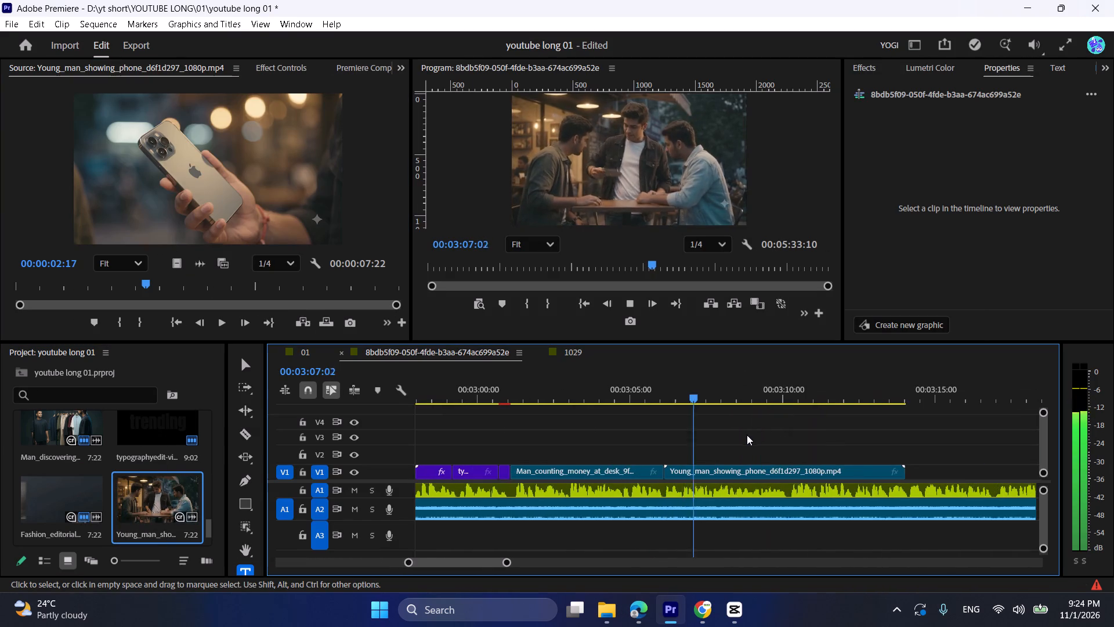
scroll(743, 435, down, 6)
alt+scroll(634, 433, up, 7)
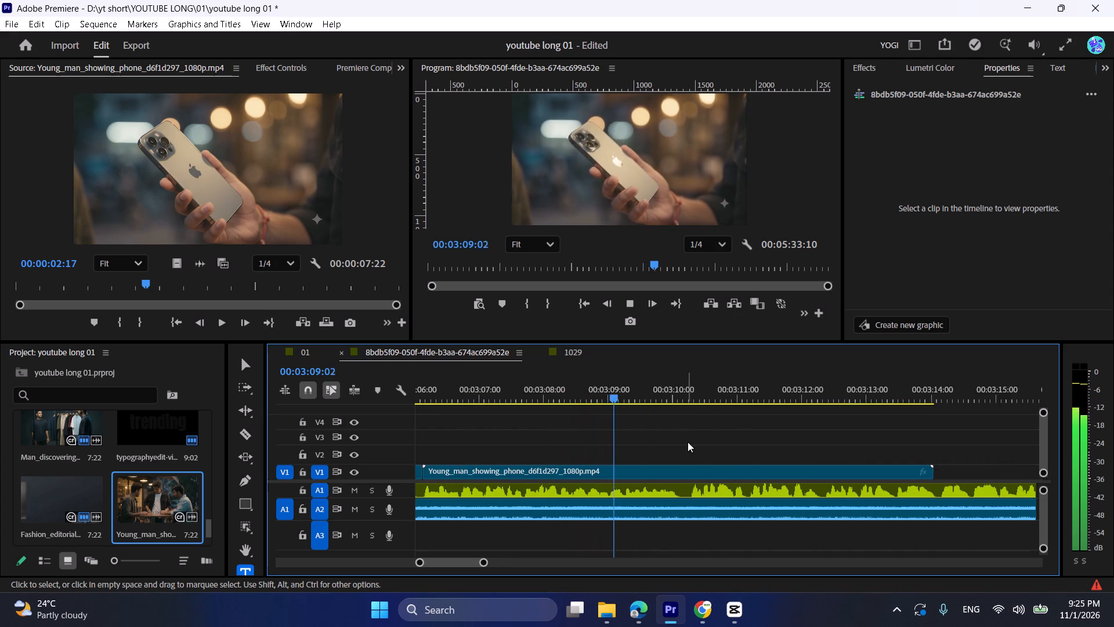
key(space)
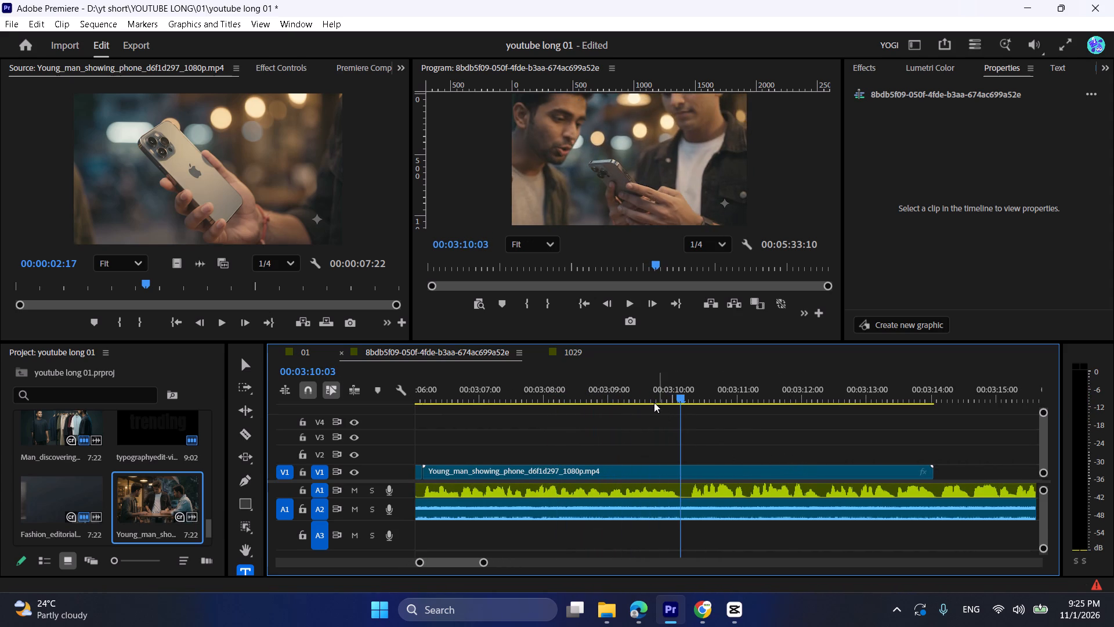
Split the Young_man_showing_phone clip on V1 at 00:03:09:14.
drag(635, 393, 614, 390)
key(space)
key(space)
click(641, 471)
key(space)
key(space)
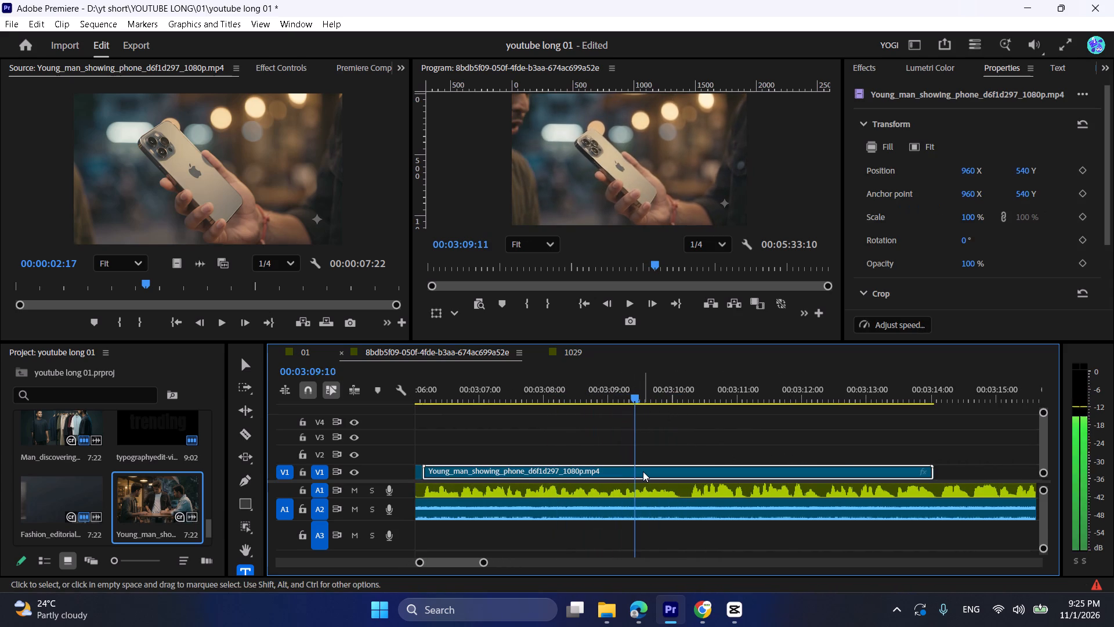
key(space)
key(space)
key(ctrl+k)
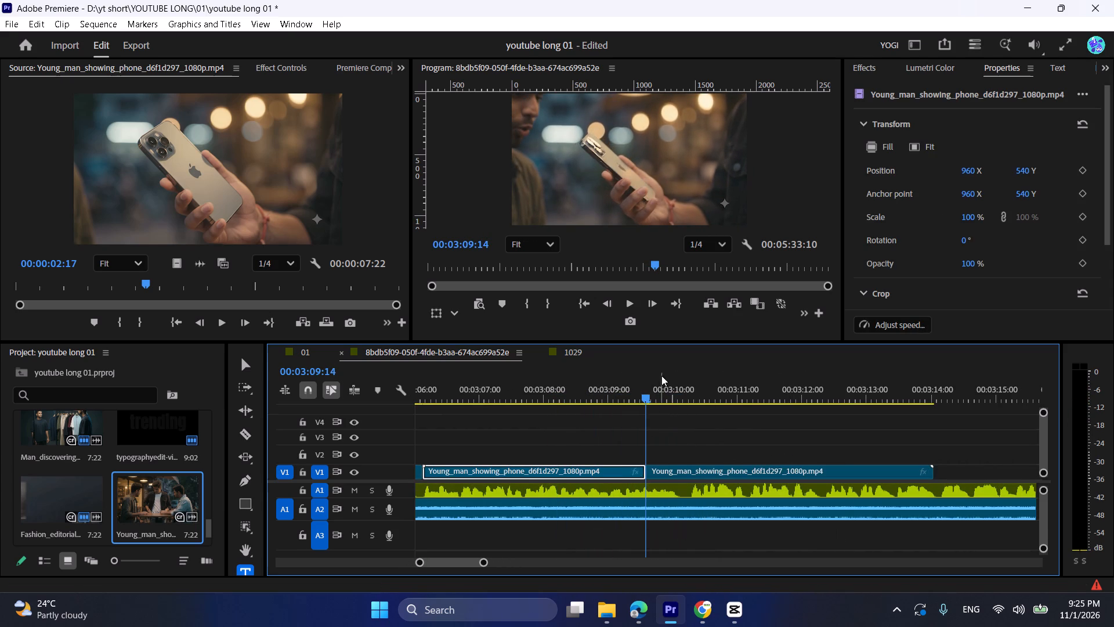
Trim about 1.9 seconds in total off the start of the second Young_man_showing_phone piece, closing the gap to the first piece.
drag(662, 374, 726, 394)
drag(654, 466, 723, 473)
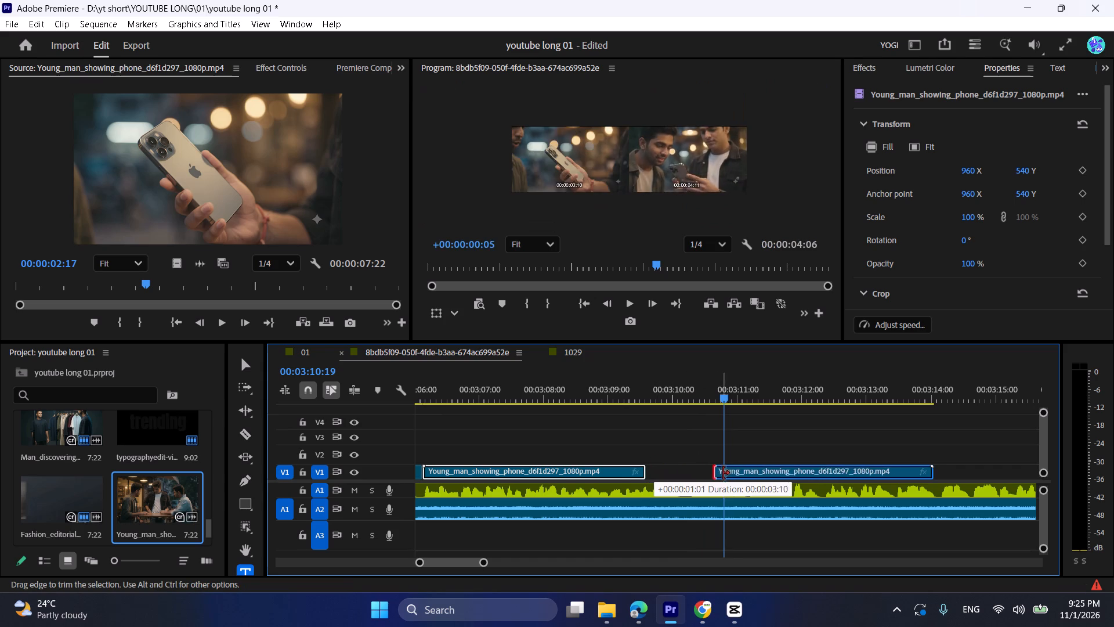
drag(723, 473, 726, 474)
drag(755, 478, 683, 473)
click(613, 381)
key(space)
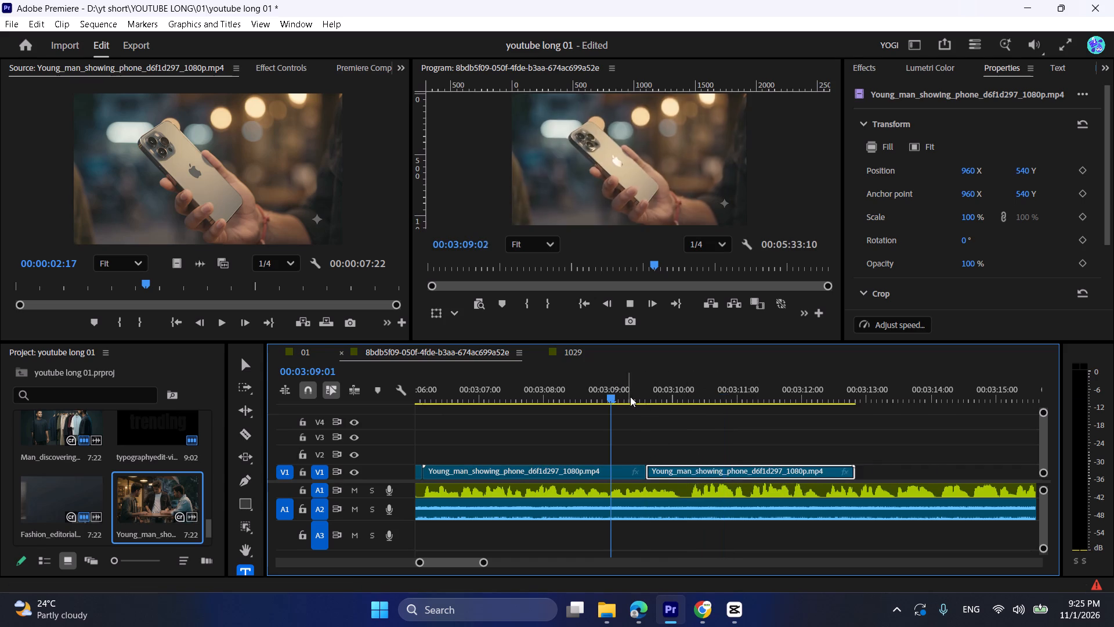
key(space)
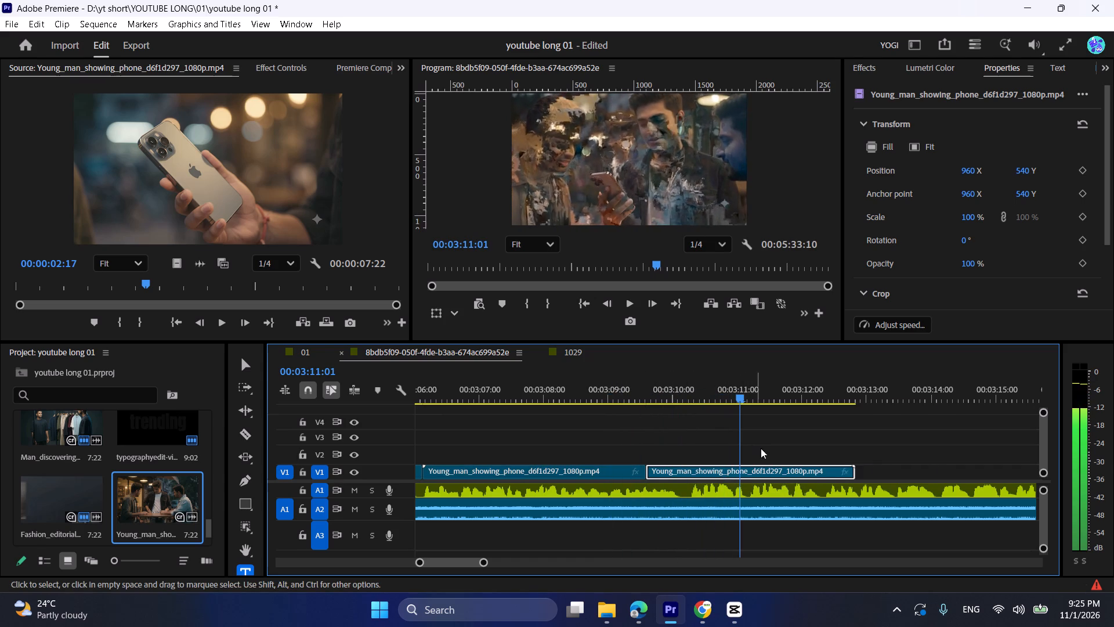
drag(646, 466, 686, 475)
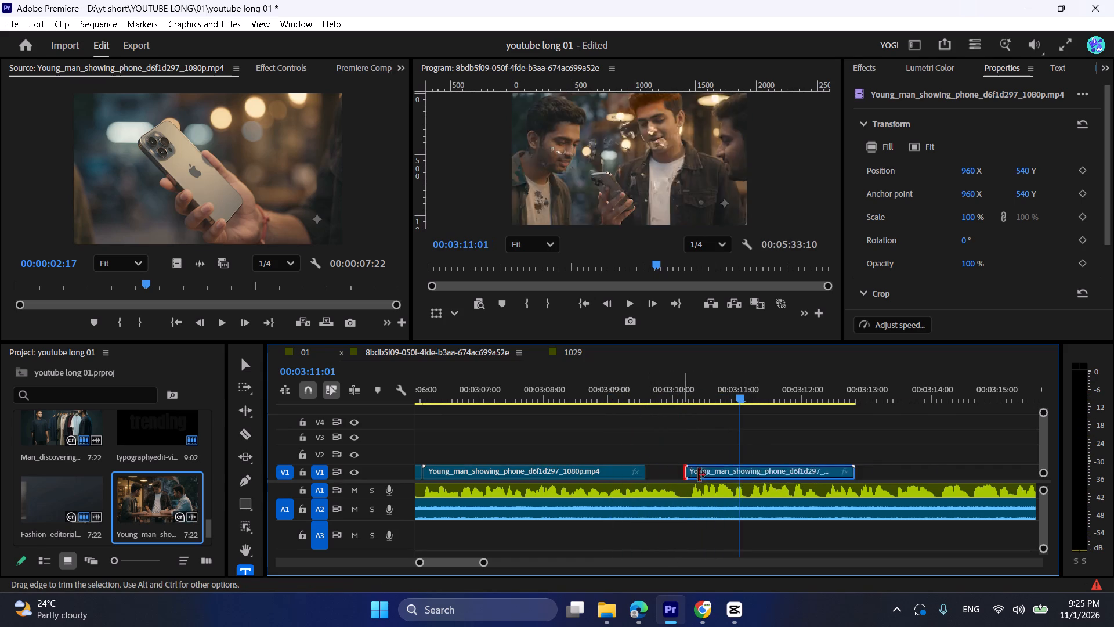
drag(718, 473, 678, 469)
drag(652, 381, 645, 377)
key(space)
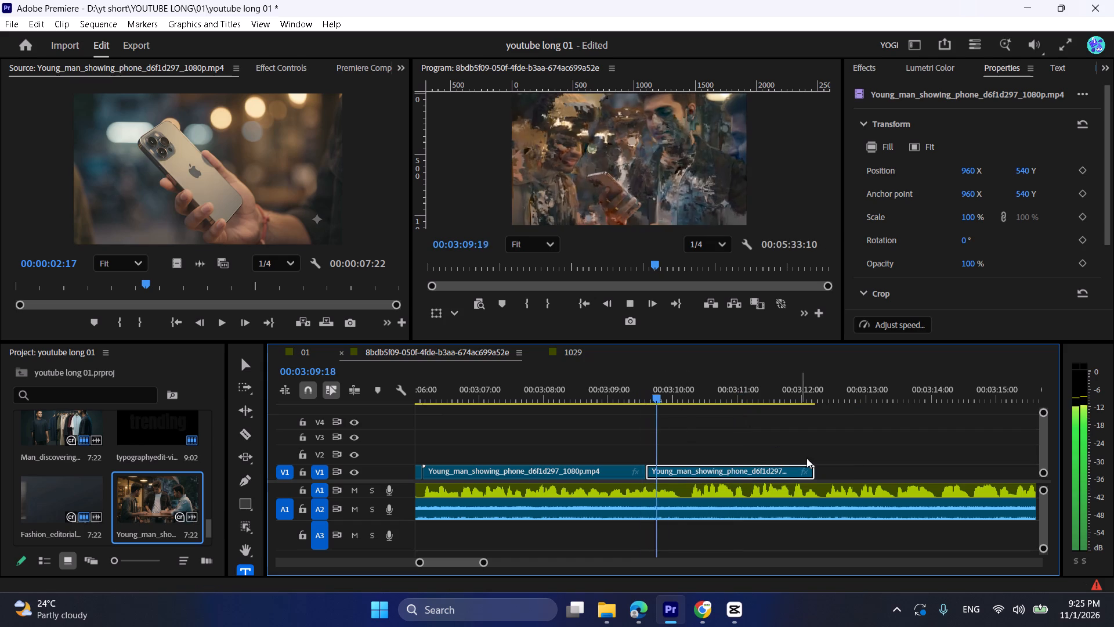
key(space)
Trim the end of the second Young_man_showing_phone piece on V1 to about 00:03:10.
click(816, 475)
key(space)
key(space)
key(space)
drag(816, 475, 691, 456)
key(space)
click(636, 619)
click(354, 0)
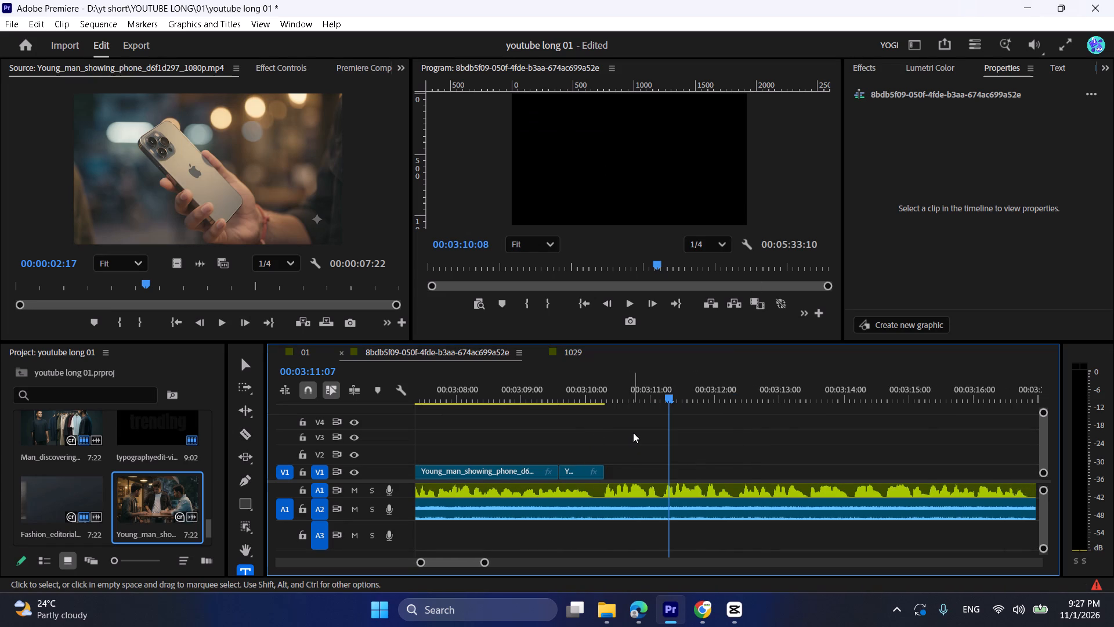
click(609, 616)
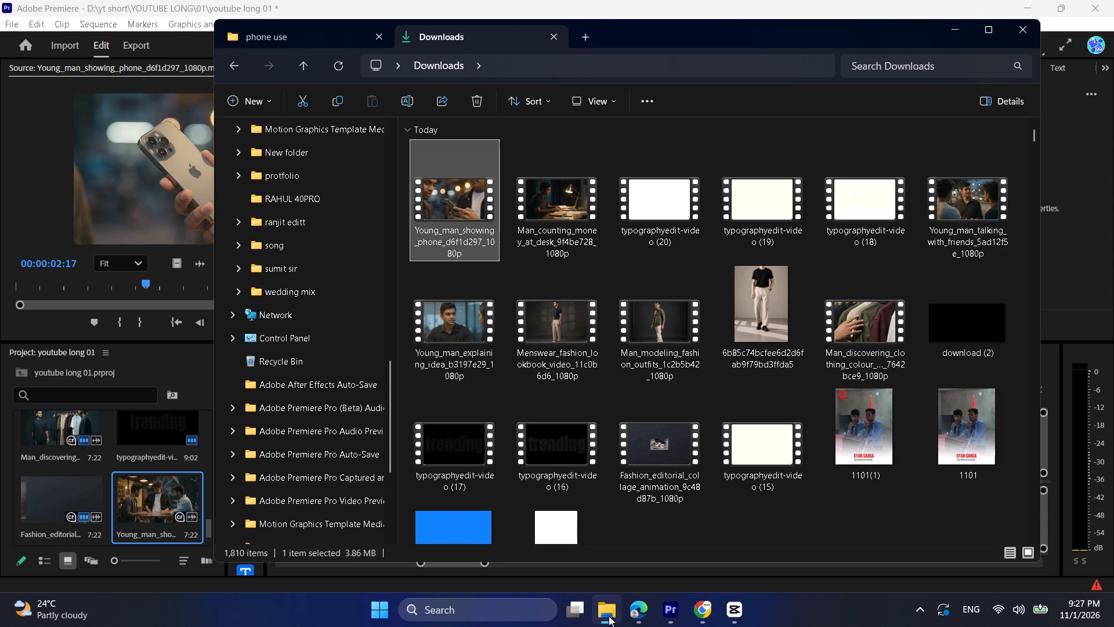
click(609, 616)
Look over the Premiere timeline around the end of the V1 footage near 00:03:10.
alt+scroll(646, 511, down, 3)
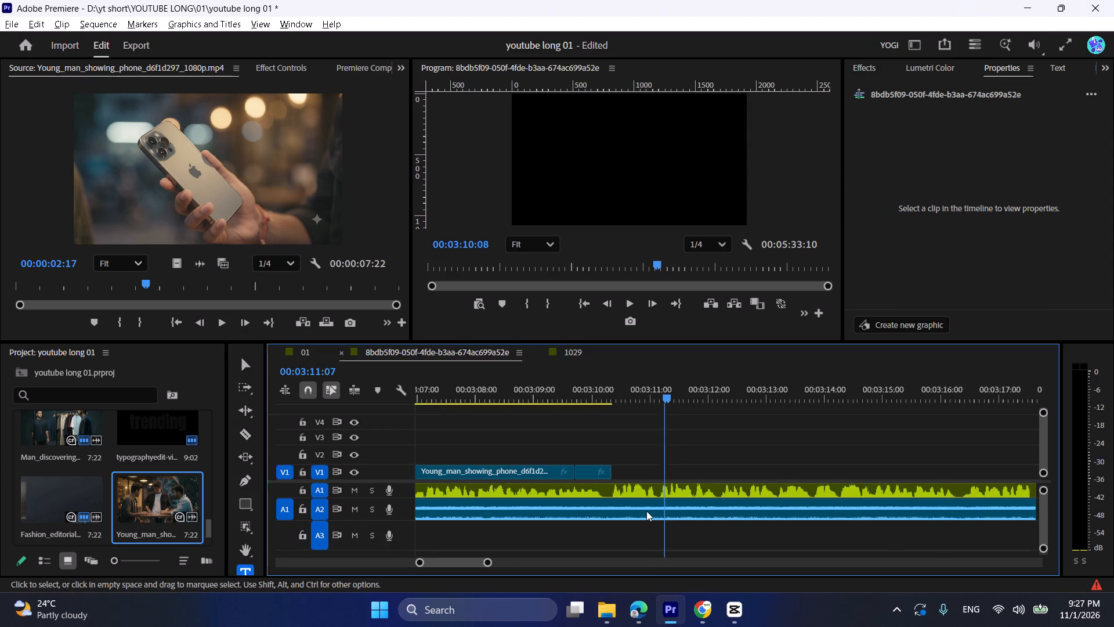
alt+scroll(646, 511, down, 5)
alt+scroll(650, 495, down, 16)
alt+scroll(677, 482, down, 12)
scroll(703, 451, up, 5)
alt+scroll(705, 445, down, 1)
alt+scroll(605, 467, up, 5)
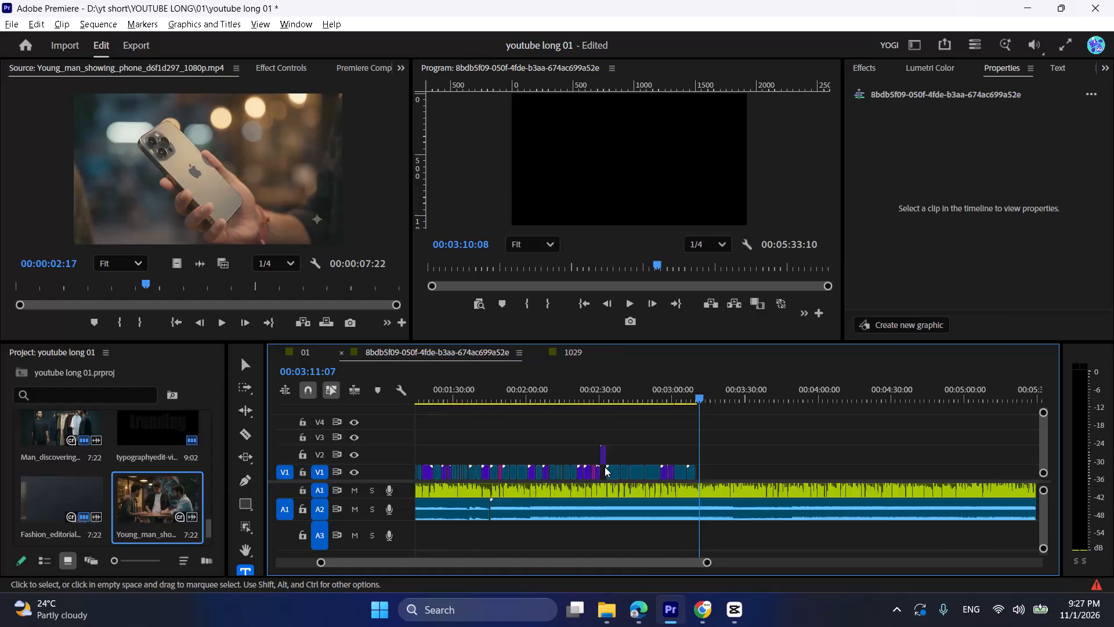
alt+scroll(605, 467, up, 8)
scroll(605, 467, down, 5)
alt+scroll(674, 470, up, 9)
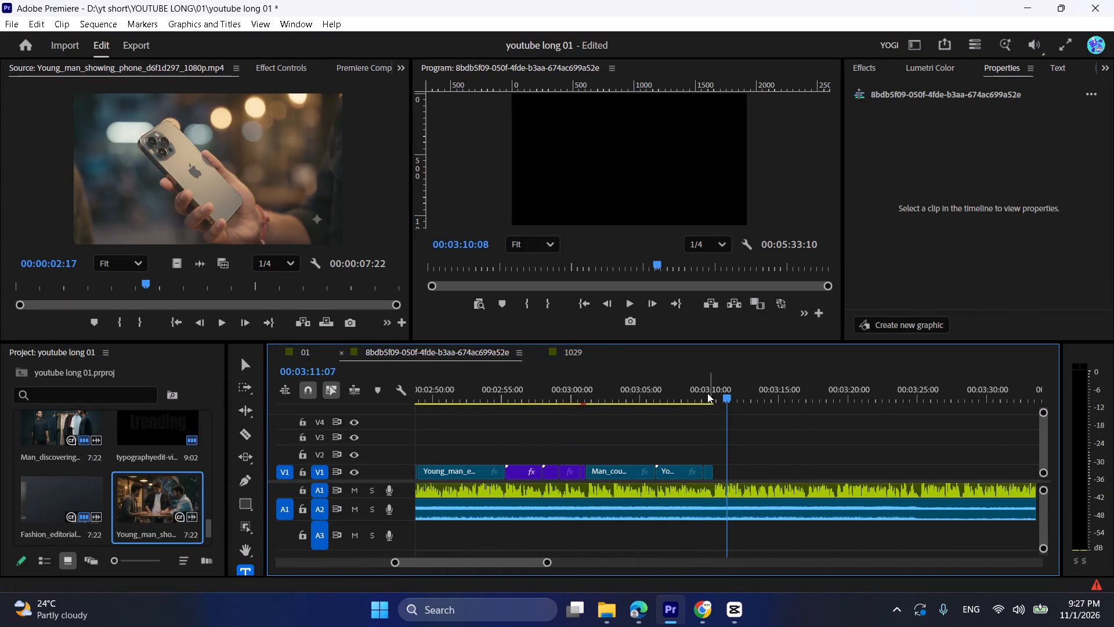
click(705, 392)
alt+scroll(708, 434, up, 5)
key(space)
key(space)
scroll(708, 434, down, 2)
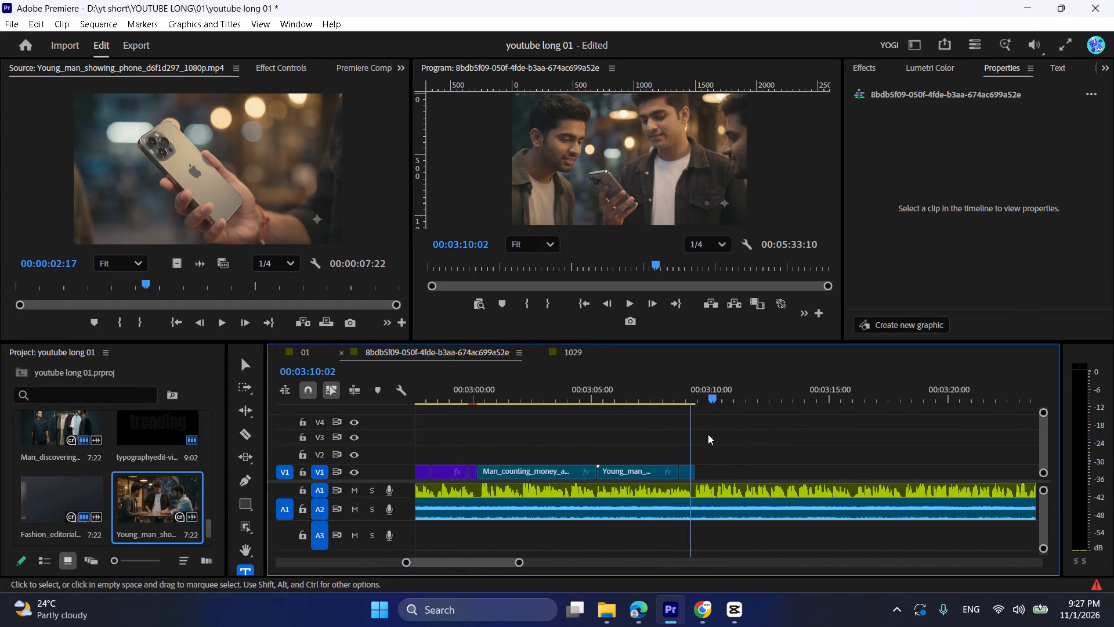
scroll(708, 434, down, 2)
alt+scroll(633, 459, down, 2)
alt+scroll(632, 459, up, 3)
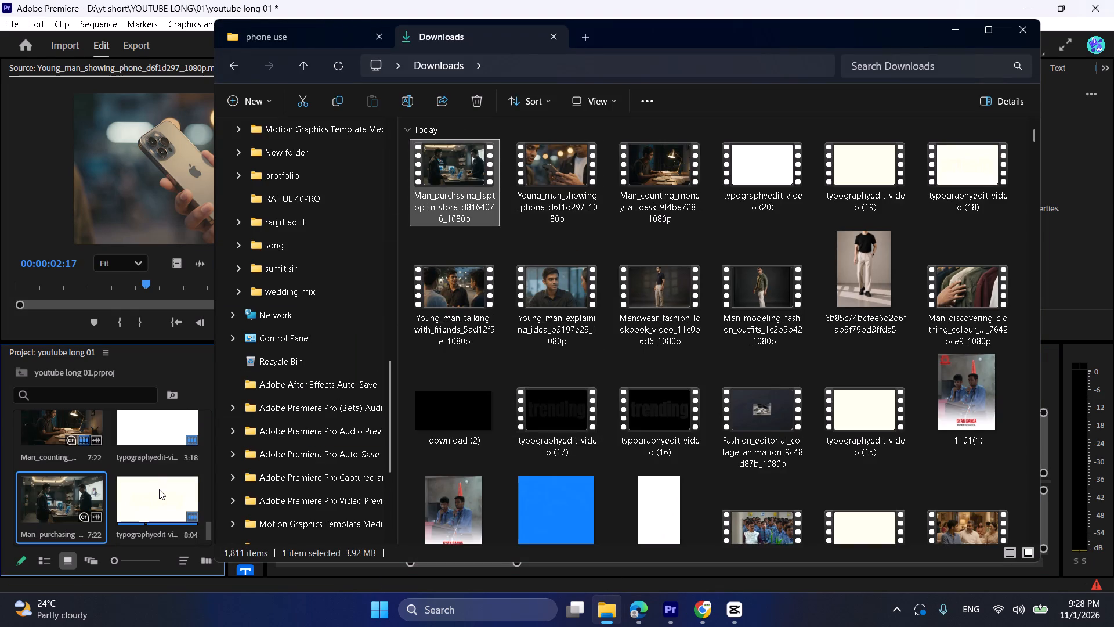
Place the Man_purchasing_laptop_in_store video on V1 directly after the second Young_man_showing_phone piece, at about 00:03:10:07.
double_click(82, 502)
drag(178, 272, 494, 407)
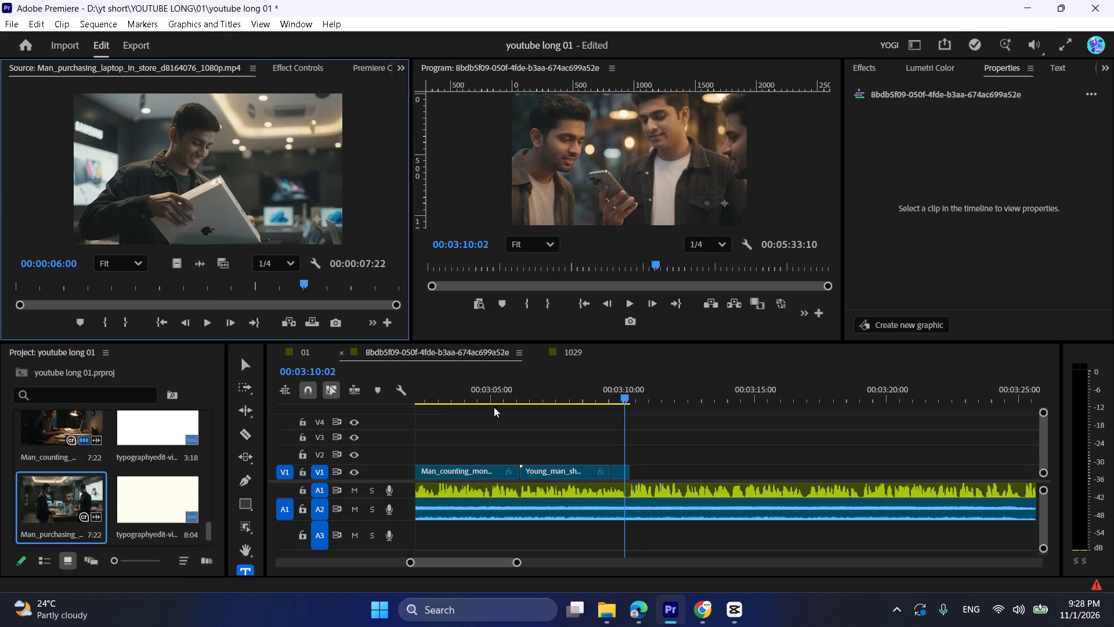
drag(494, 407, 639, 461)
drag(170, 271, 634, 463)
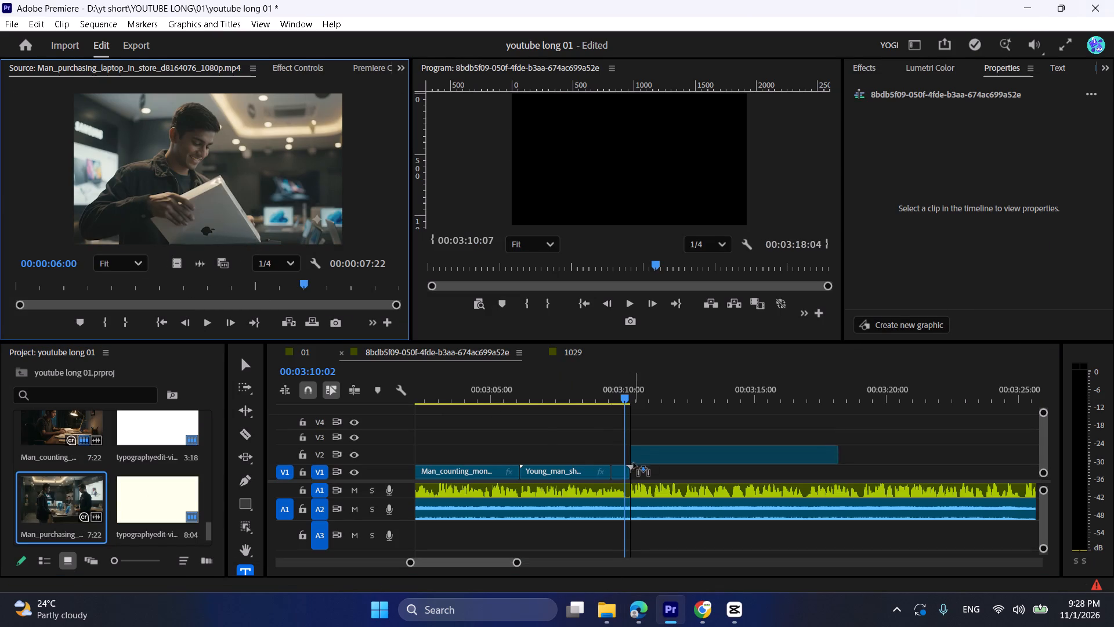
drag(634, 463, 634, 468)
Trim about 0.4 seconds off the start of the Man_purchasing_laptop_in_store clip on V1 and close the gap before it.
key(space)
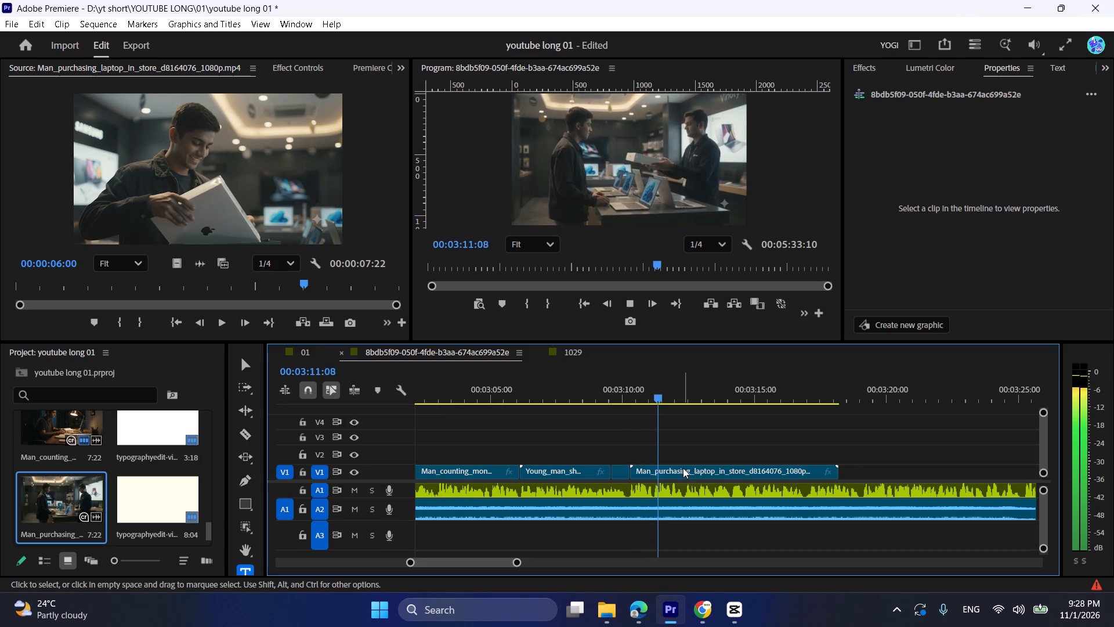
click(683, 468)
alt+scroll(683, 469, up, 6)
key(space)
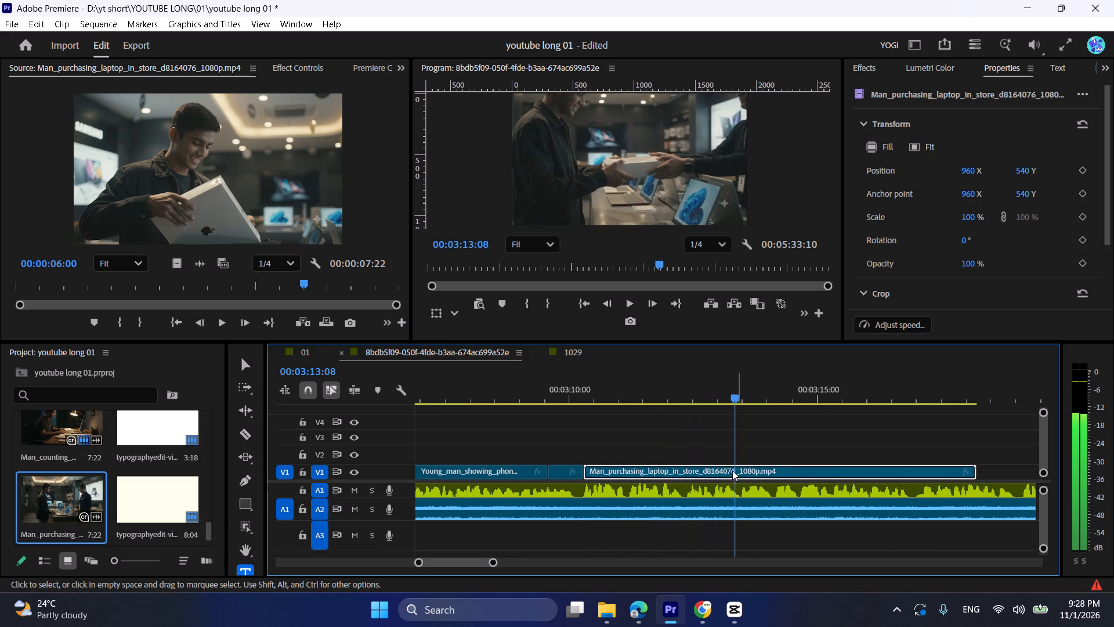
drag(588, 469, 611, 473)
drag(651, 473, 630, 470)
click(573, 402)
click(609, 444)
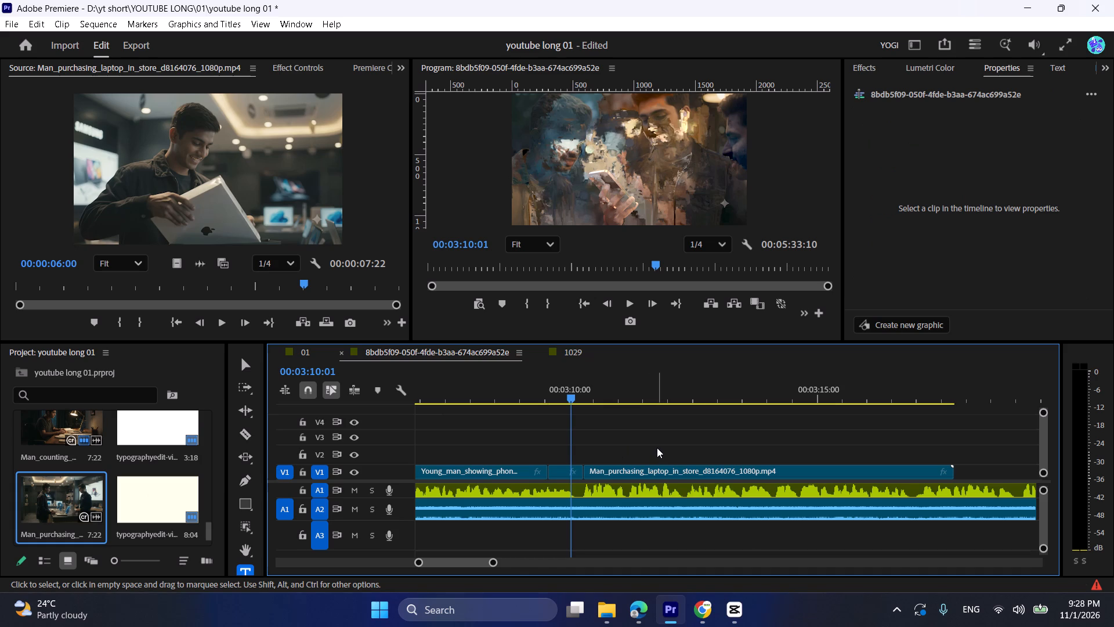
Switch to Google Flow in Edge and check the account's remaining Flow credits.
click(647, 605)
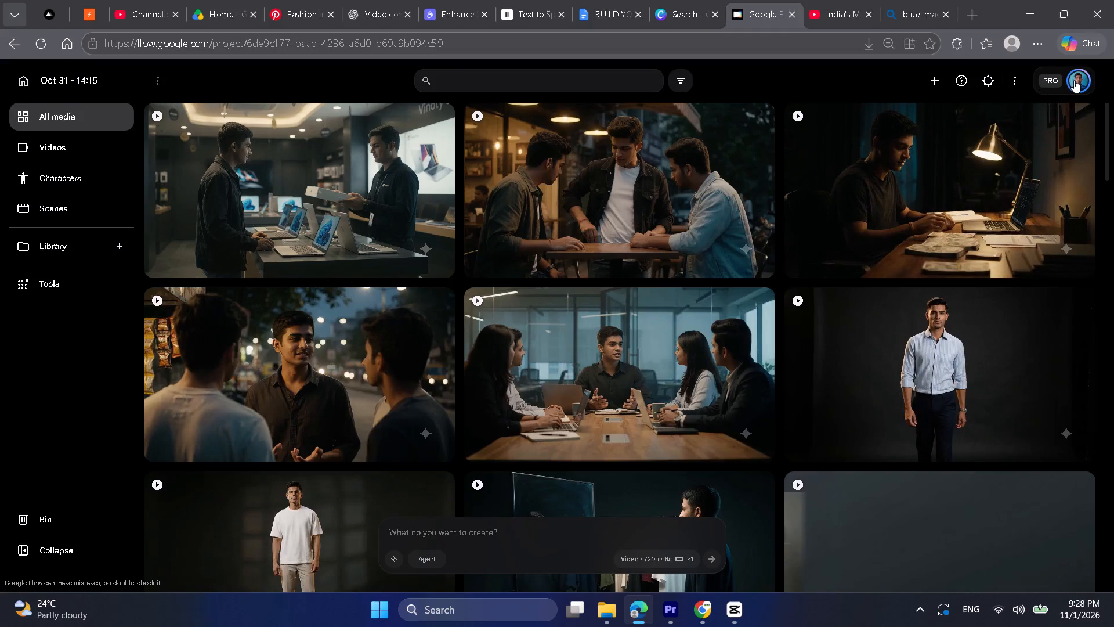
click(1075, 80)
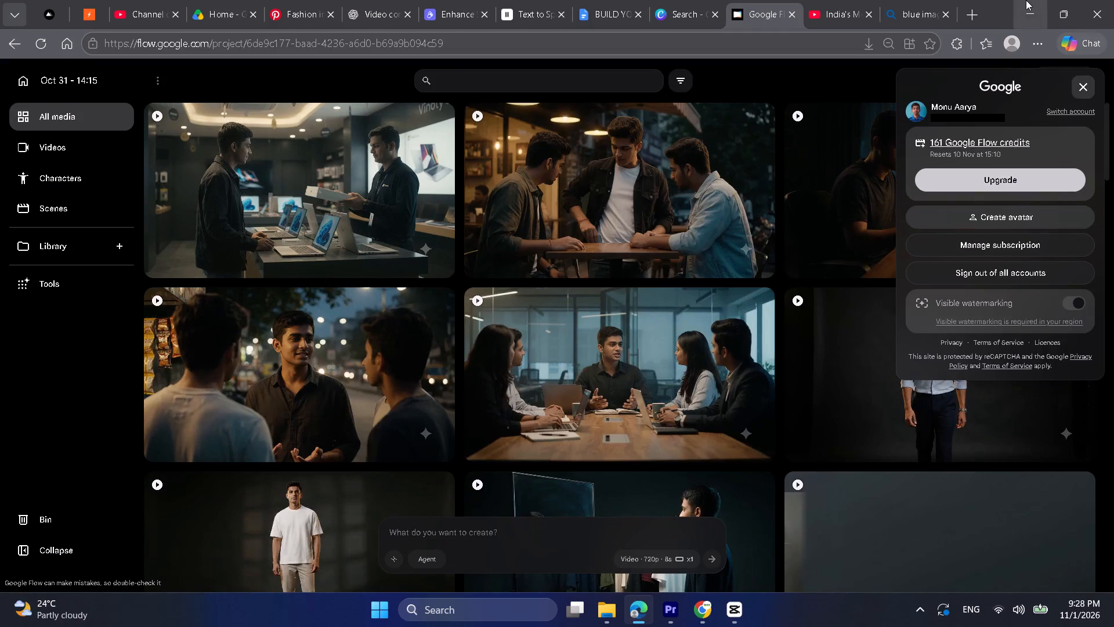
Switch back to Premiere, play the start of the Man_purchasing_laptop_in_store clip, and save the project.
click(1026, 0)
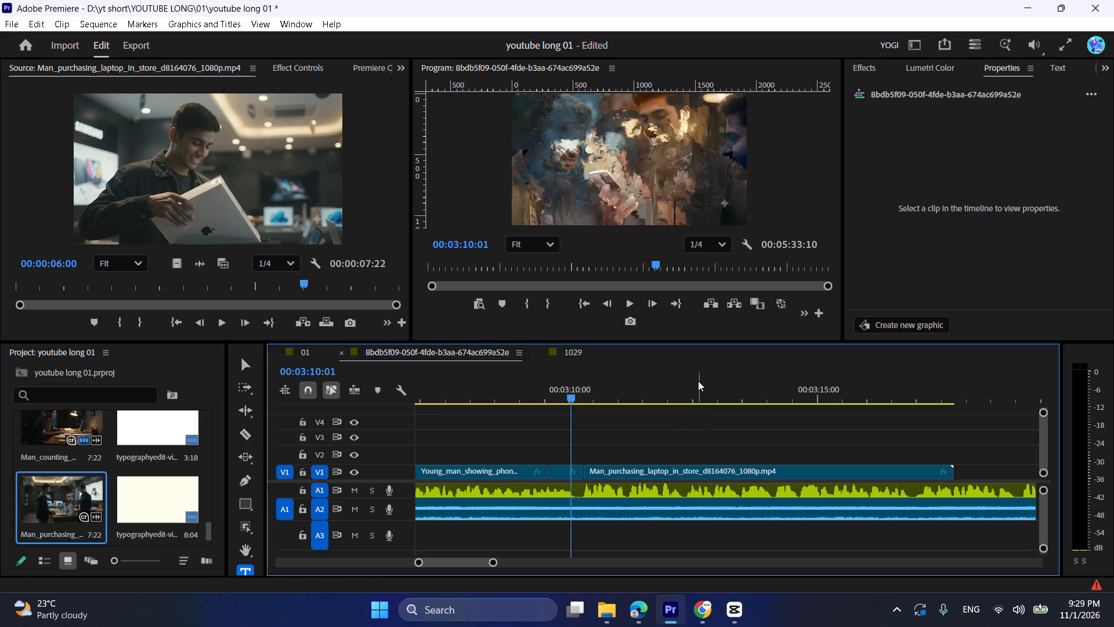
alt+scroll(727, 421, down, 3)
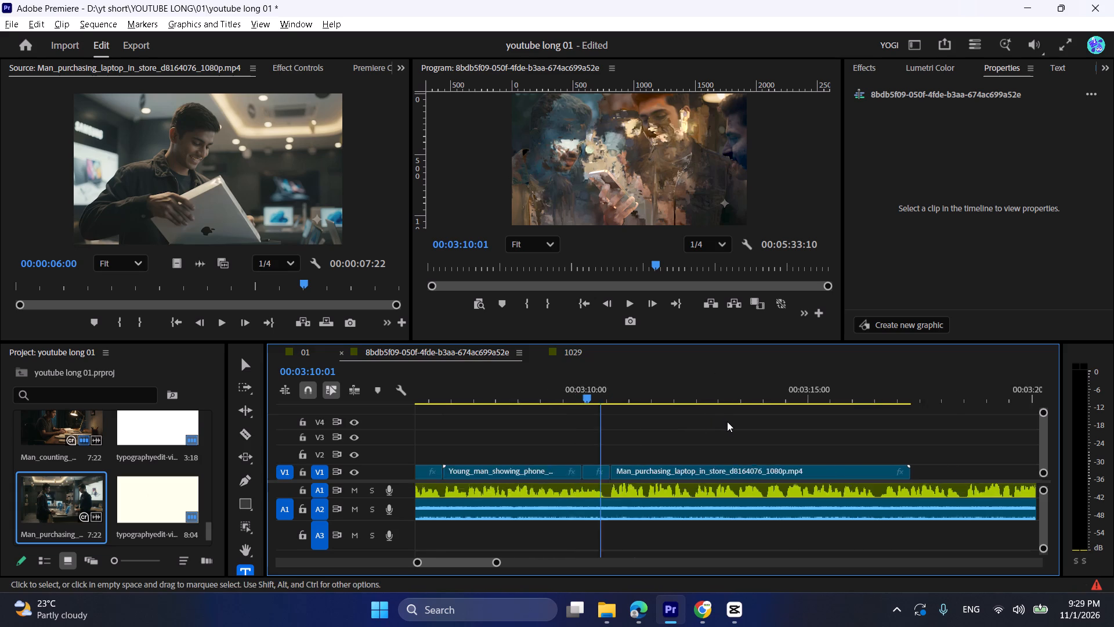
alt+scroll(727, 421, down, 4)
key(space)
key(space)
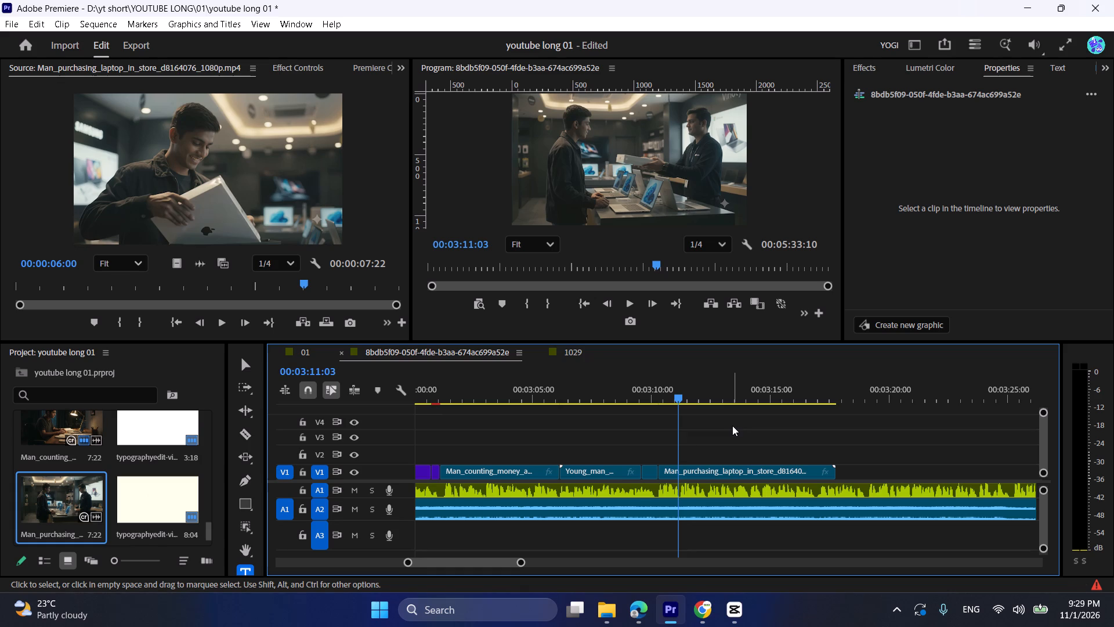
scroll(732, 426, down, 1)
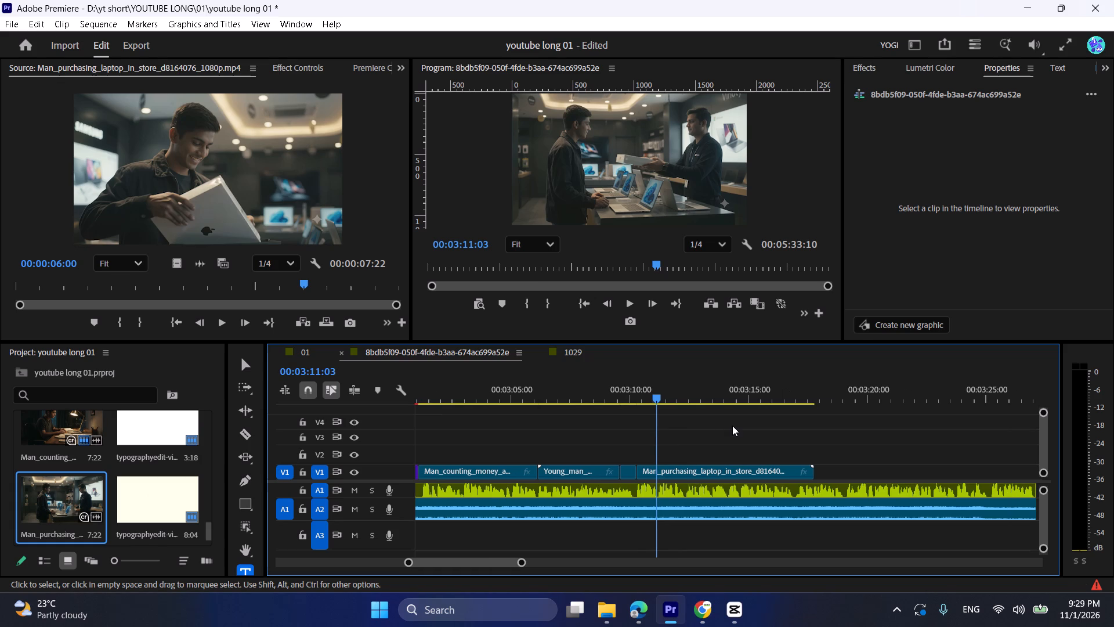
alt+scroll(732, 426, up, 2)
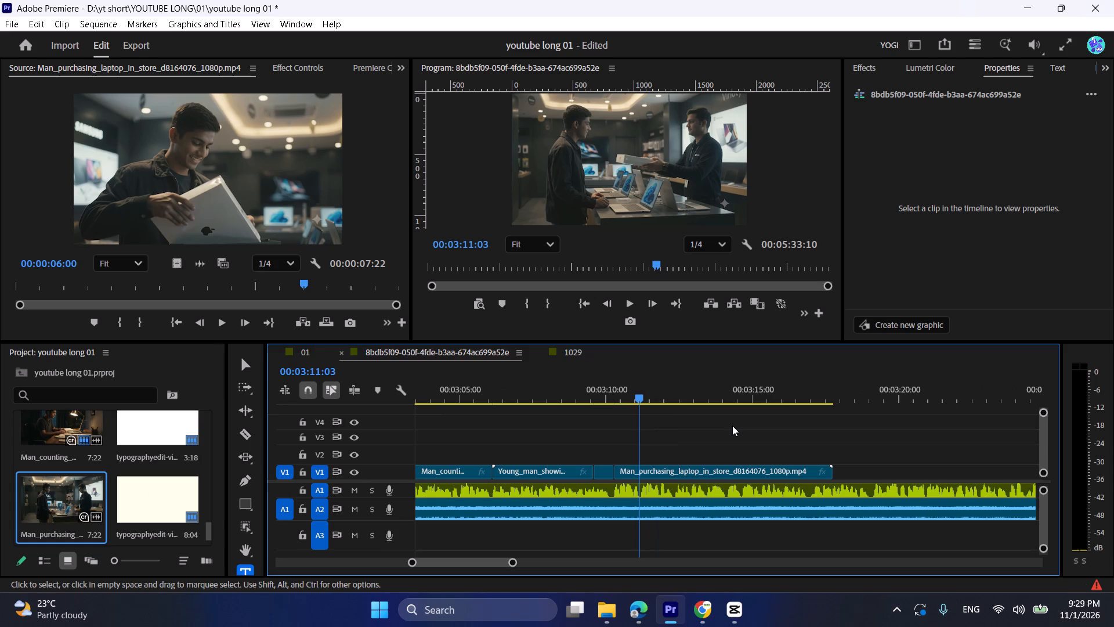
key(ctrl+s)
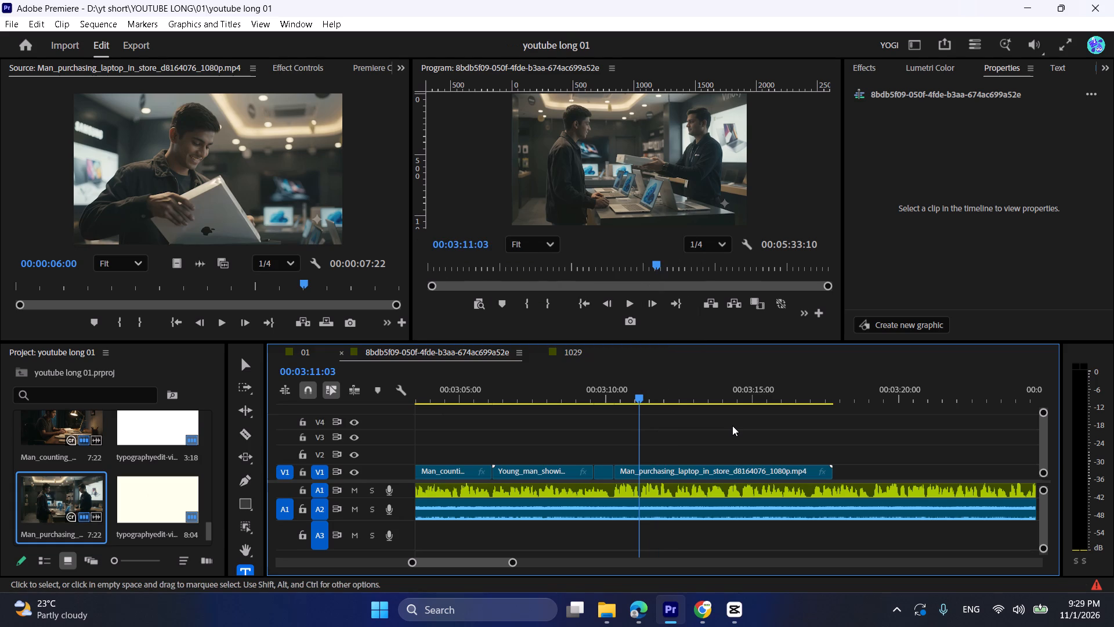
Trim the end of the Man_purchasing_laptop_in_store clip on V1 to about 00:03:12:09, matching the voice-over.
alt+scroll(686, 441, up, 1)
key(space)
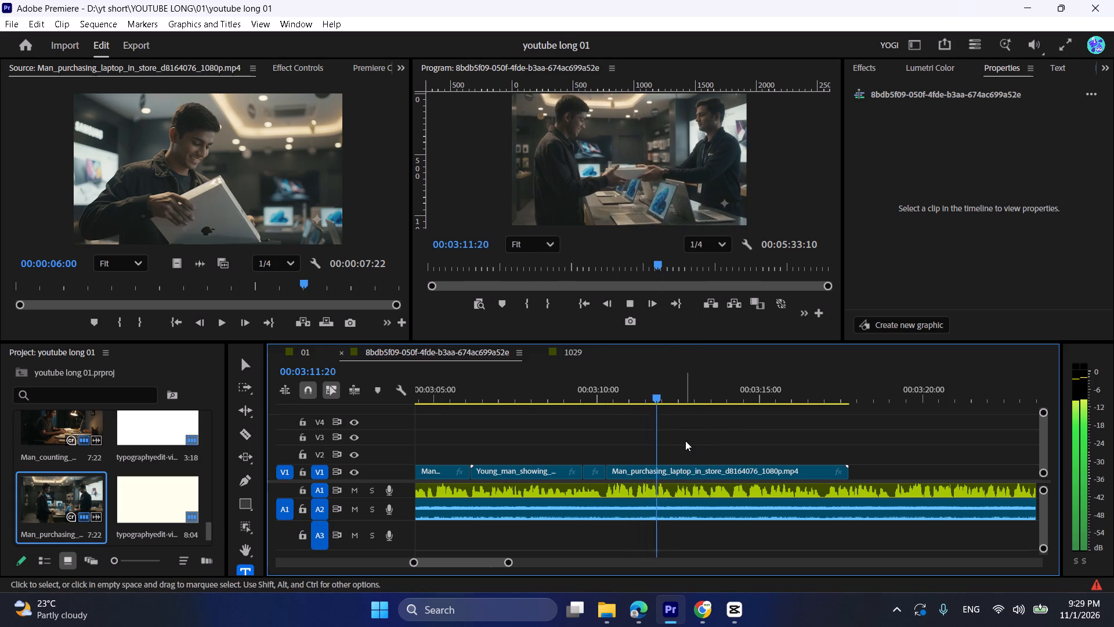
key(space)
scroll(685, 441, down, 2)
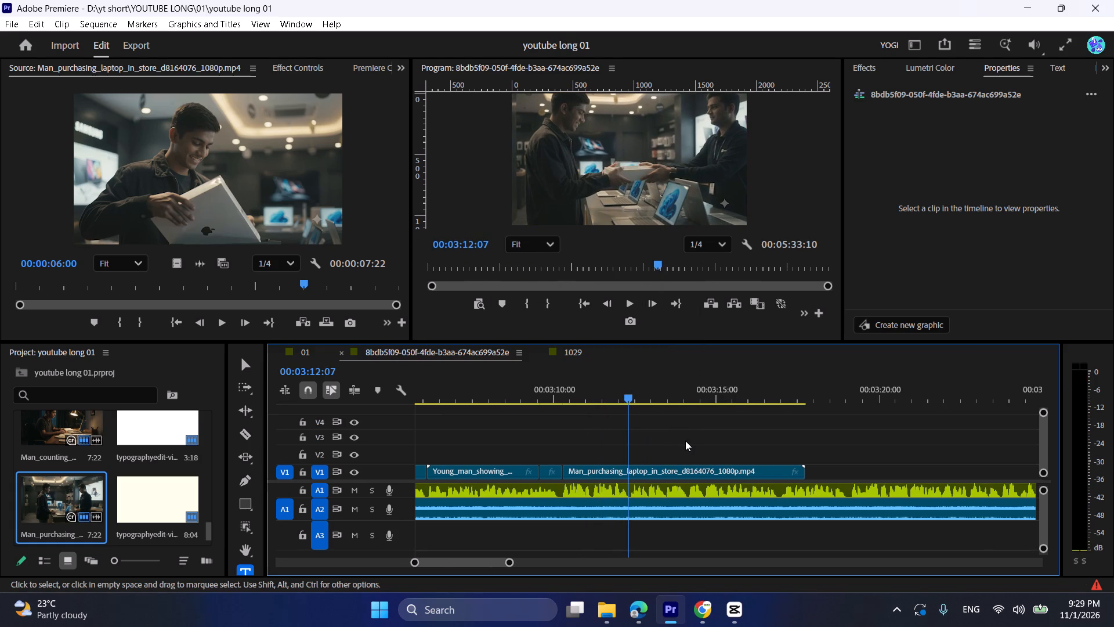
key(space)
key(space)
drag(590, 388, 580, 384)
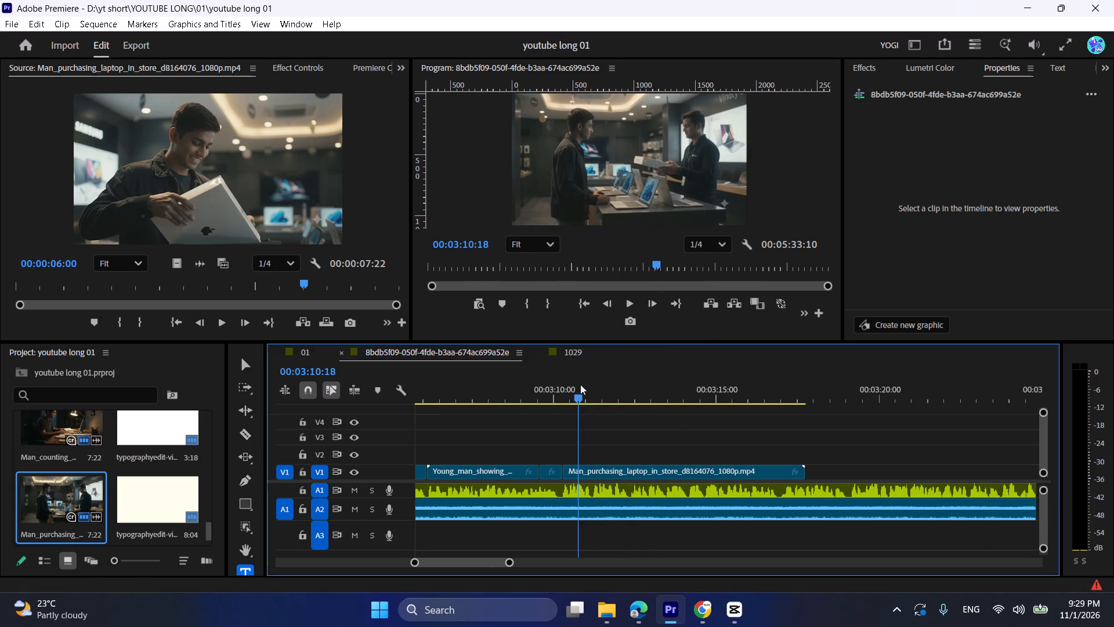
key(space)
key(space)
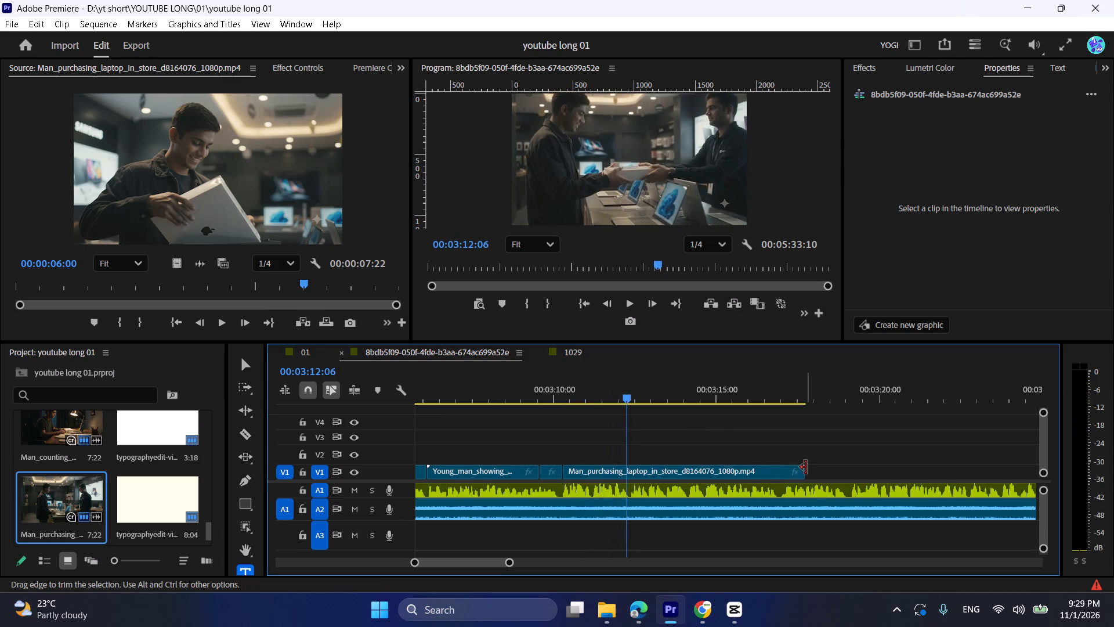
key(space)
key(space)
drag(806, 467, 635, 467)
alt+scroll(645, 470, up, 3)
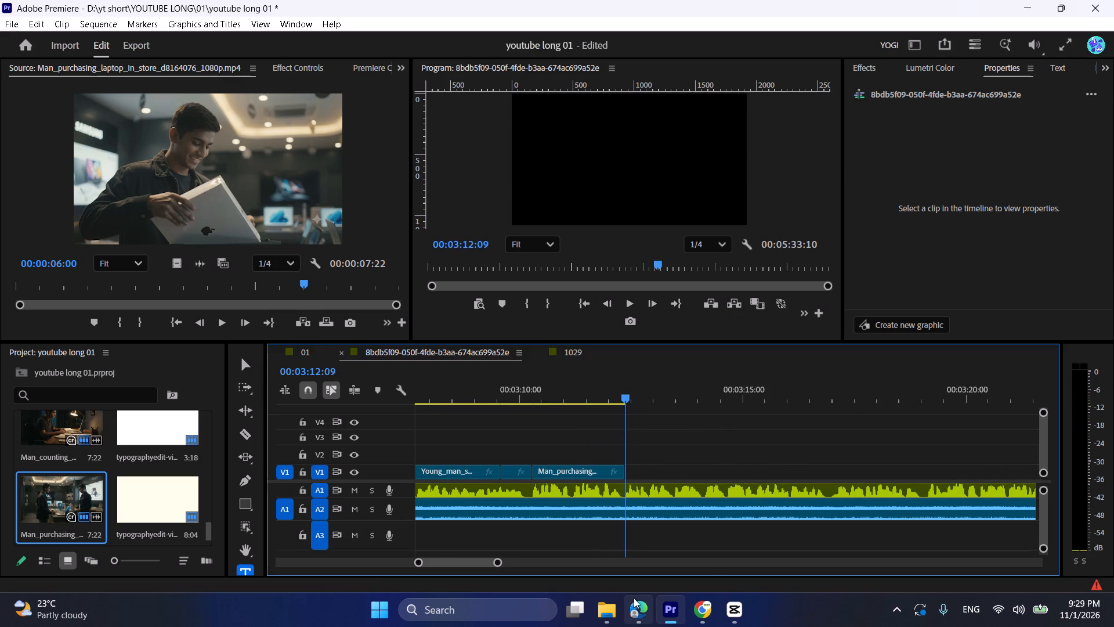
key(space)
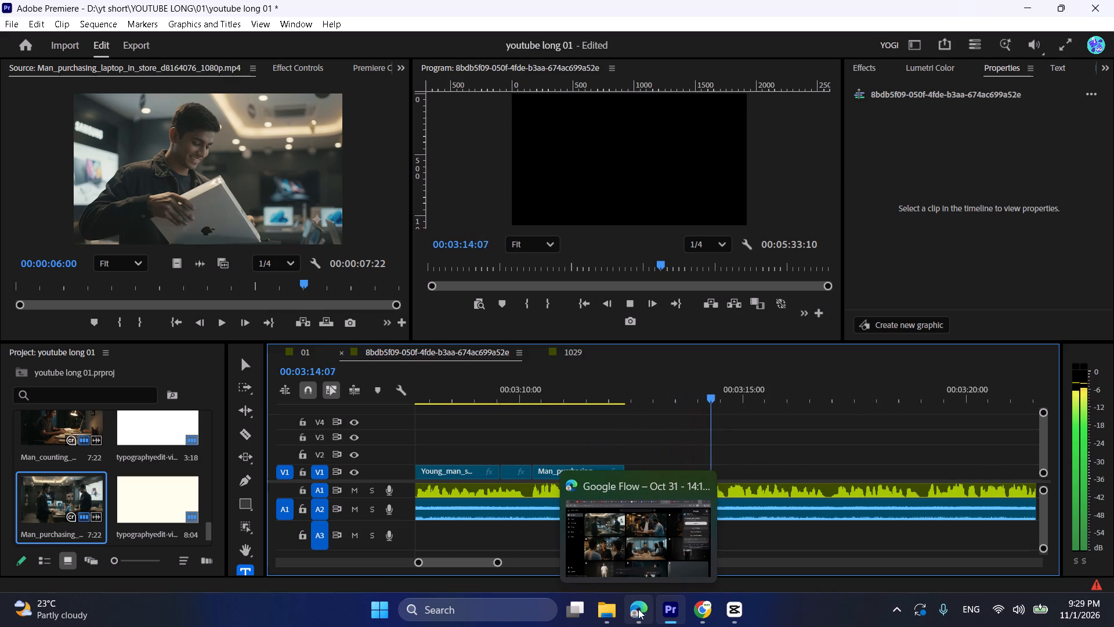
key(space)
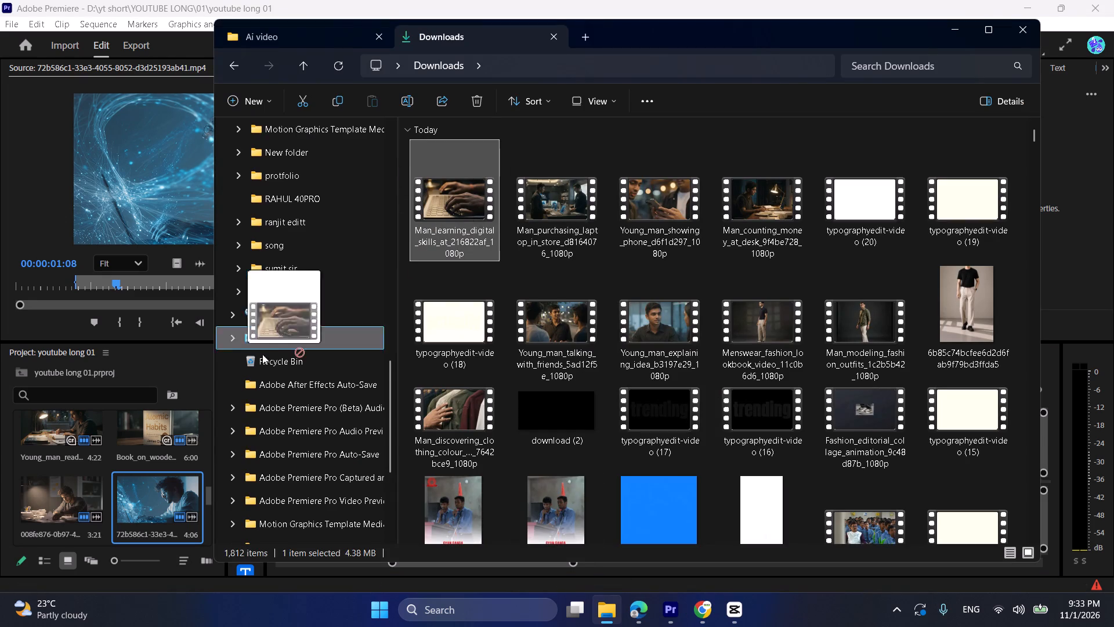
drag(262, 354, 120, 492)
double_click(132, 492)
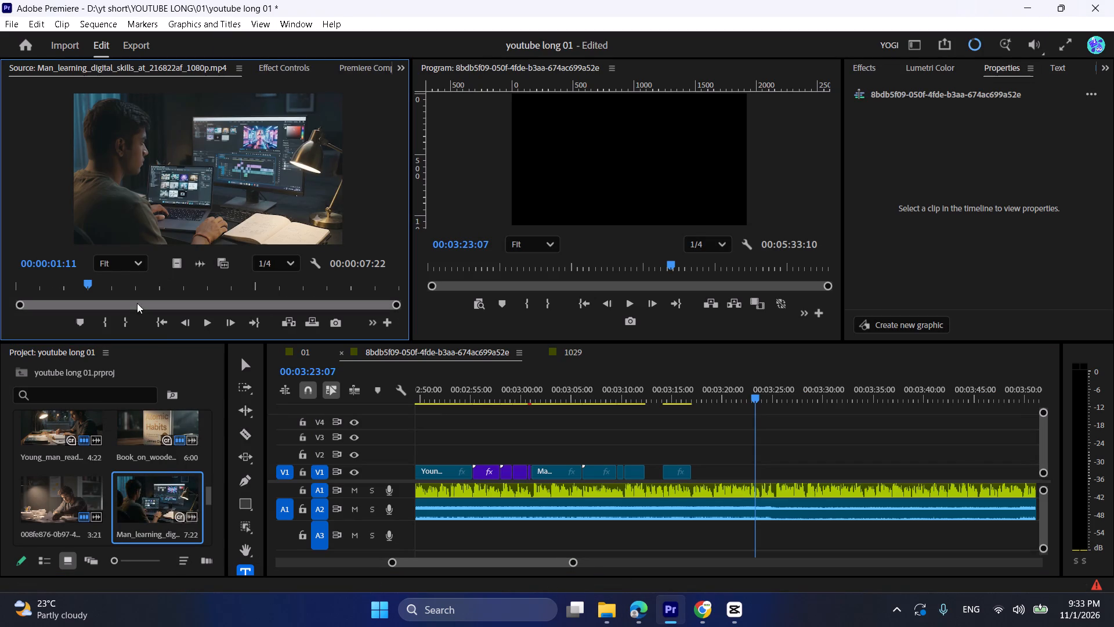
drag(176, 266, 648, 450)
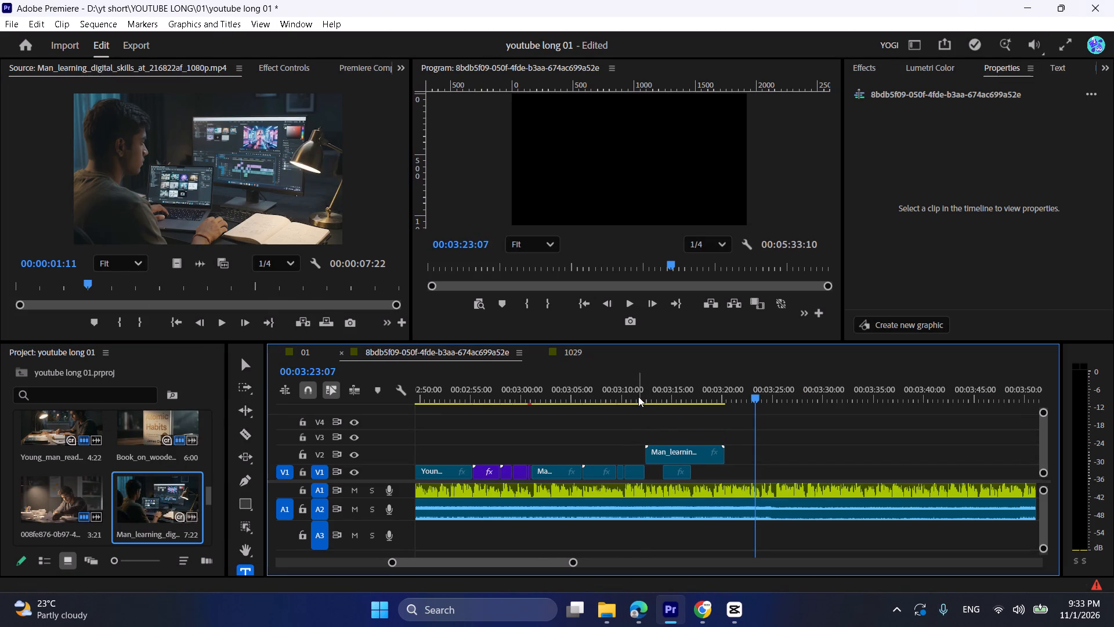
Trim about half a second off the start of the Man_learning_digital_skills clip and move it back to follow the laptop-purchase clip.
click(637, 395)
key(space)
alt+scroll(661, 424, up, 14)
key(space)
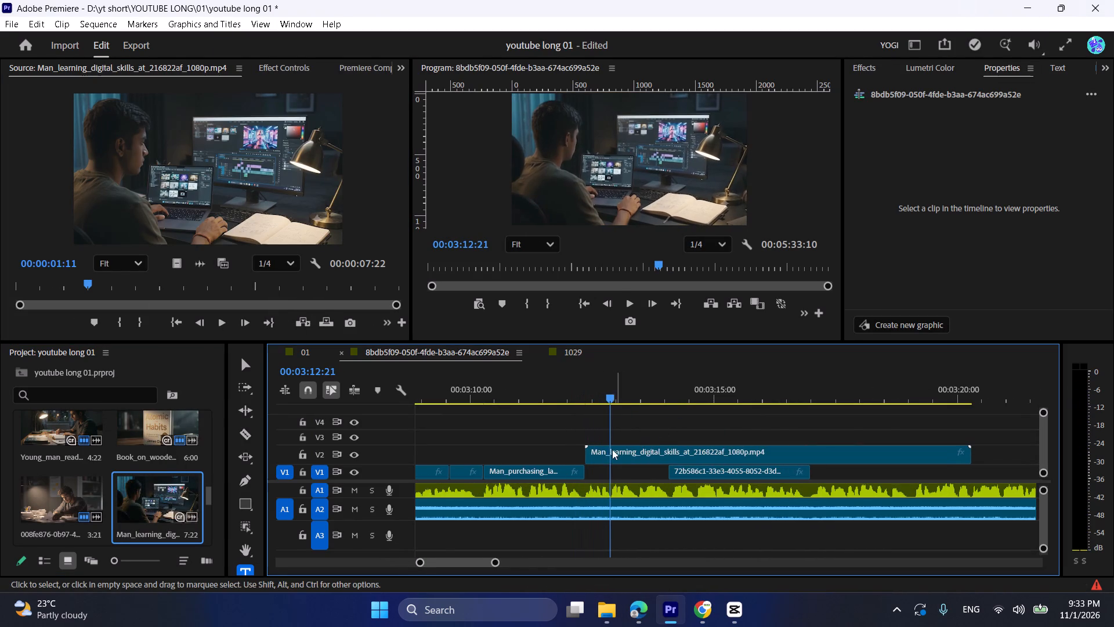
drag(586, 447, 609, 451)
drag(647, 460, 628, 459)
Play the digital-skills clip against the voice-over and split it at about 00:03:13.
click(576, 397)
key(space)
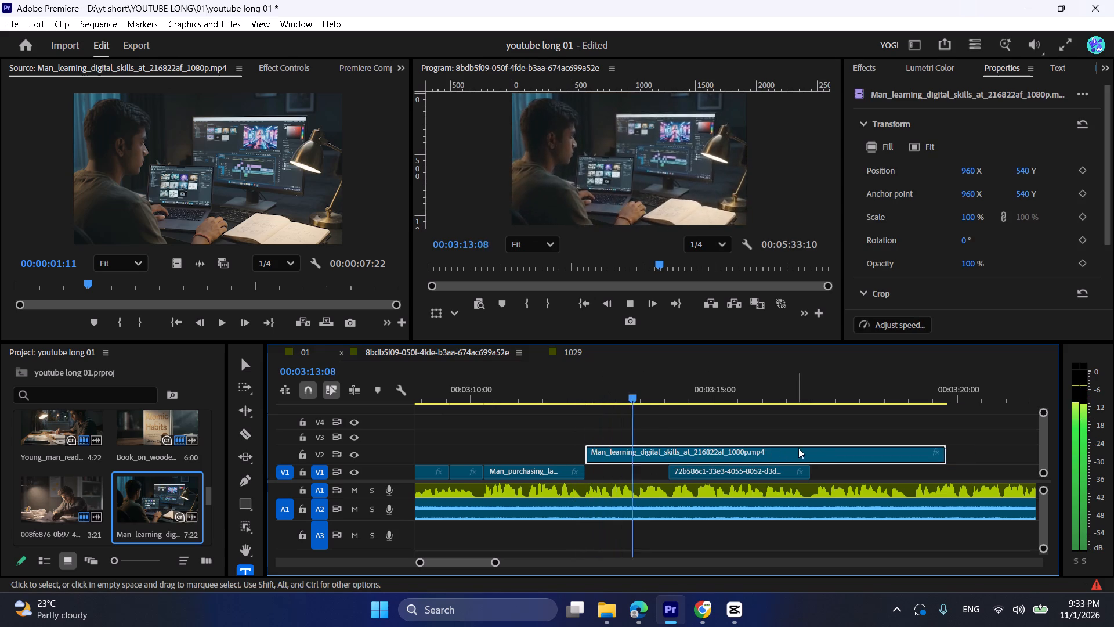
key(space)
click(599, 381)
key(space)
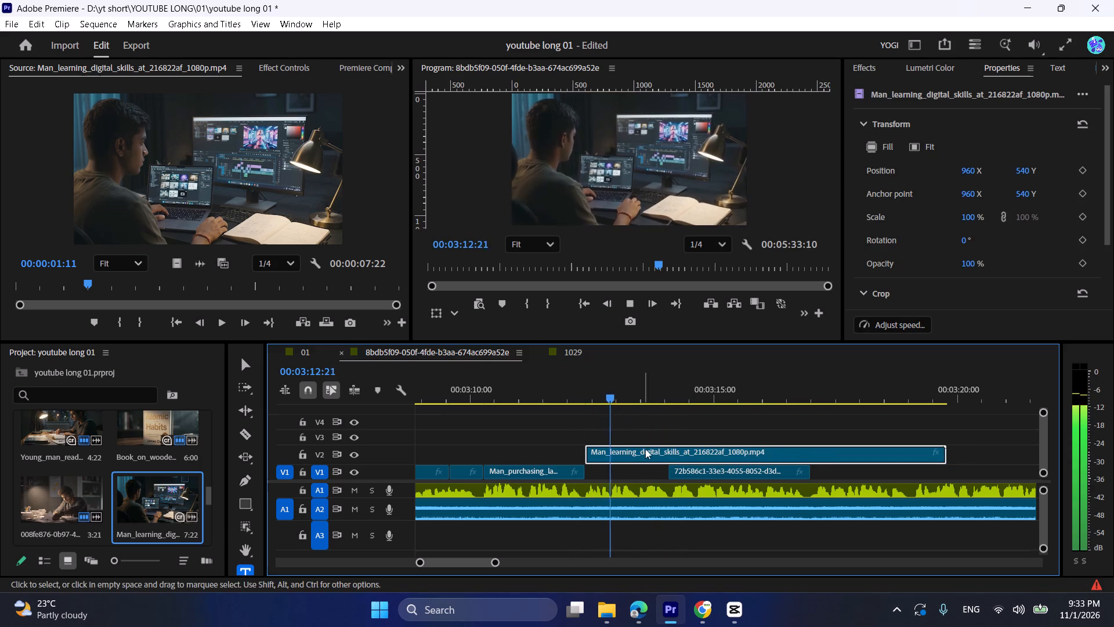
key(space)
key(ctrl+k)
Trim the start of the second digital-skills piece past the keyboard shot and close the gap to the first piece.
key(space)
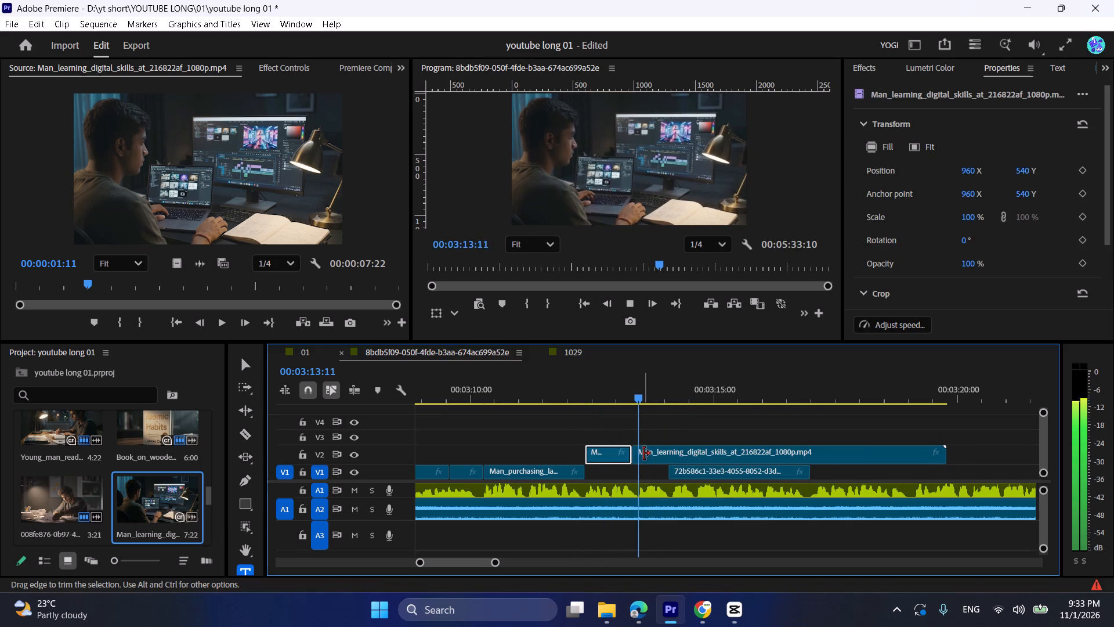
key(space)
drag(641, 453, 700, 455)
drag(724, 453, 671, 446)
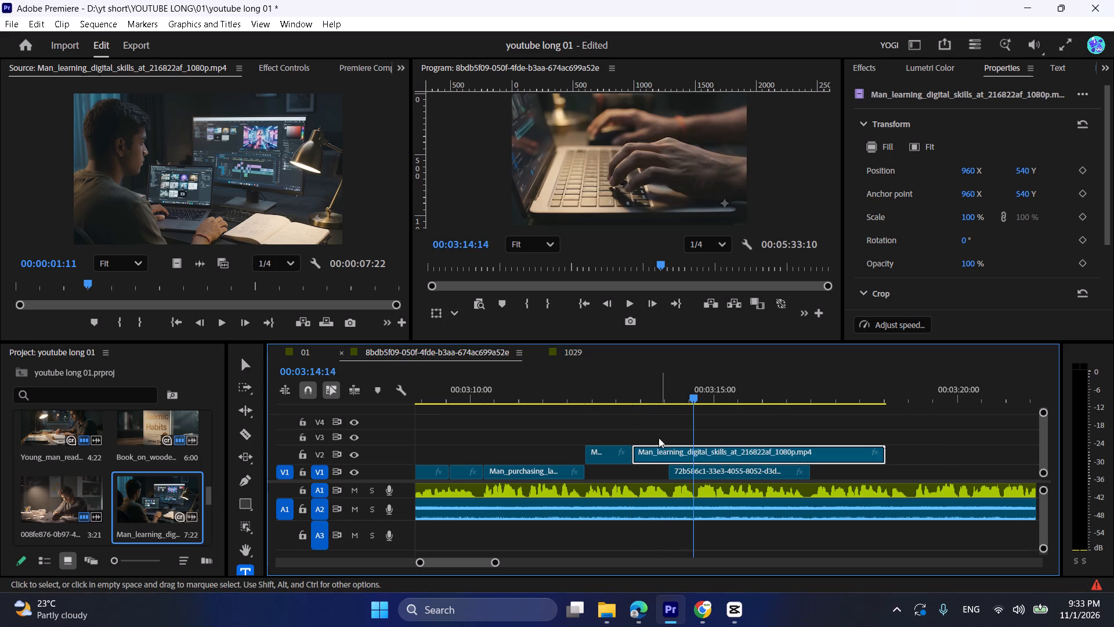
click(615, 391)
key(space)
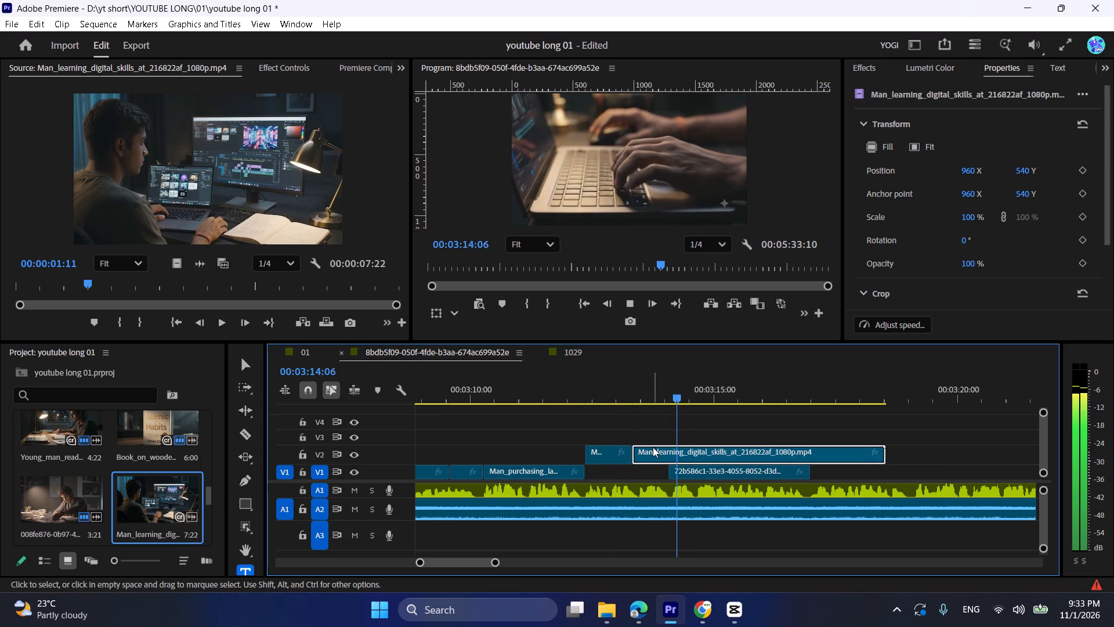
key(space)
drag(638, 449, 713, 454)
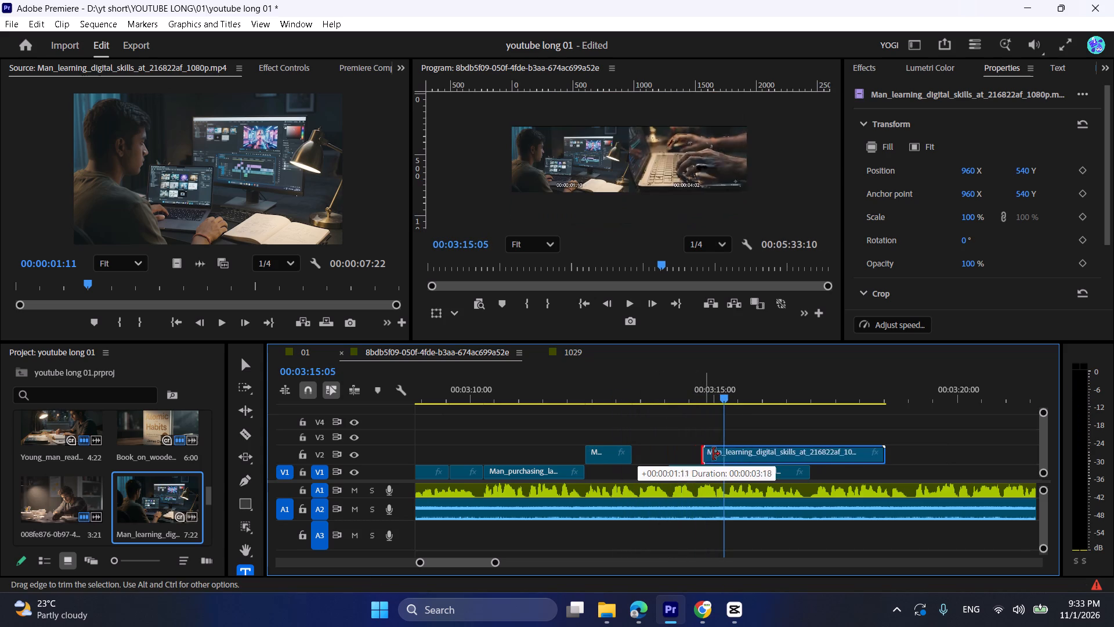
drag(713, 454, 728, 457)
drag(750, 455, 661, 455)
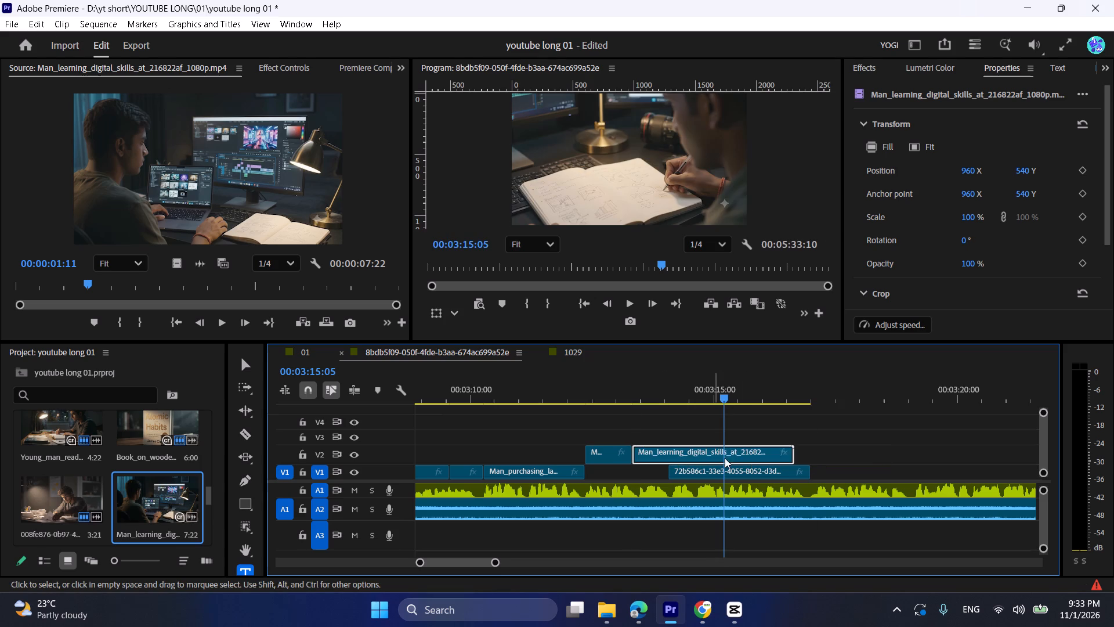
End the second piece where the blue-network clip starts, move both pieces down to V1, and check the playback.
drag(799, 458, 672, 451)
drag(634, 410, 624, 447)
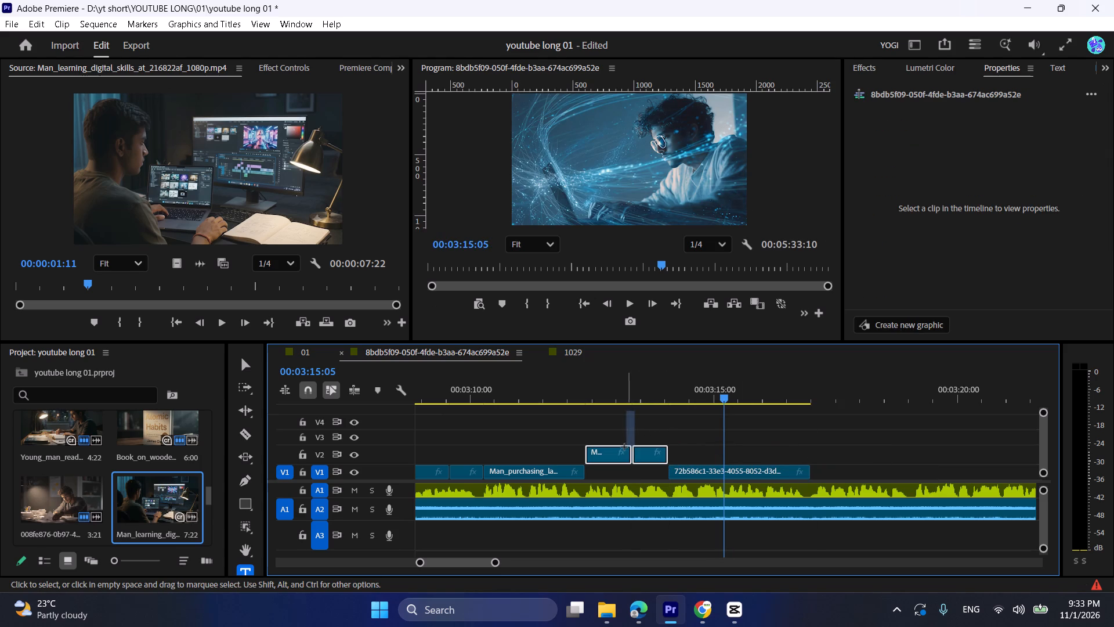
drag(624, 447, 624, 447)
drag(653, 456, 653, 467)
click(562, 391)
click(623, 436)
key(space)
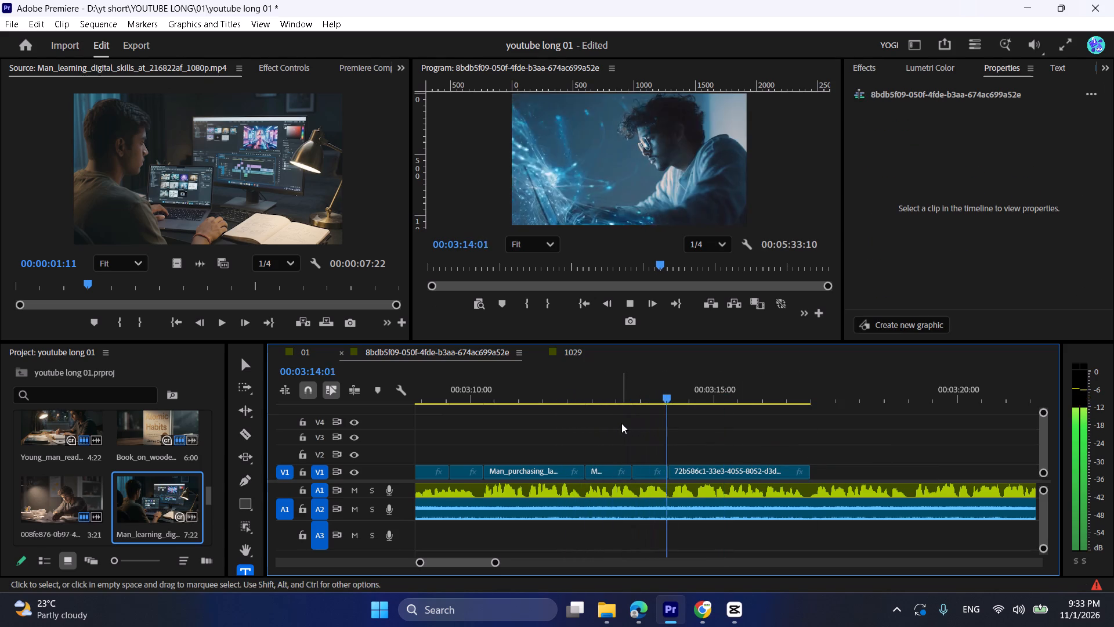
scroll(621, 423, down, 5)
key(space)
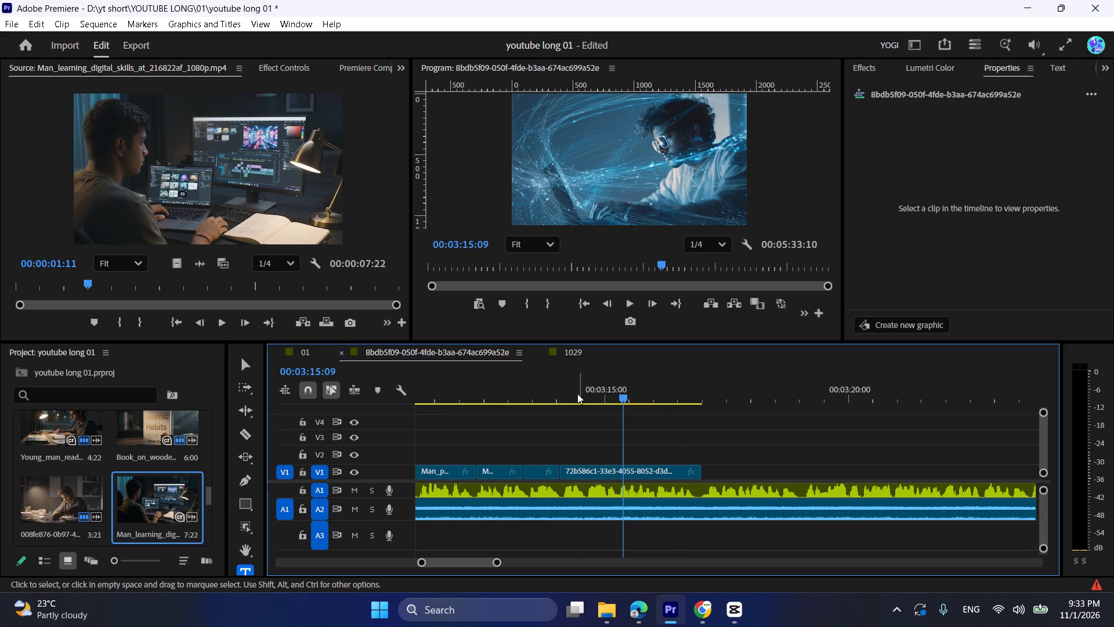
Move the blue-network laptop clip on V1 later so it starts at about 00:03:14:16.
click(577, 393)
key(space)
key(space)
click(589, 401)
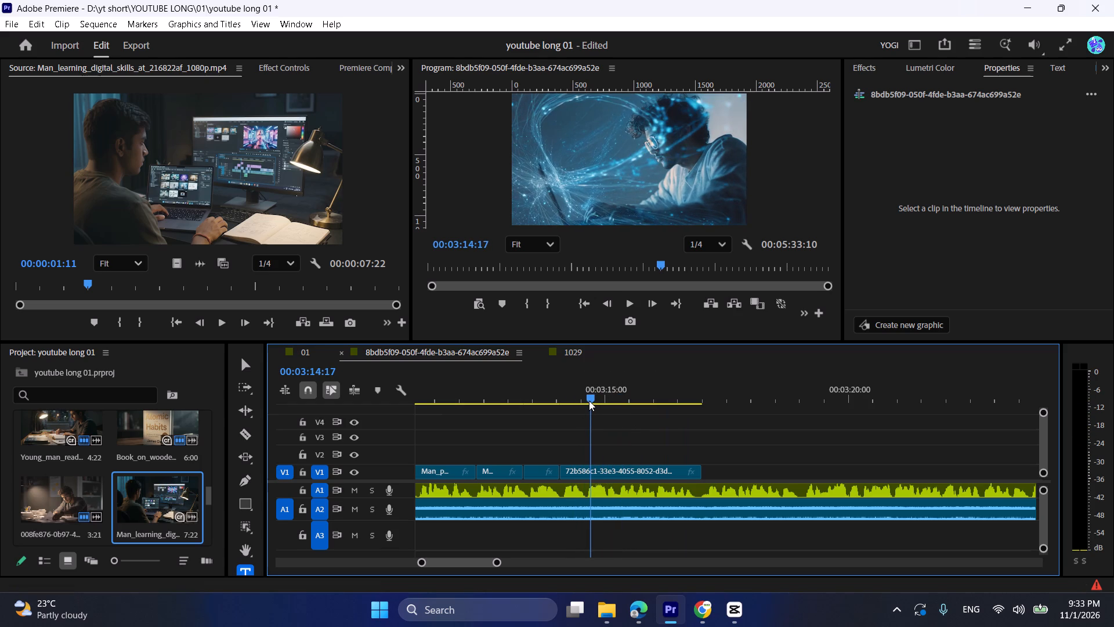
drag(605, 471, 619, 472)
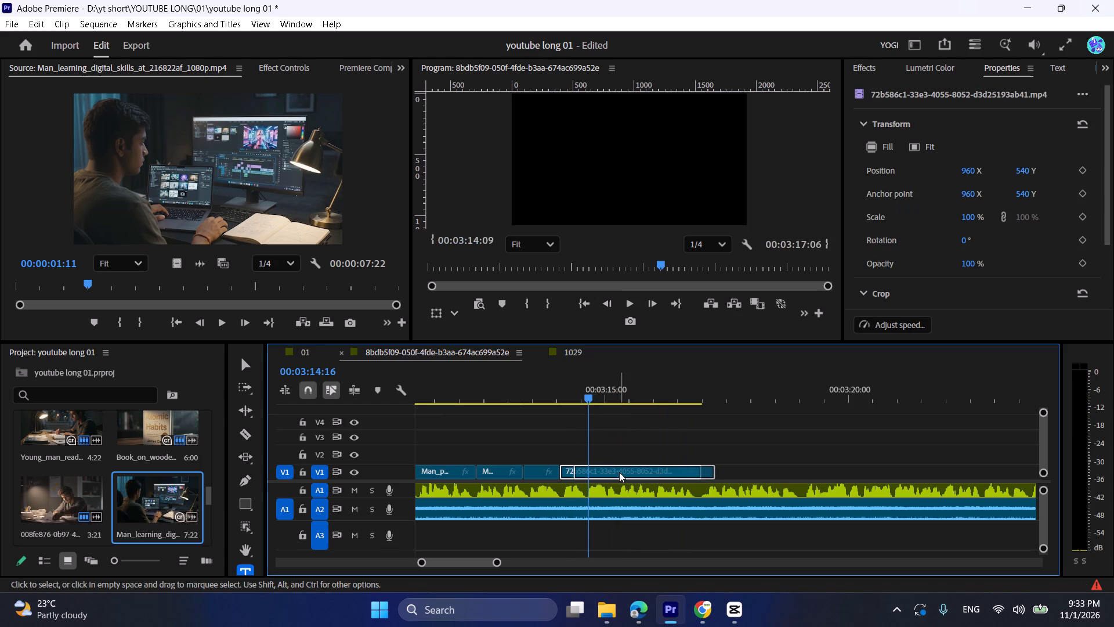
drag(619, 472, 627, 474)
Trim the end of the blue-network laptop clip to about 00:03:15:02, matching the voice-over.
key(space)
key(space)
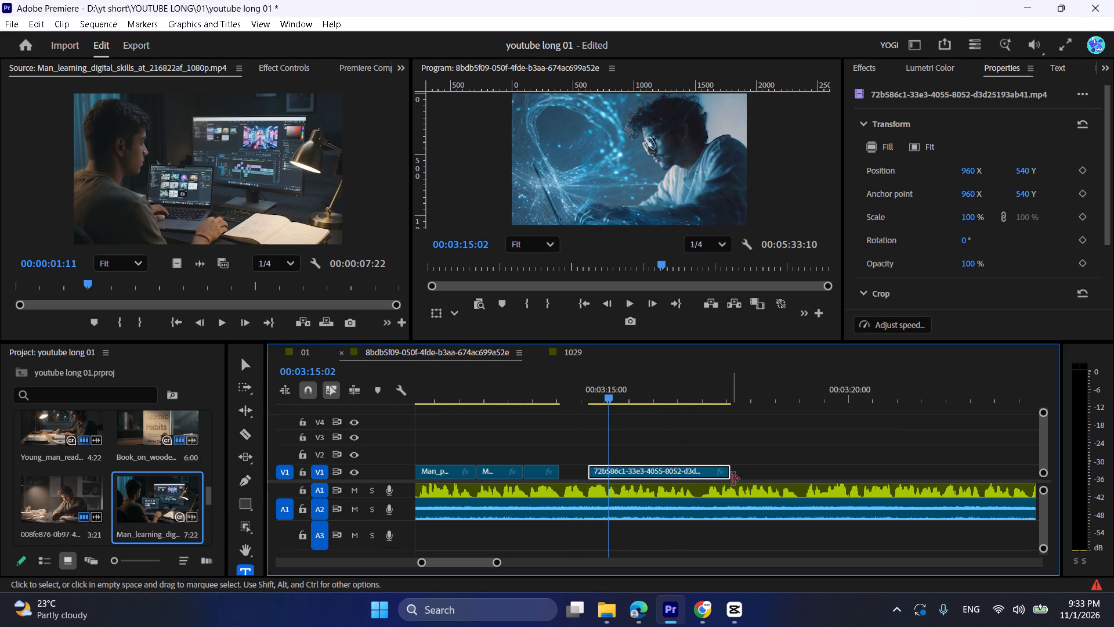
drag(732, 479, 610, 469)
Mark an In point at 00:00:02:19 in the digital-skills source and place only its video on V2 at about 00:03:14.
alt+scroll(566, 444, up, 7)
drag(78, 284, 153, 303)
key(i)
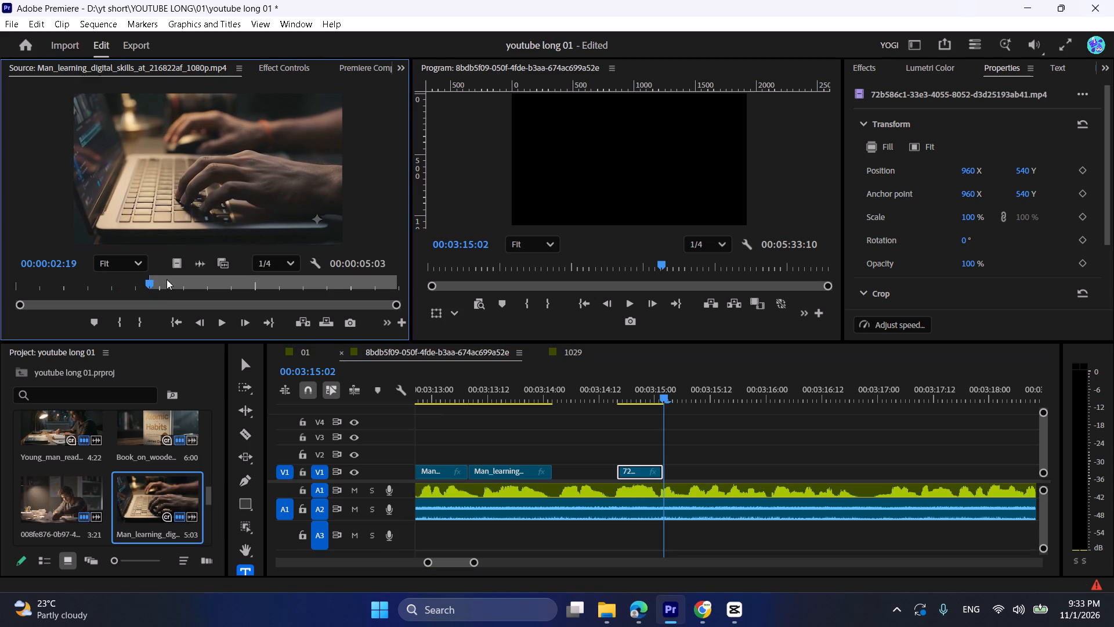
drag(178, 269, 555, 455)
Split the digital-skills clip on V2 at 00:03:14:15 and delete the part after the cut.
click(540, 382)
key(space)
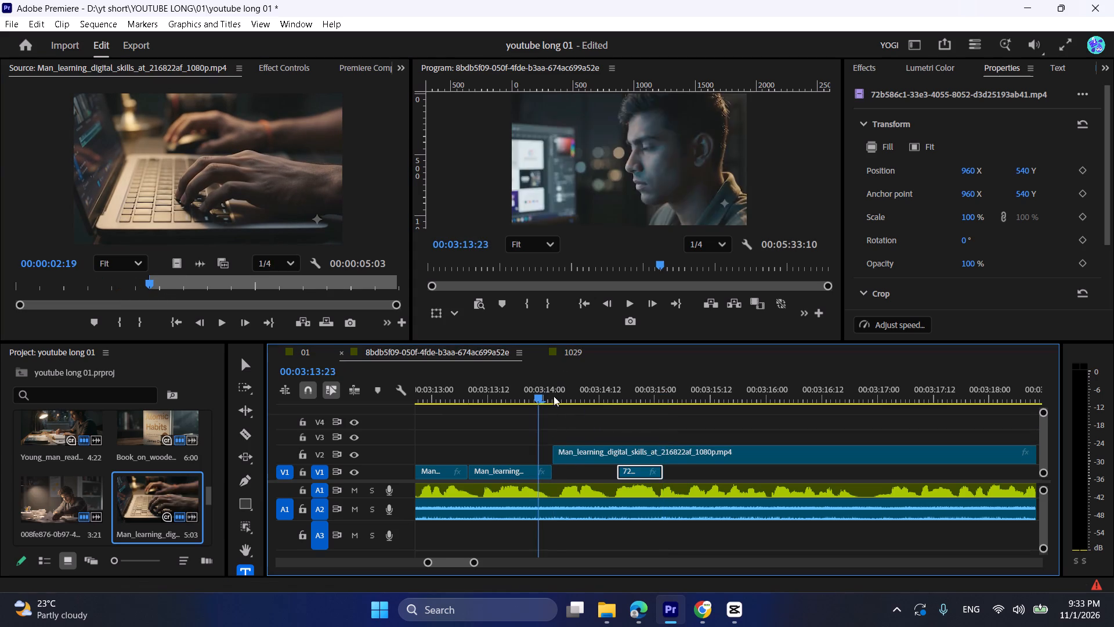
key(space)
click(617, 456)
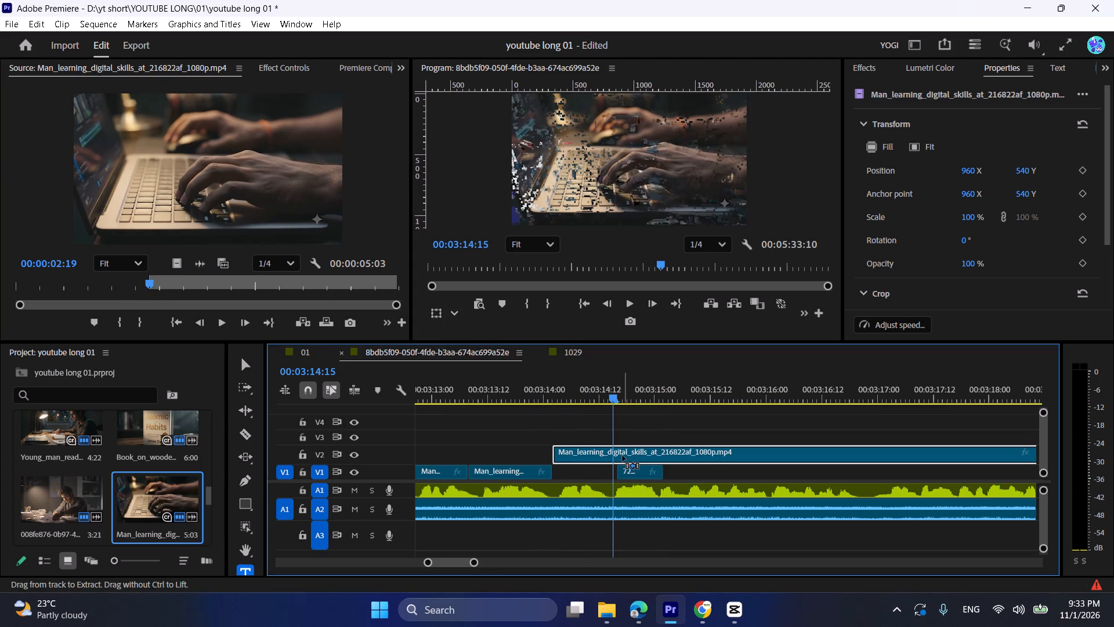
key(ctrl+k)
click(640, 456)
key(Delete)
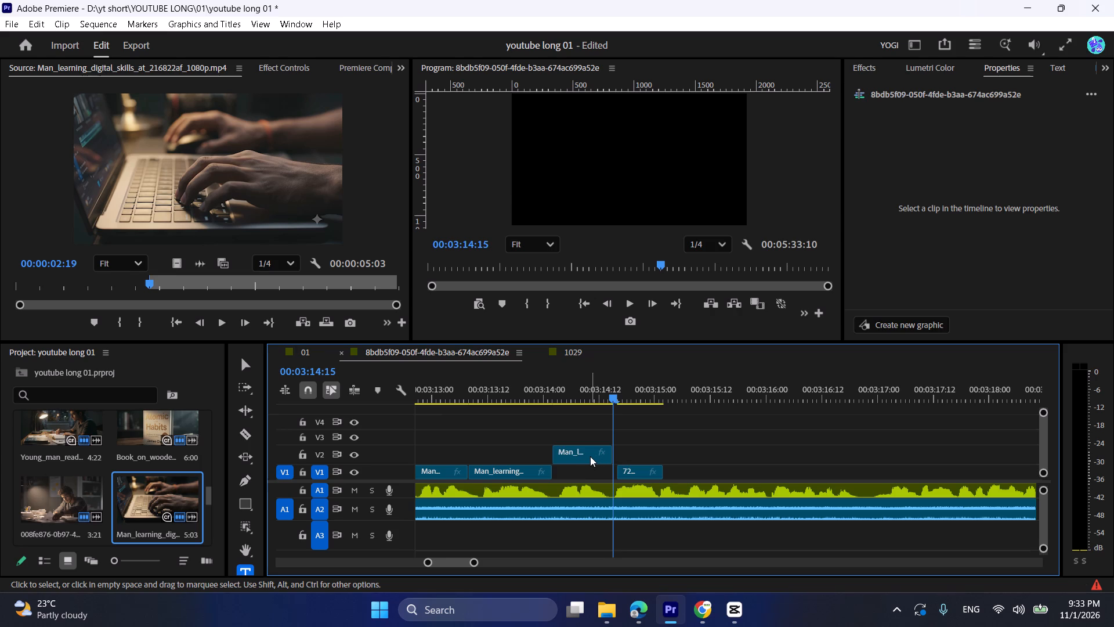
Move the remaining digital-skills piece down to V1, butt the blue-network clip against its end, and play the result.
drag(590, 456, 593, 466)
click(635, 472)
key(space)
key(space)
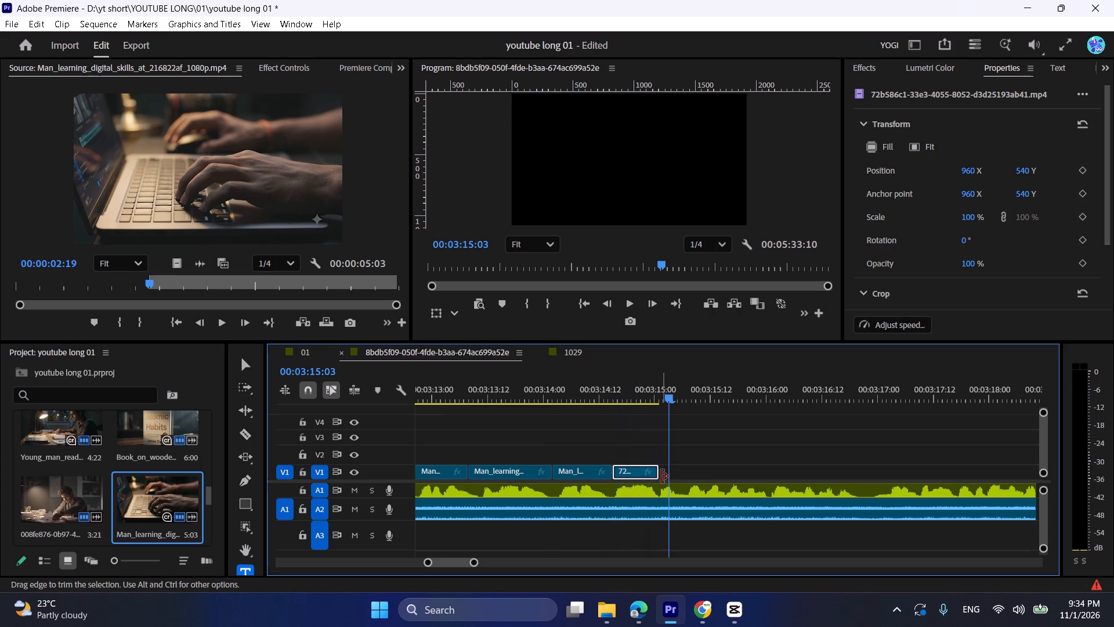
Look through the project's clip thumbnails for footage that suits the next voice-over line.
scroll(57, 492, up, 1)
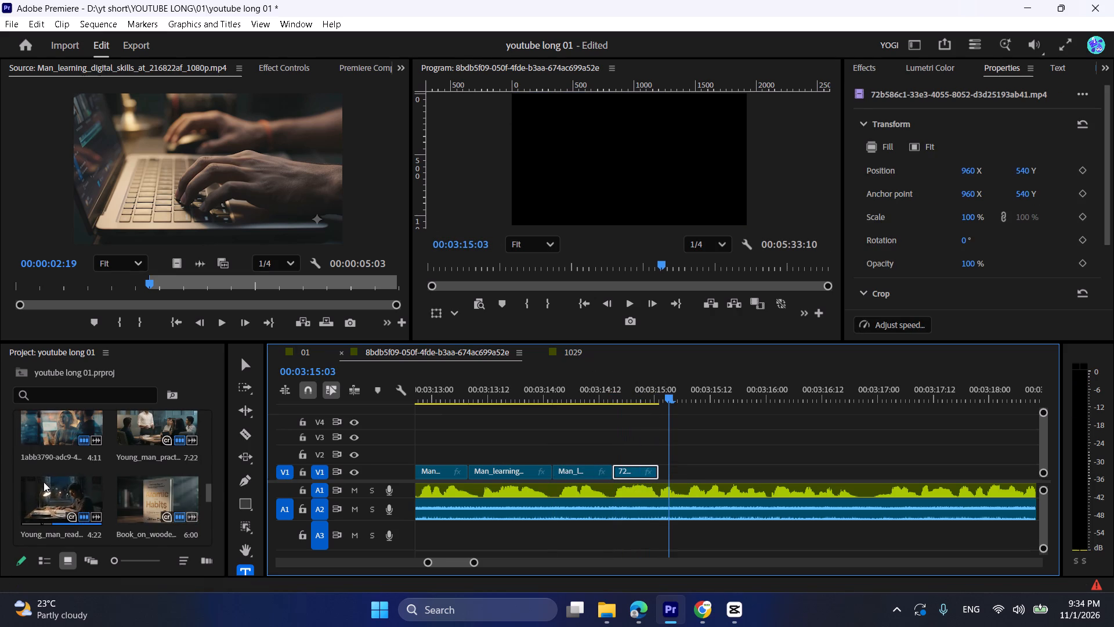
scroll(45, 482, up, 3)
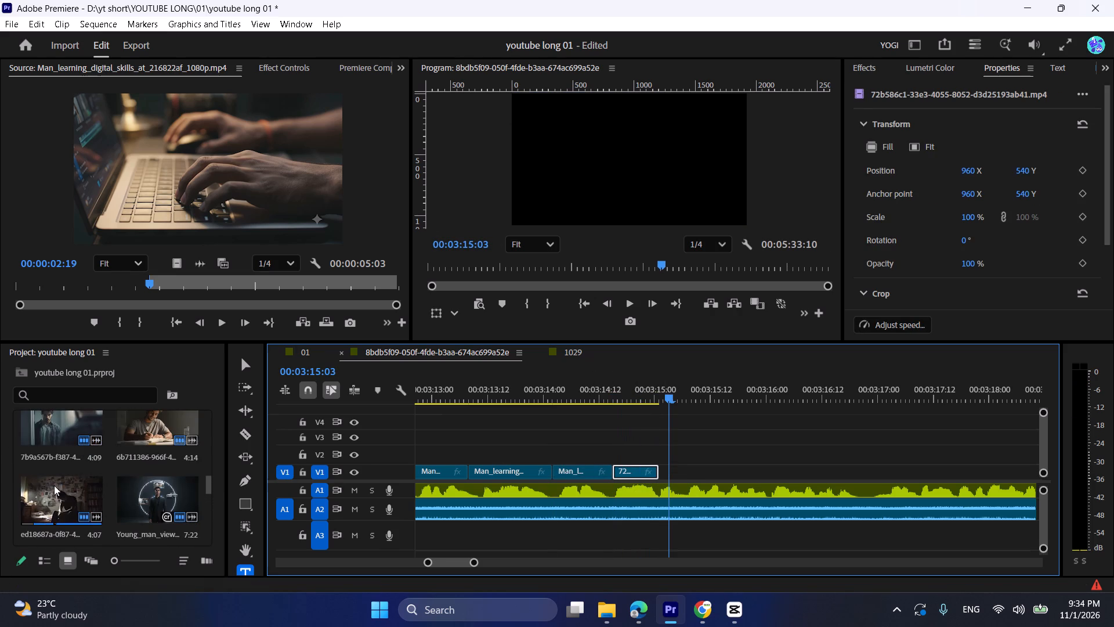
scroll(54, 485, up, 2)
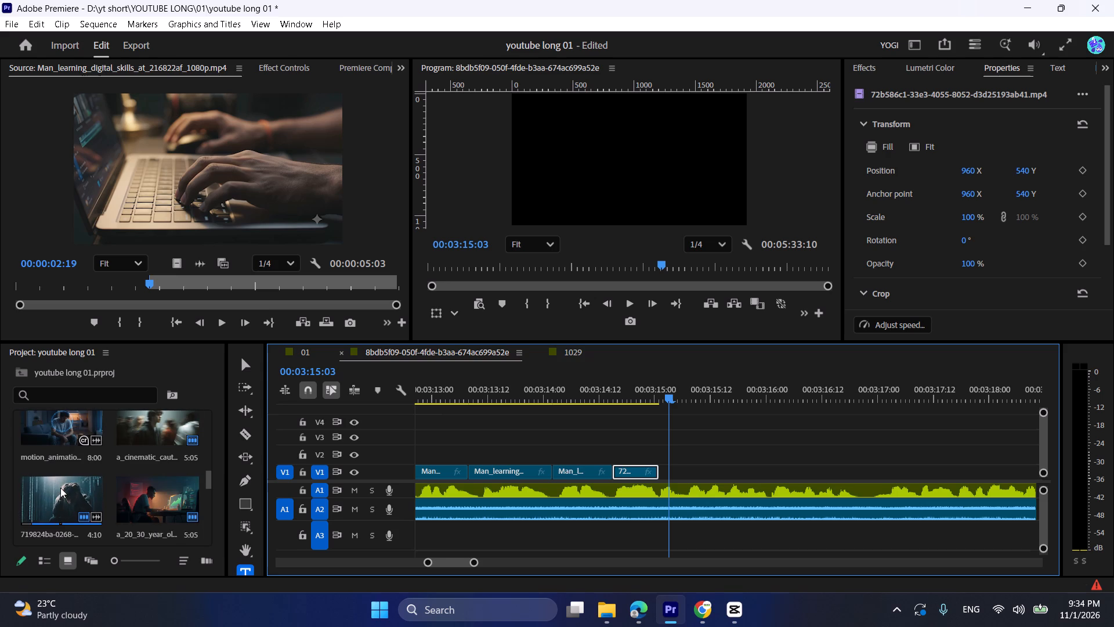
scroll(60, 488, up, 2)
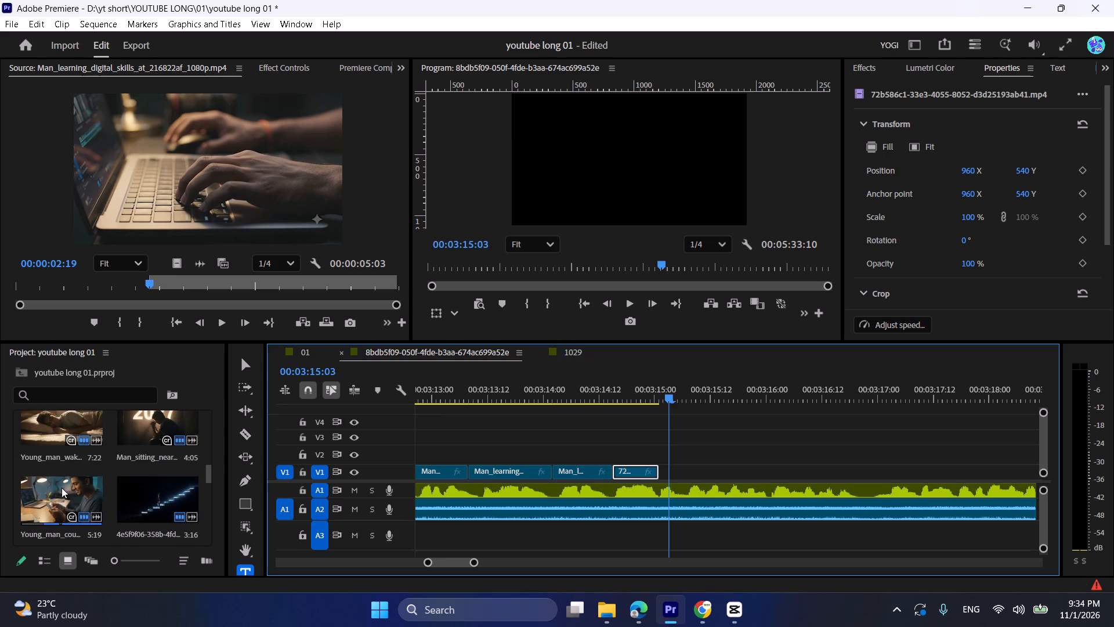
scroll(69, 489, up, 4)
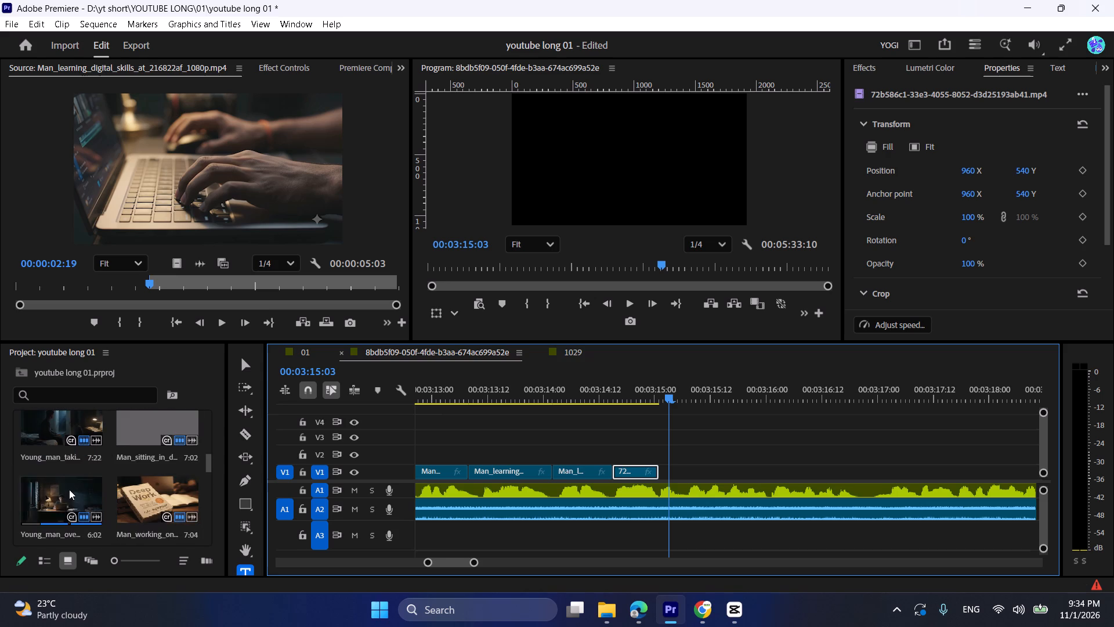
scroll(69, 489, up, 2)
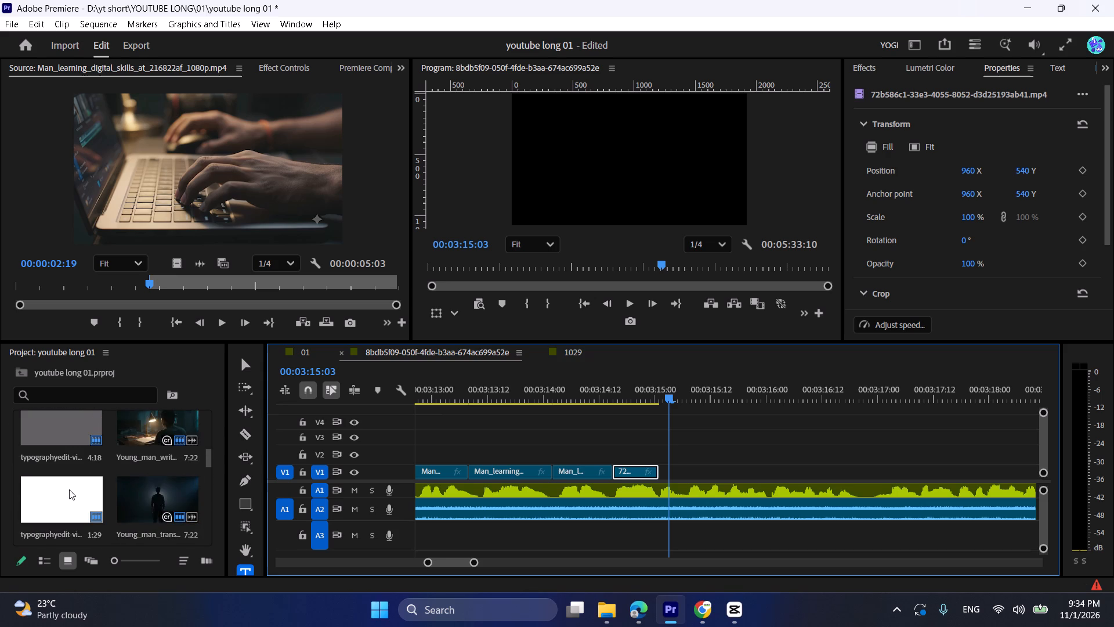
scroll(69, 489, up, 3)
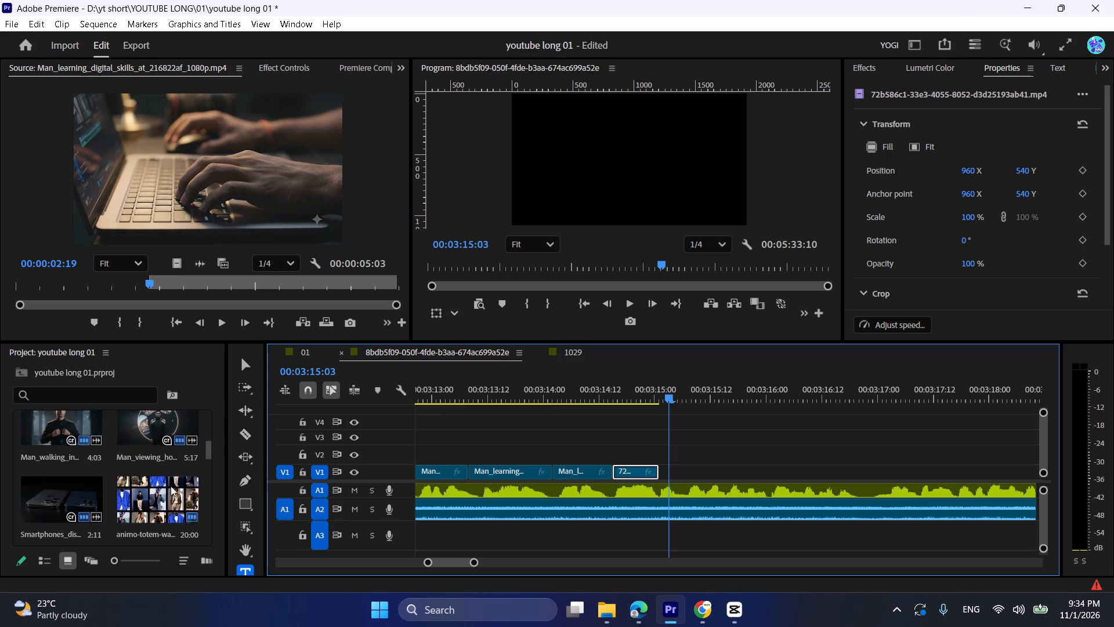
drag(209, 446, 211, 497)
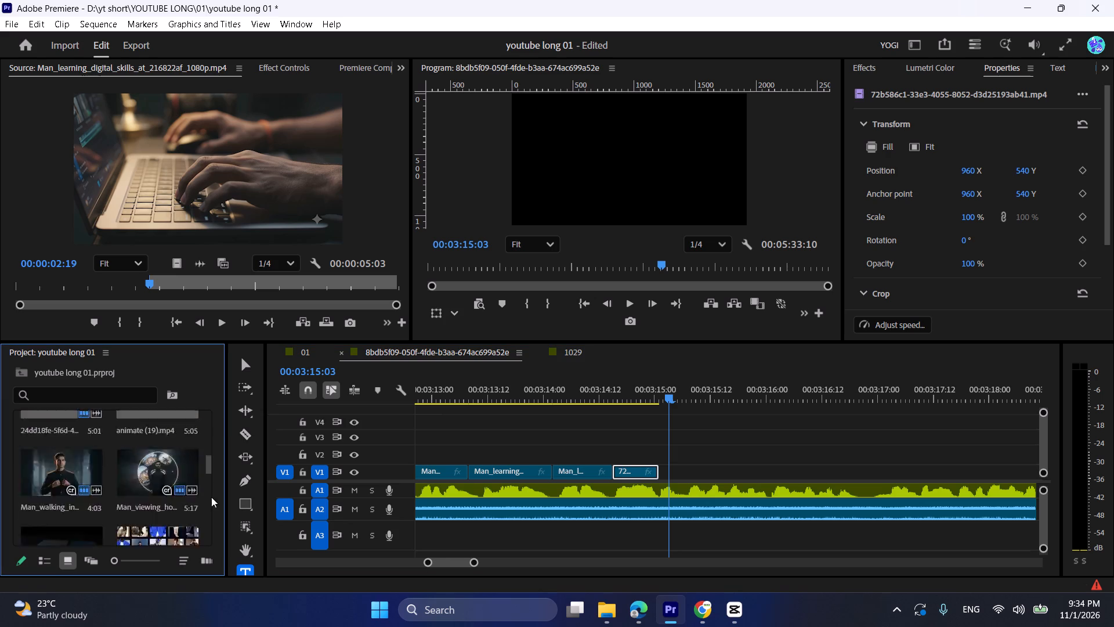
drag(211, 497, 213, 555)
scroll(147, 503, up, 2)
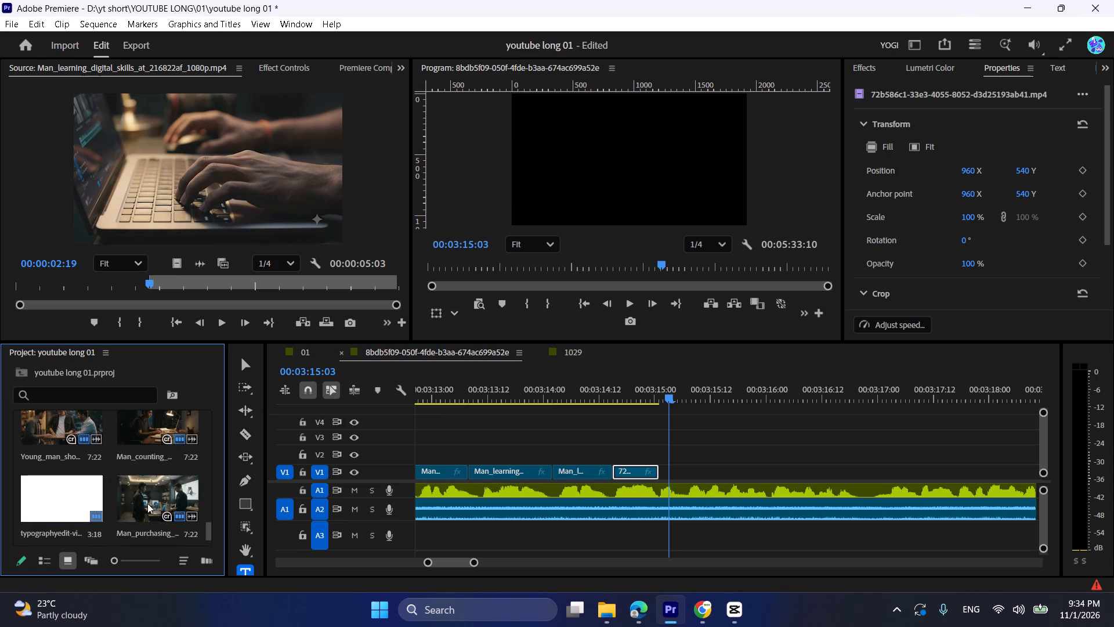
scroll(147, 503, up, 3)
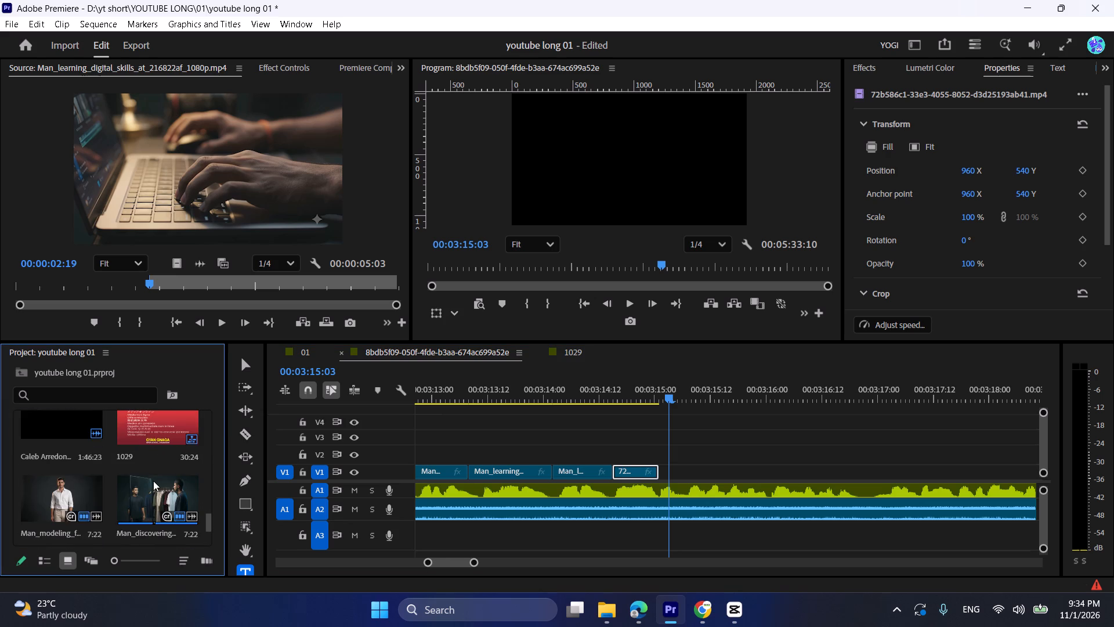
scroll(151, 480, up, 3)
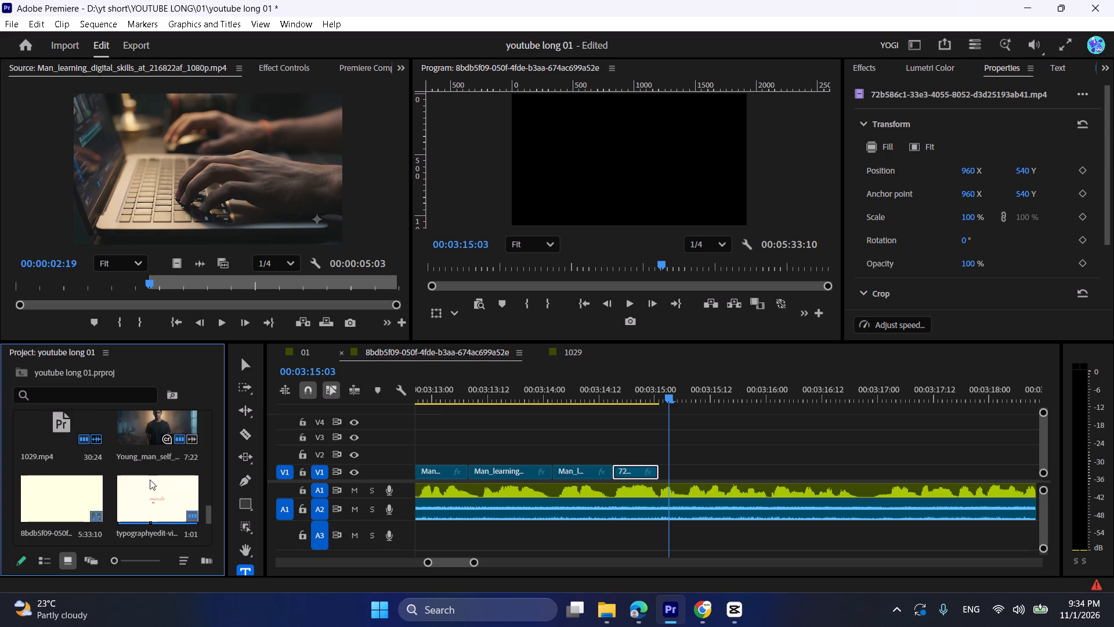
scroll(142, 470, up, 4)
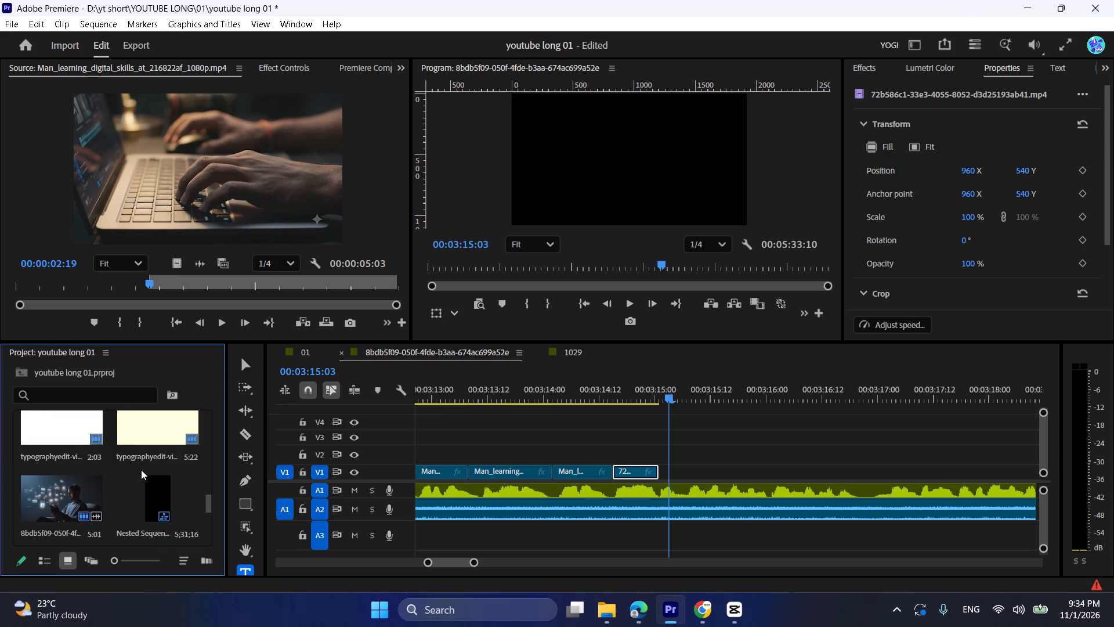
scroll(138, 442, up, 2)
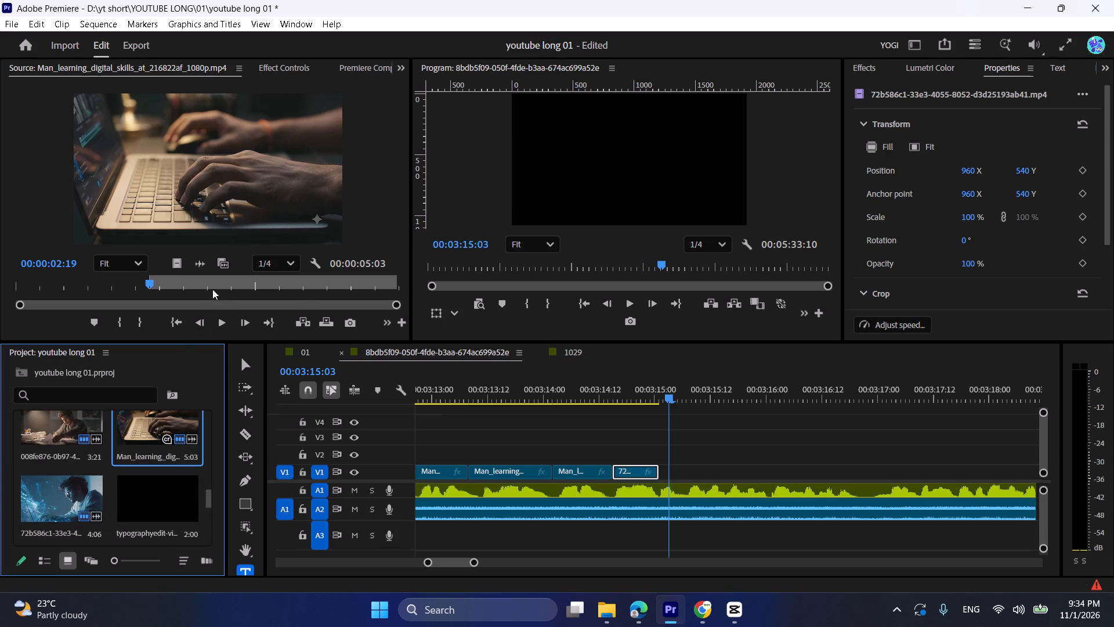
Mark an In point at 00:00:05:08 in the digital-skills source and place only its video on V1 directly after the blue-network clip.
drag(212, 289, 267, 290)
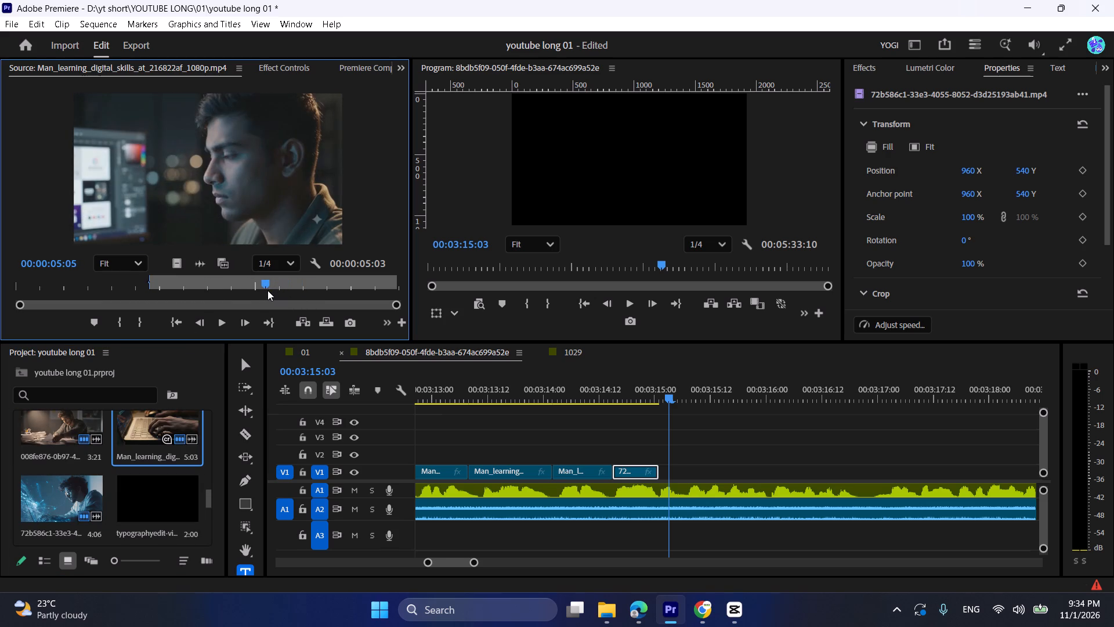
drag(267, 290, 272, 290)
key(i)
drag(178, 269, 700, 463)
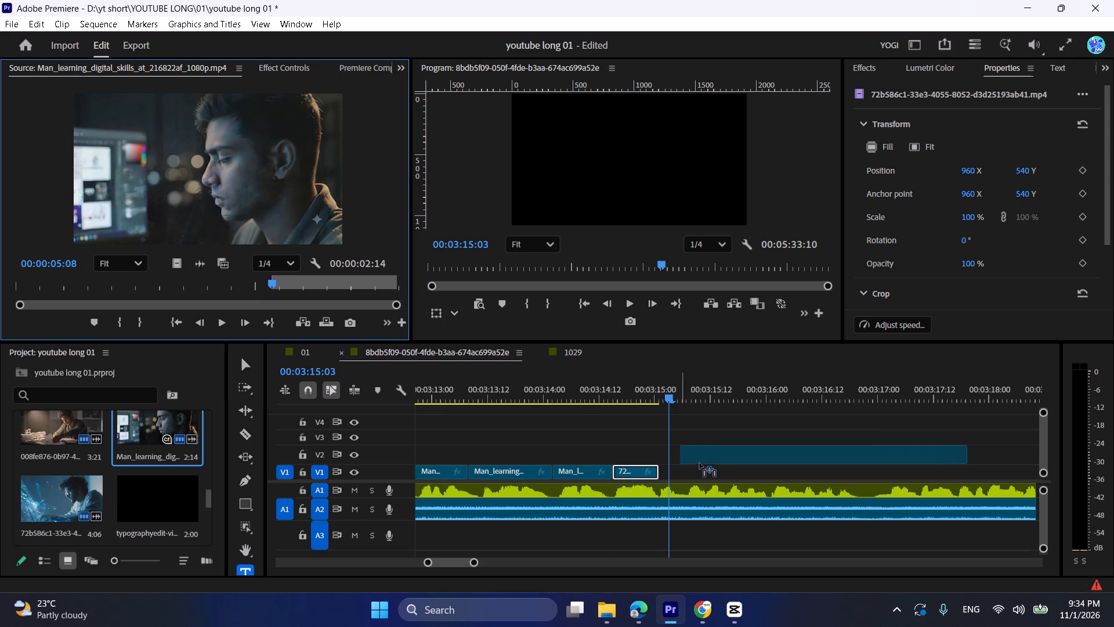
drag(700, 463, 656, 467)
Trim about 3 frames off the new digital-skills clip's start and move it back against the blue-network clip.
click(636, 372)
key(space)
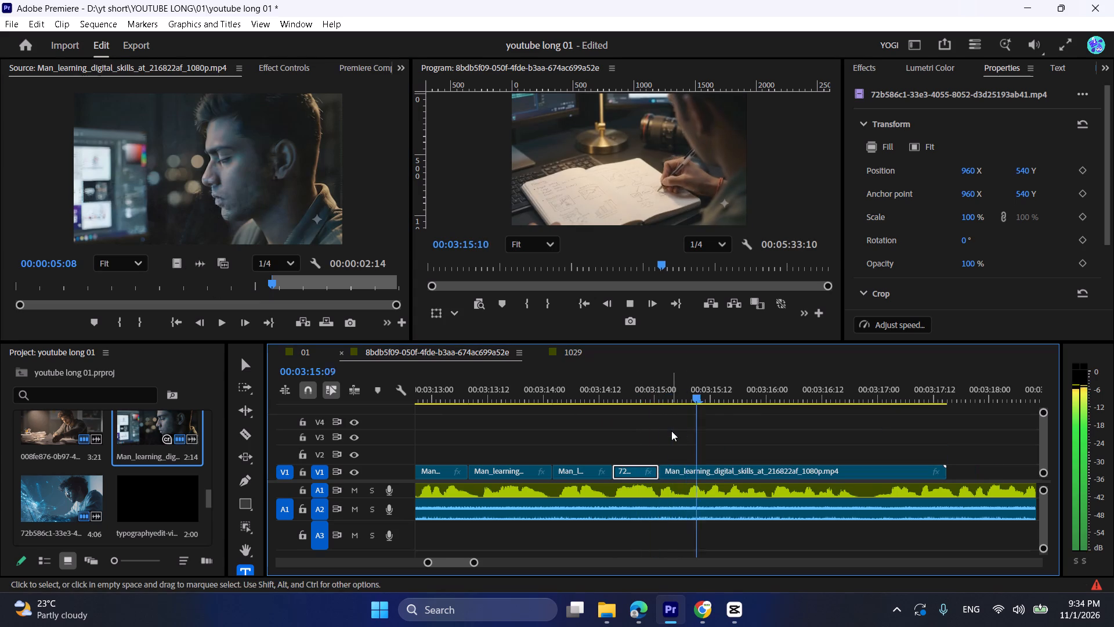
key(space)
drag(663, 471, 678, 476)
drag(698, 474, 688, 471)
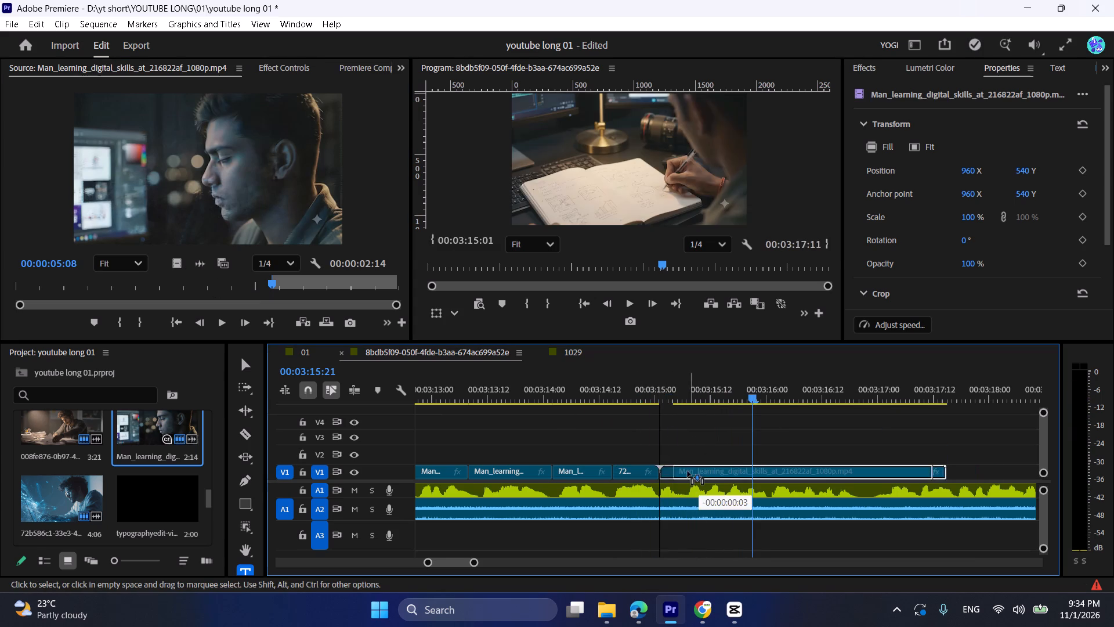
drag(688, 471, 686, 471)
click(660, 397)
key(space)
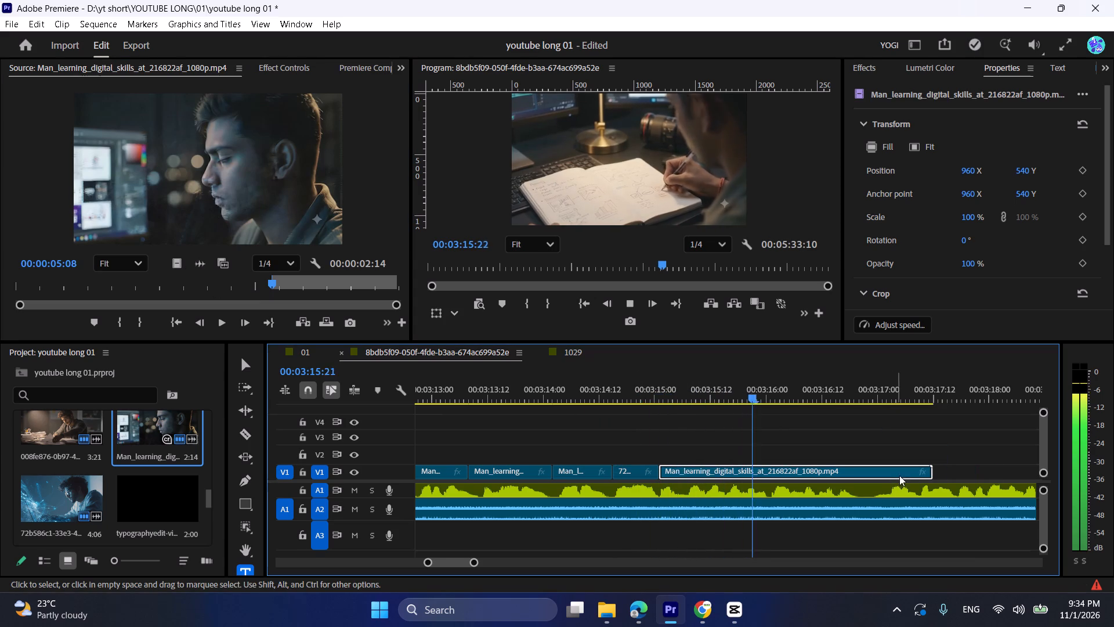
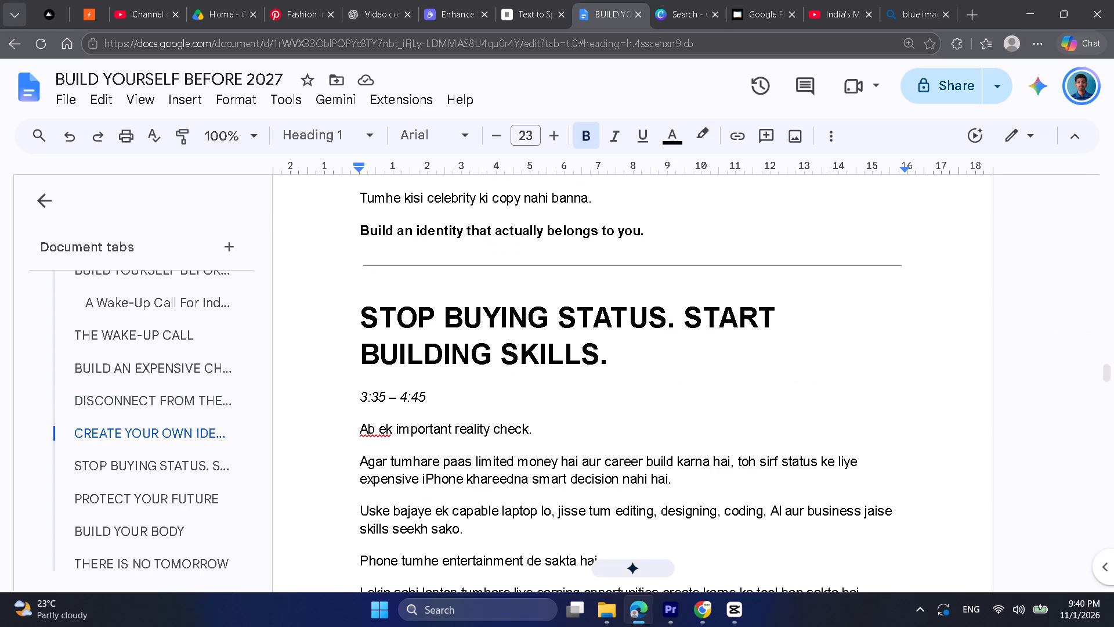
scroll(619, 323, down, 1)
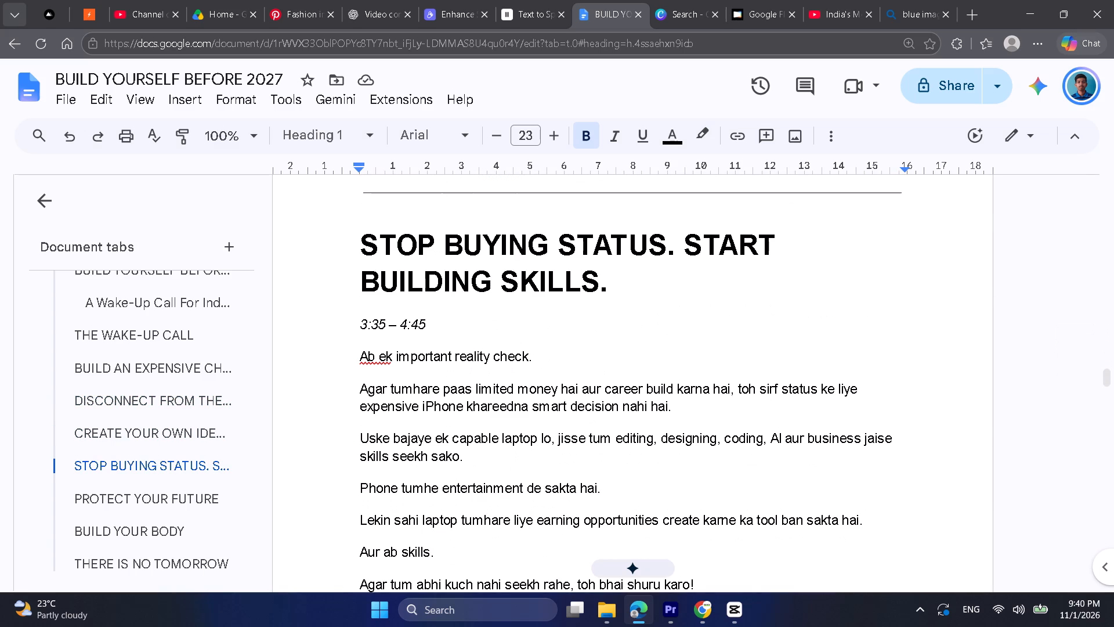
scroll(619, 323, down, 2)
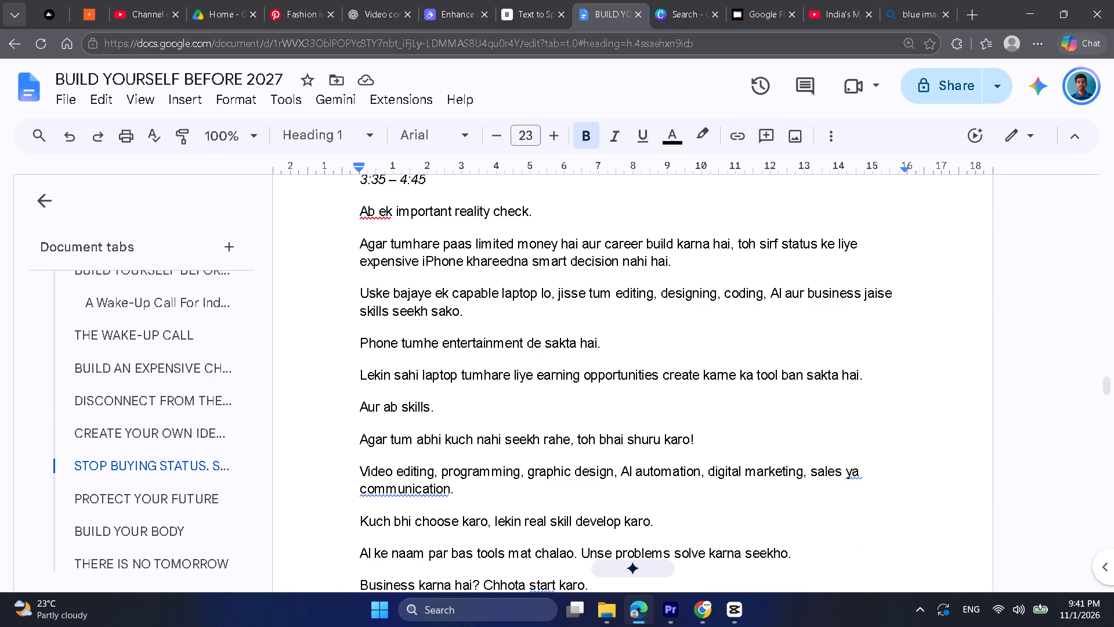
scroll(619, 323, up, 2)
scroll(619, 323, down, 5)
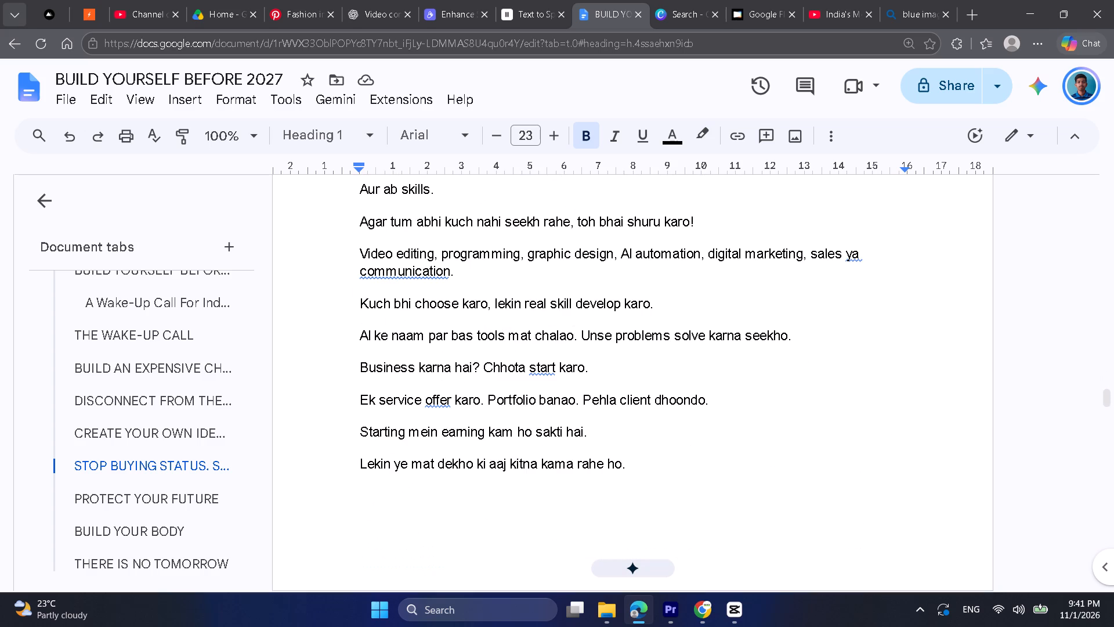
scroll(619, 323, down, 4)
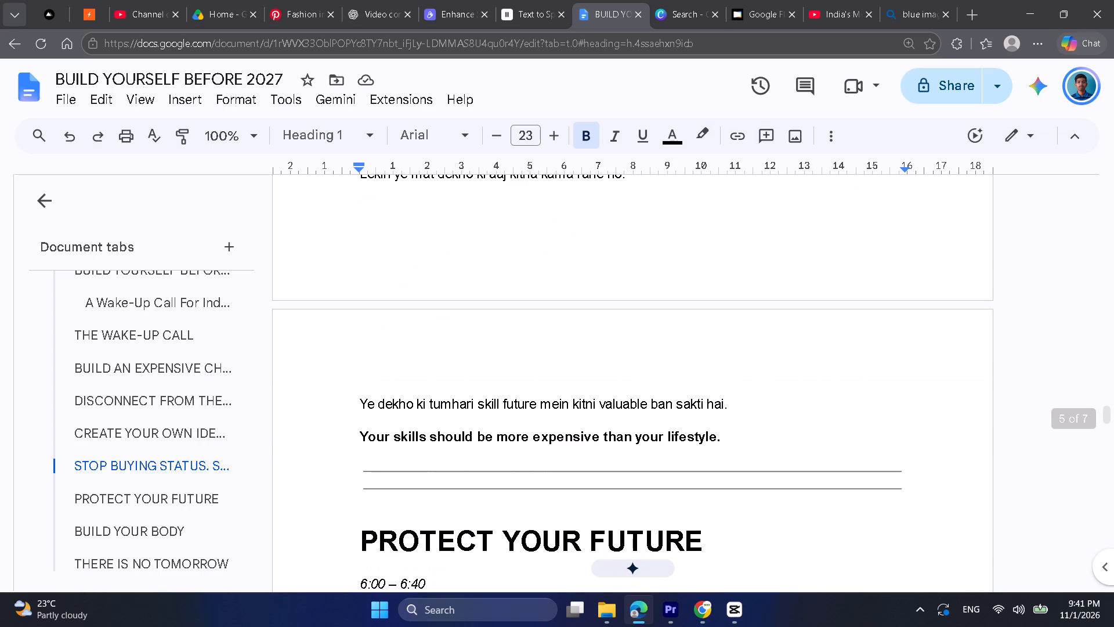
scroll(619, 323, up, 2)
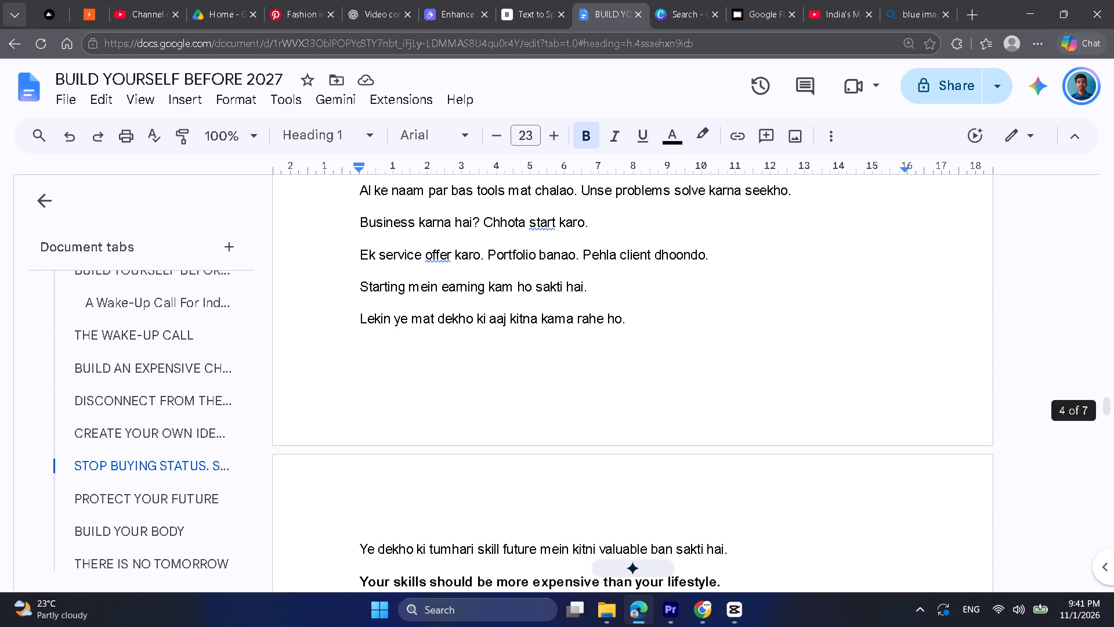
scroll(619, 323, up, 2)
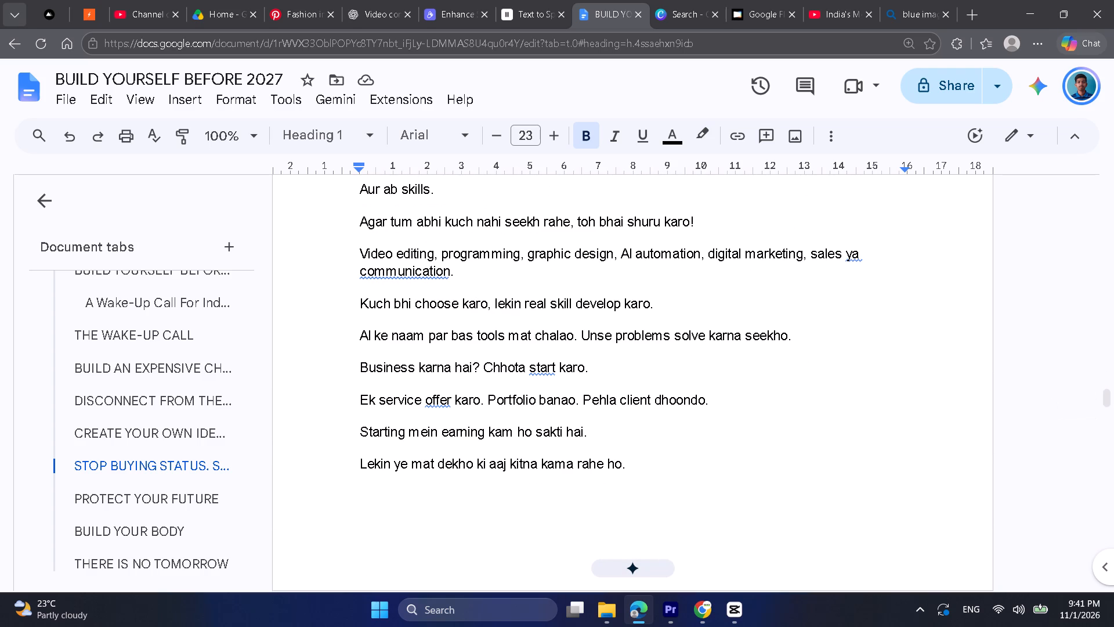
scroll(600, 305, up, 1)
drag(350, 267, 450, 262)
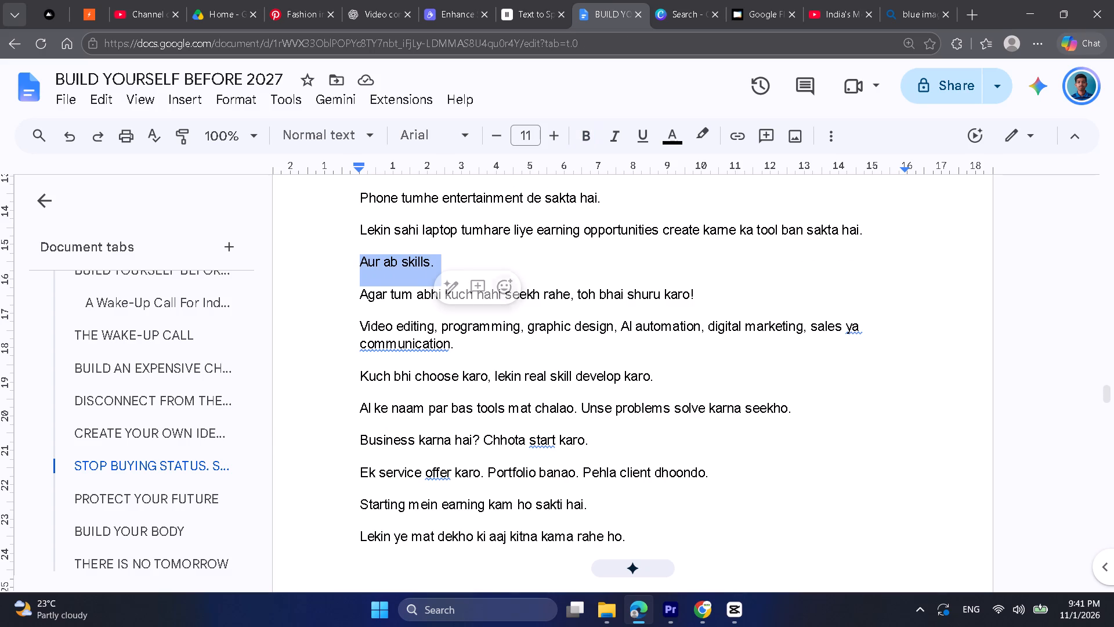
key(ctrl+c)
In TypographyEdit in Chrome, leave the old project, replace the script with "Aur ab skills." and generate the styles.
click(693, 626)
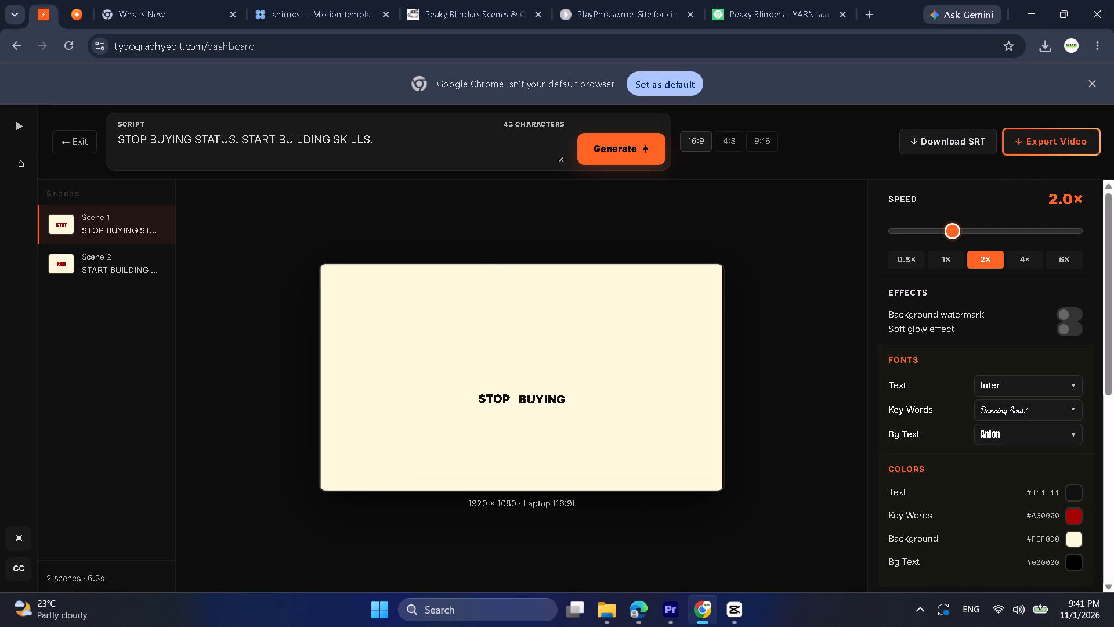
double_click(342, 145)
click(67, 172)
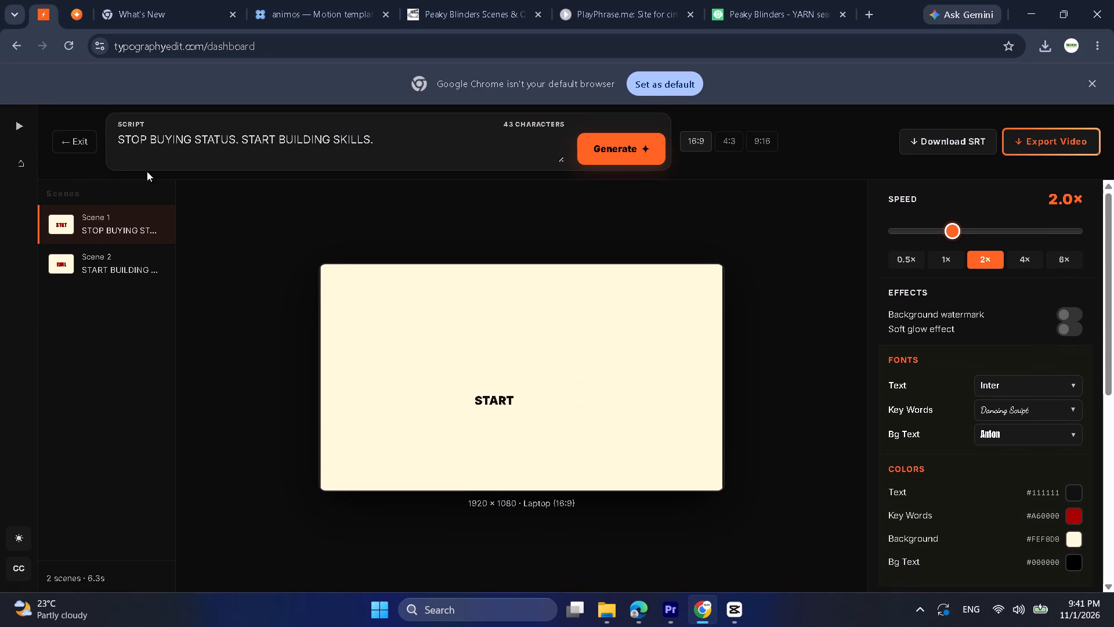
click(81, 142)
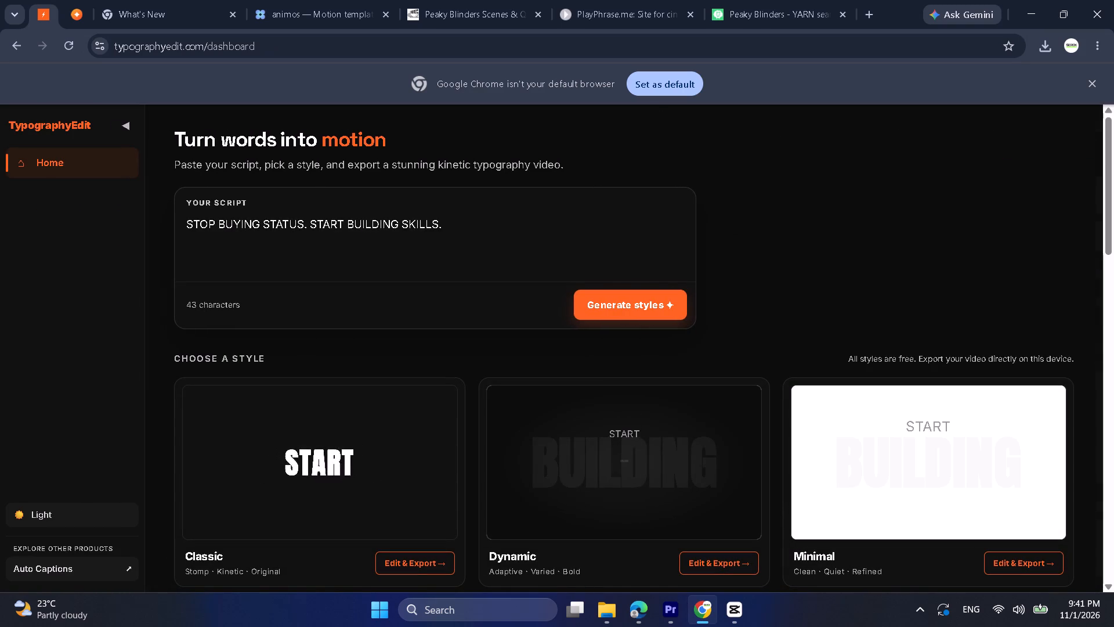
click(323, 211)
triple_click(330, 223)
key(ctrl+v)
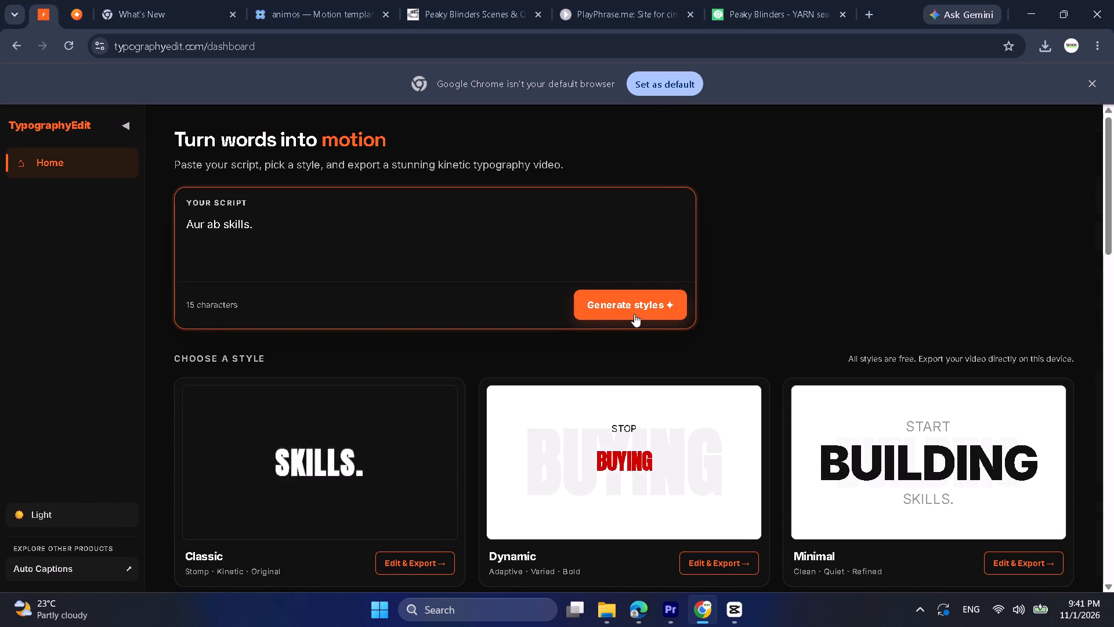
click(634, 314)
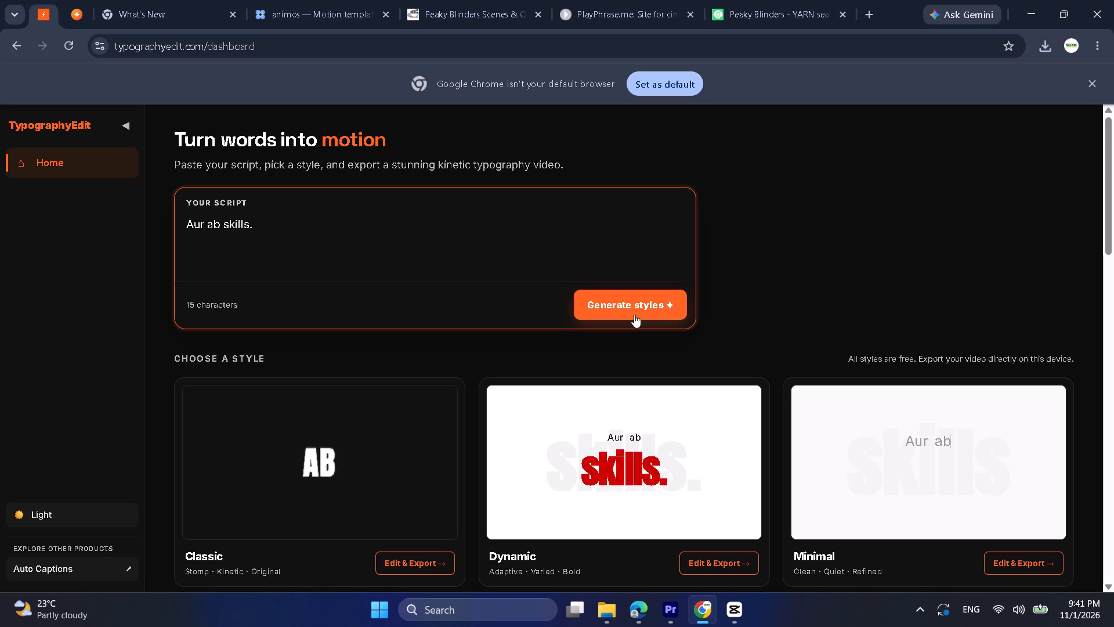
Open the Impact style of the generated typography for editing.
scroll(699, 463, down, 4)
scroll(659, 317, down, 3)
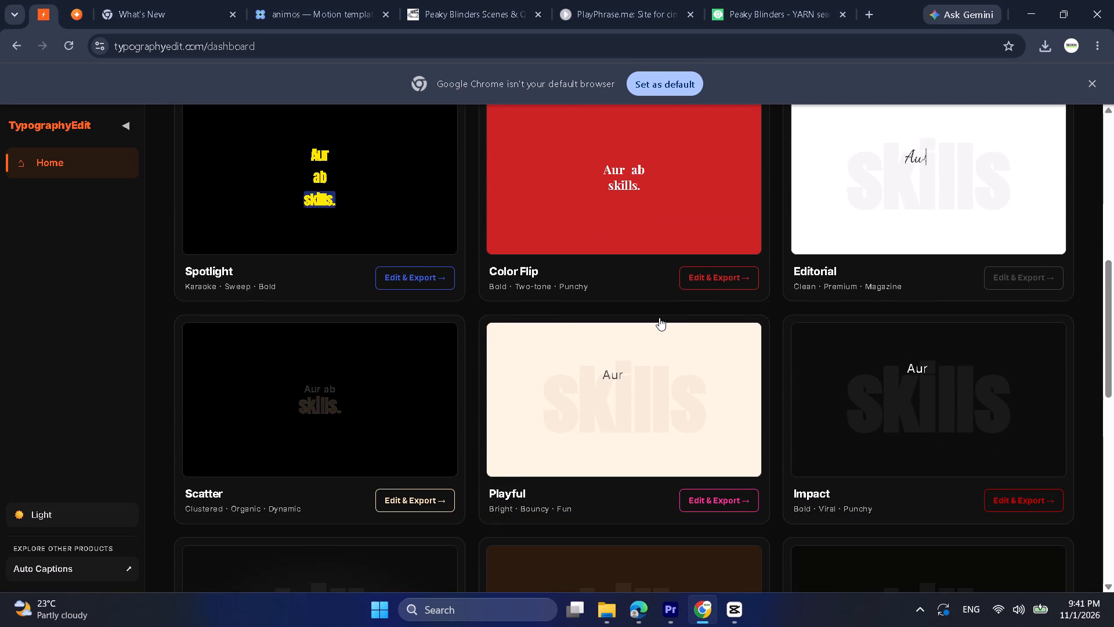
click(853, 406)
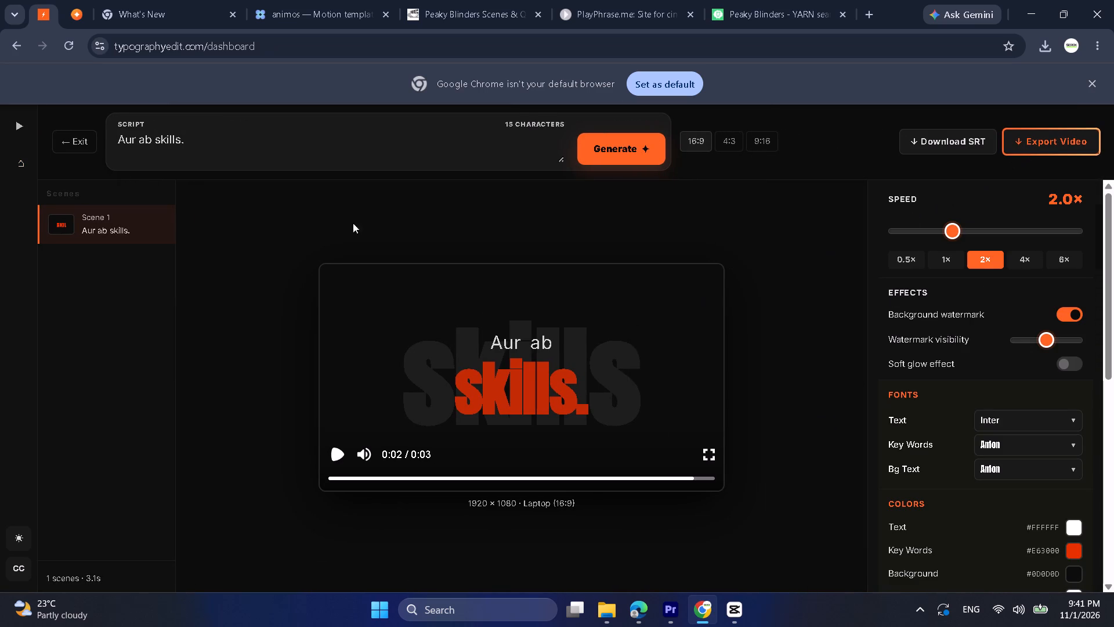
Capitalise the key word so the script reads "Aur ab Skills." and regenerate the typography.
drag(159, 142, 151, 141)
key(shift+s)
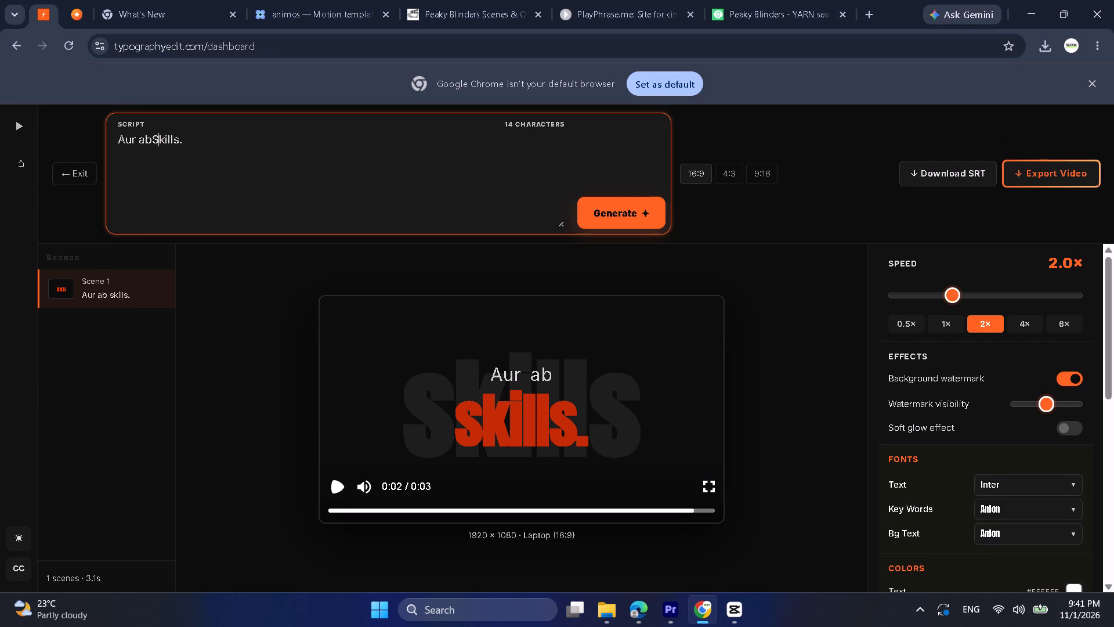
click(221, 156)
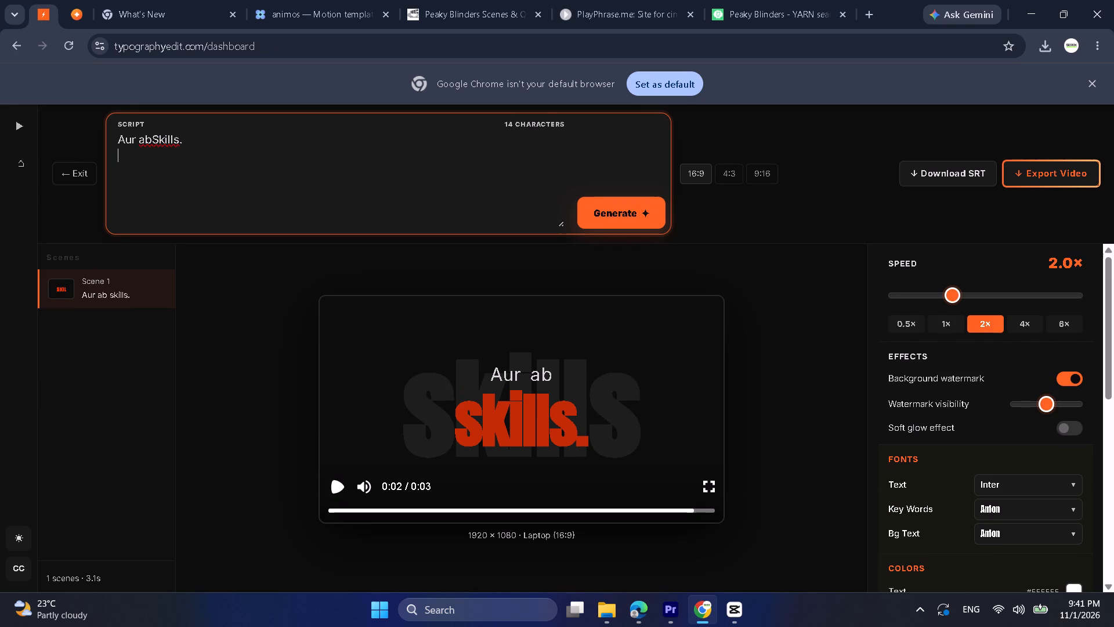
click(152, 139)
key(space)
click(251, 157)
click(612, 210)
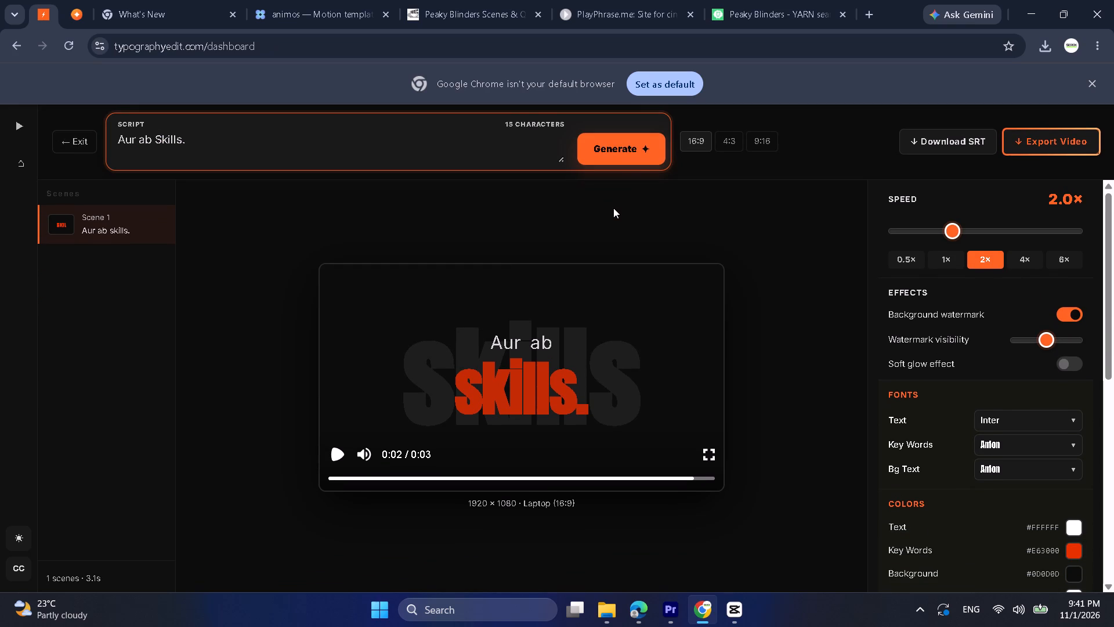
click(619, 158)
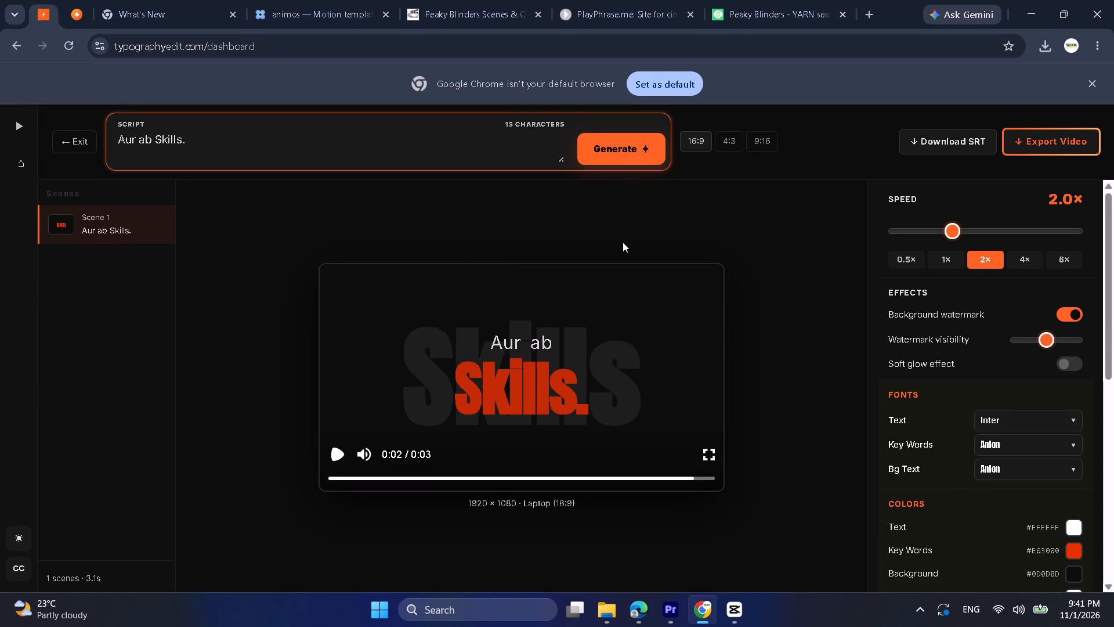
Export the "Aur ab Skills." typography video and download it as an MP4.
scroll(623, 246, up, 1)
click(1038, 131)
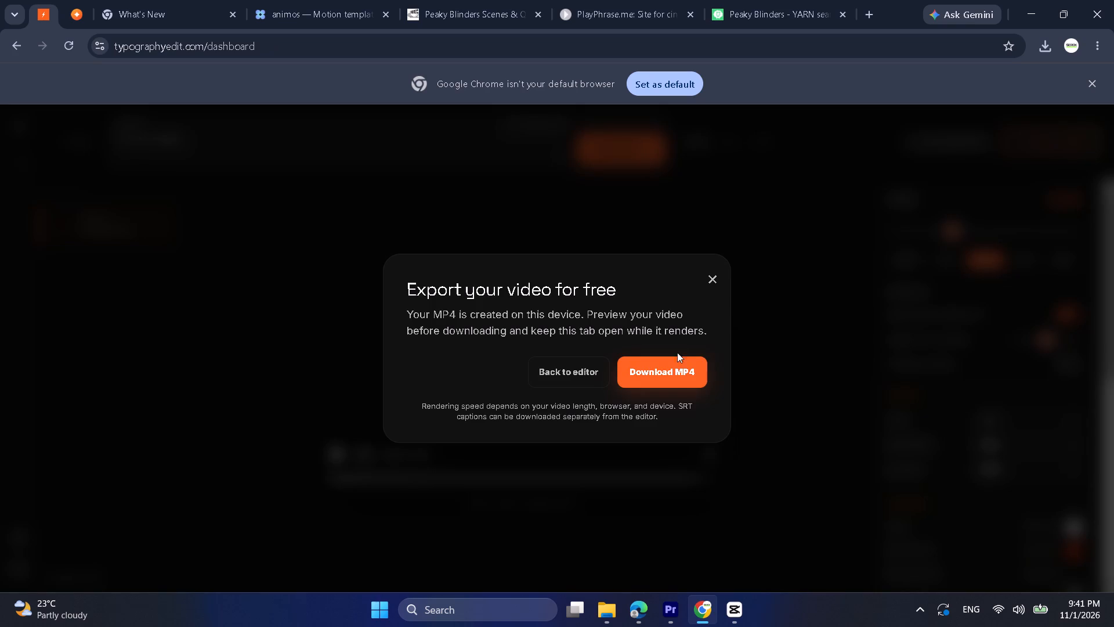
click(669, 376)
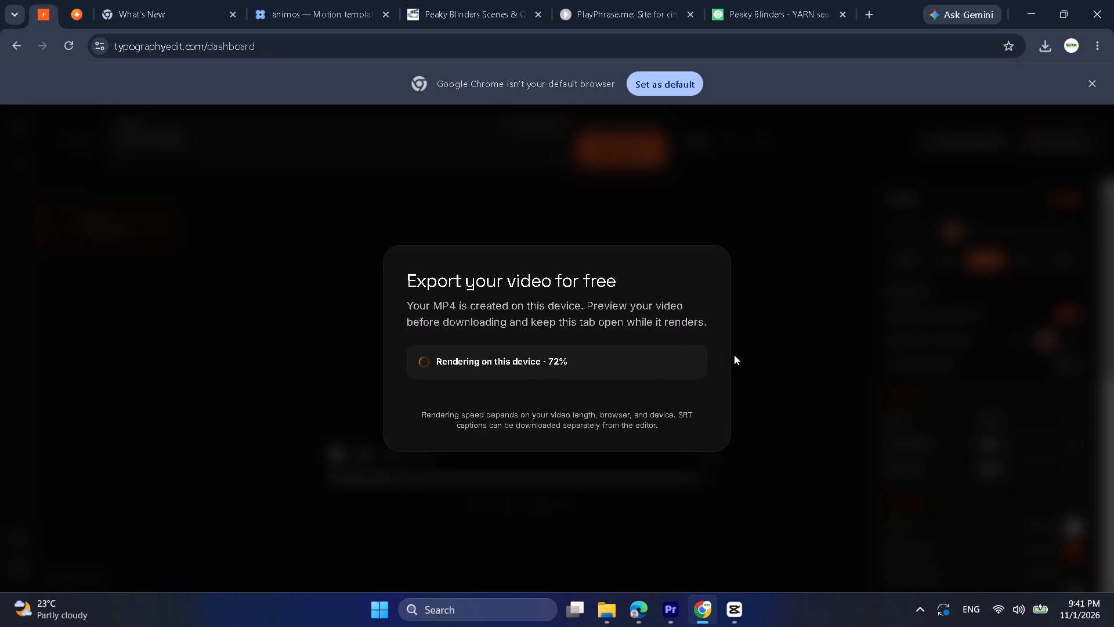
click(696, 385)
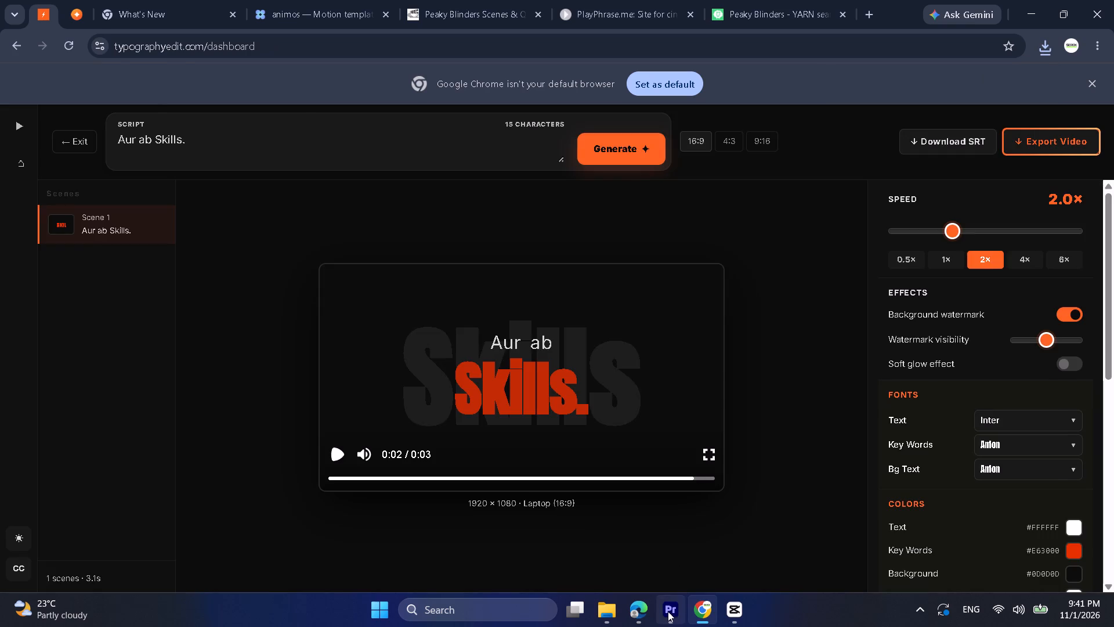
Import typographyedit-video (21) from Downloads into the Premiere project and place its video on V1 directly after the money-counting clip, at about 00:03:23.
click(668, 611)
click(612, 614)
drag(443, 180, 89, 474)
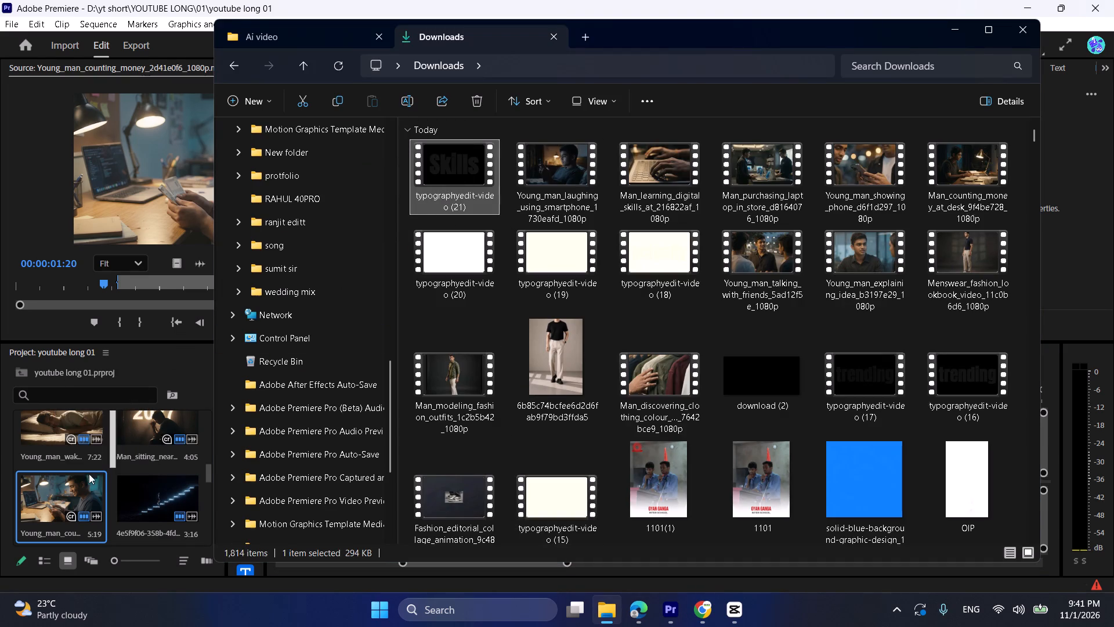
double_click(131, 484)
drag(177, 268, 632, 457)
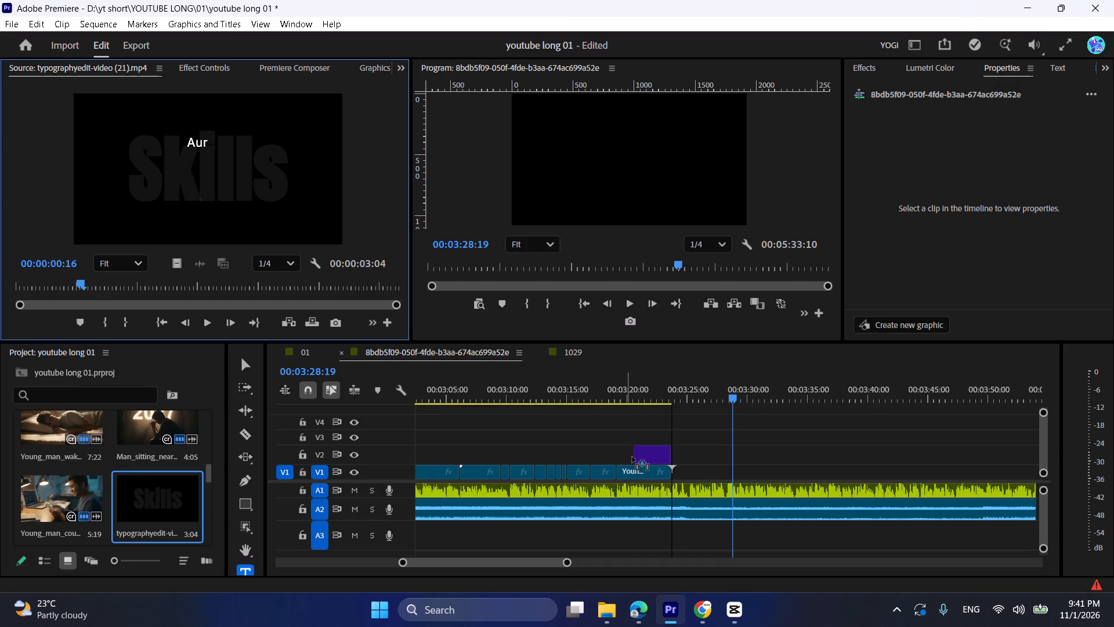
drag(632, 457, 674, 475)
Play the typography clip against the voice-over and set its speed to 200%.
click(666, 386)
key(space)
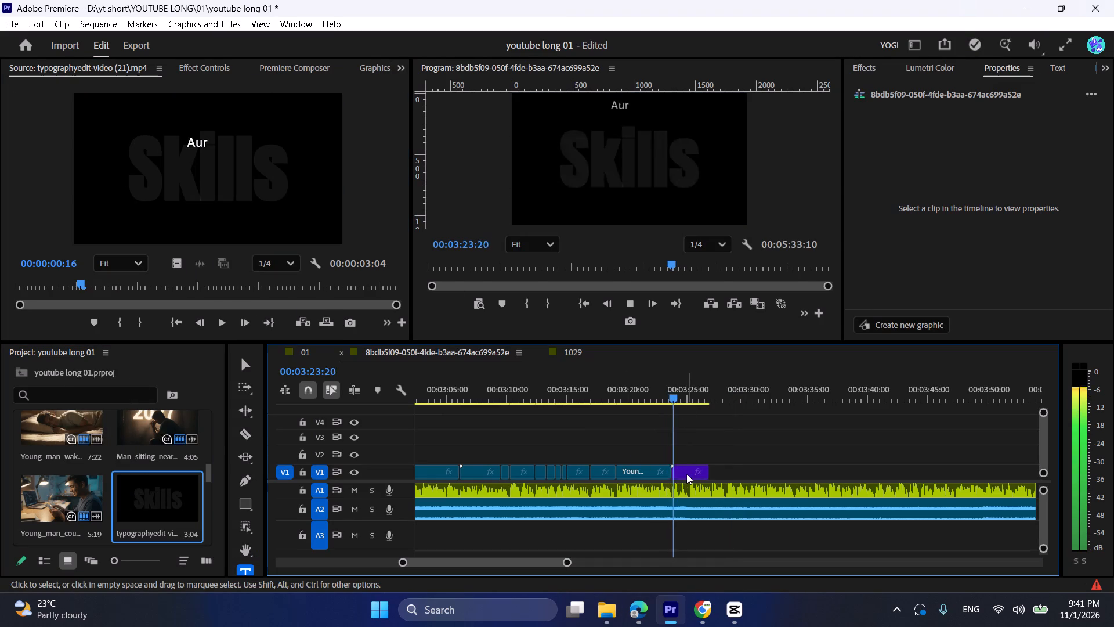
click(686, 474)
key(space)
alt+scroll(686, 474, up, 7)
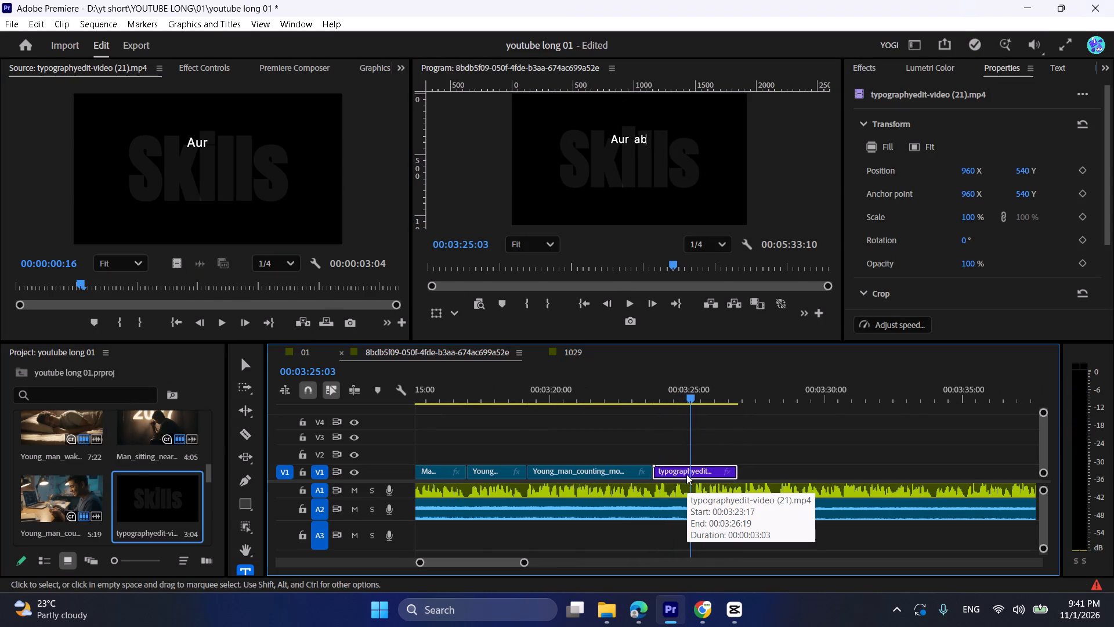
right_click(686, 474)
click(717, 424)
key(2)
key(0)
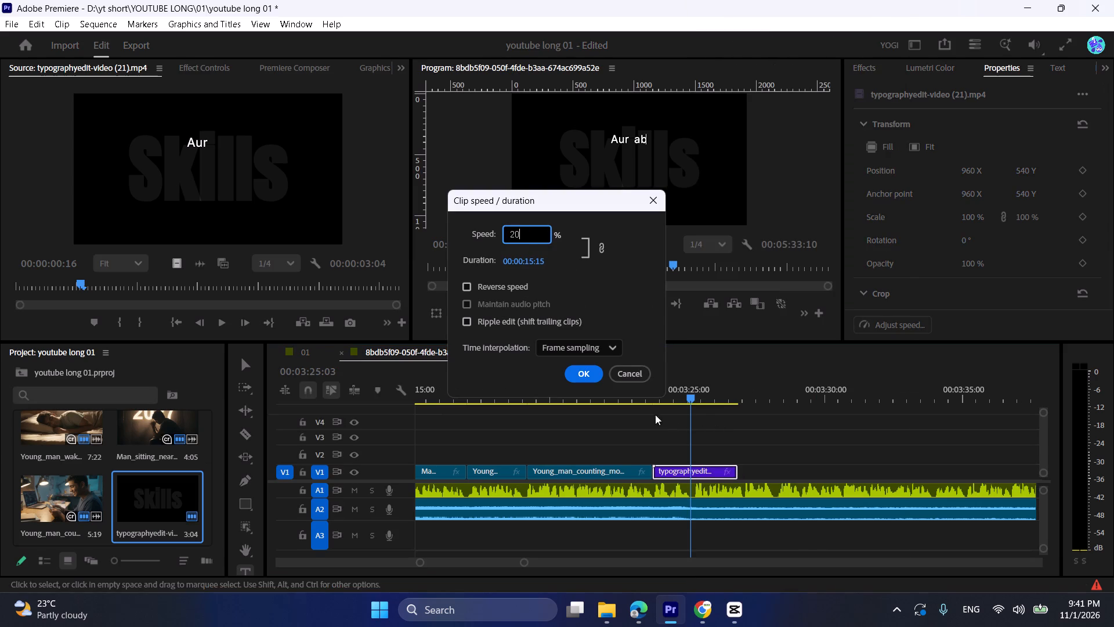
key(0)
click(585, 376)
Play back the sped-up typography clip from 00:03:23 to about 00:03:25 to check its timing against the voice-over.
click(646, 391)
click(672, 445)
key(space)
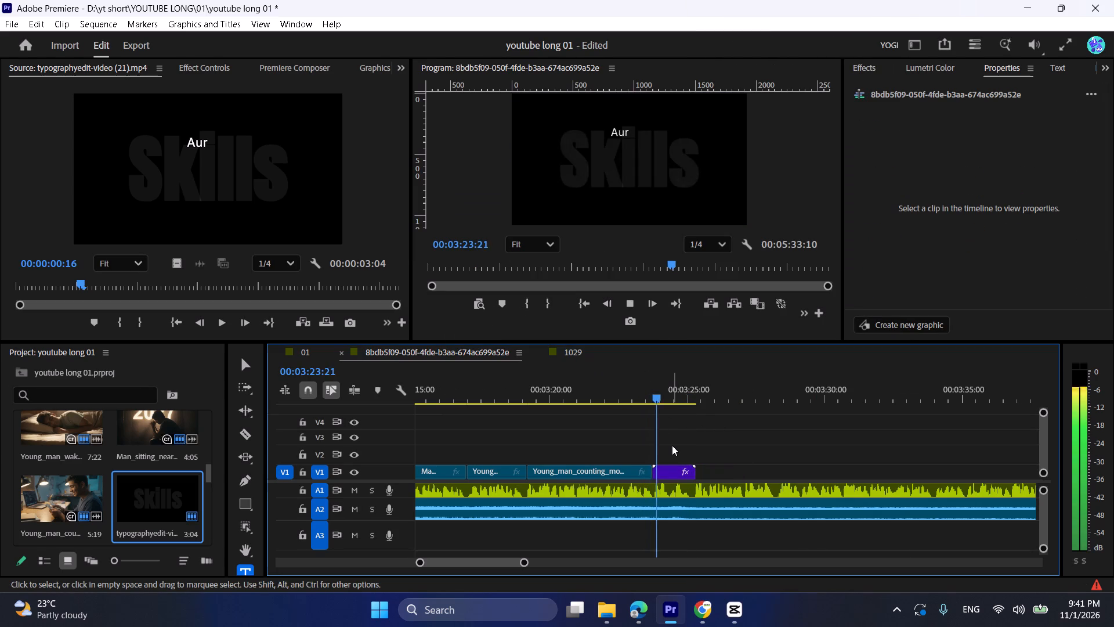
key(space)
alt+scroll(683, 444, up, 1)
alt+scroll(683, 444, down, 2)
alt+scroll(683, 444, up, 1)
key(space)
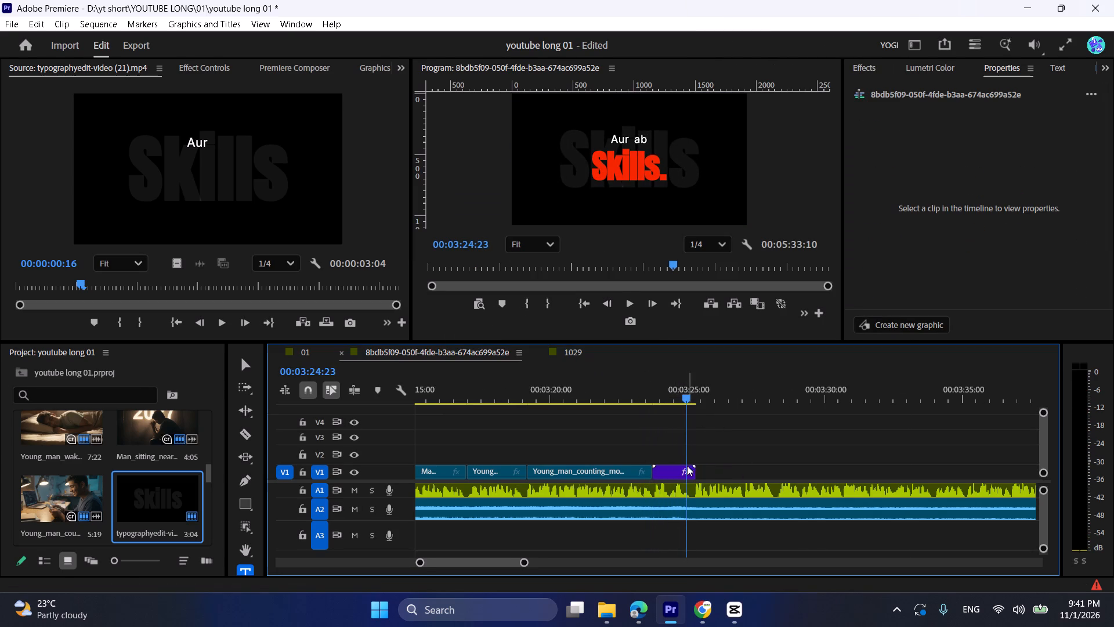
key(space)
key(space)
key(space)
Replay the "Aur ab Skills." typography clip between about 00:03:23 and 00:03:25 to compare its timing with the voice-over.
right_click(683, 475)
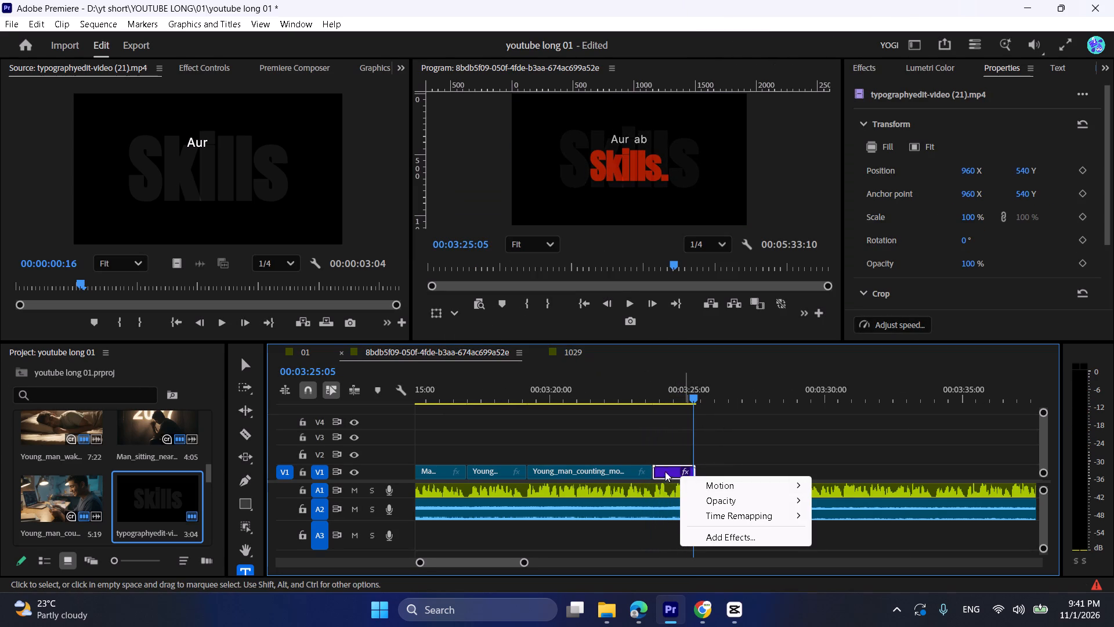
click(665, 398)
click(656, 394)
key(space)
alt+scroll(671, 442, up, 6)
key(space)
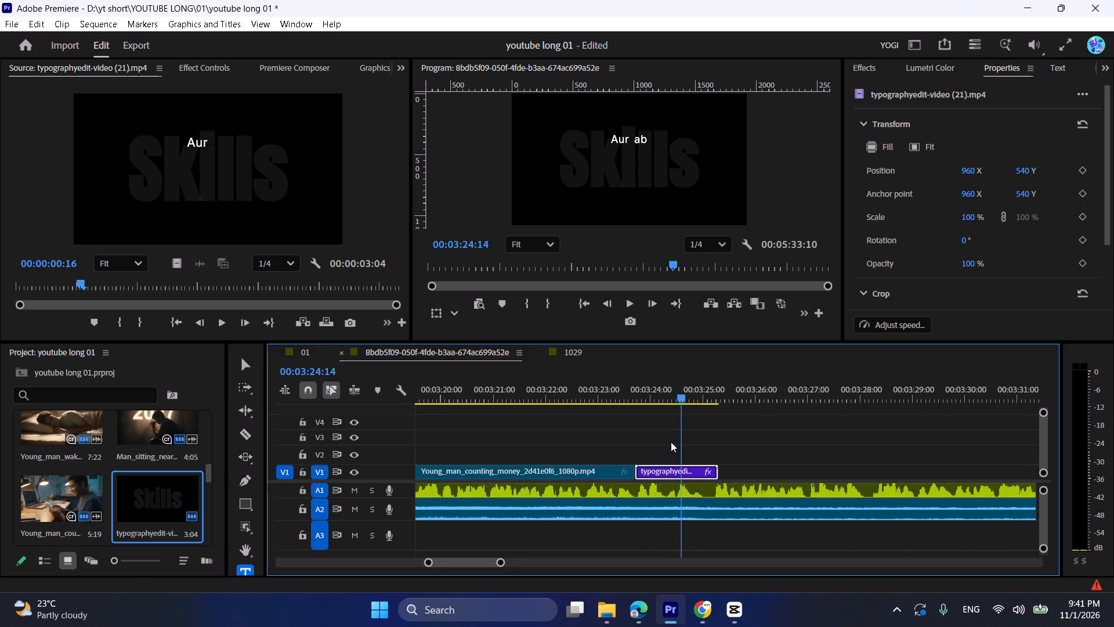
alt+scroll(671, 442, up, 1)
alt+scroll(671, 442, down, 1)
alt+scroll(671, 442, up, 1)
click(661, 392)
key(space)
key(space)
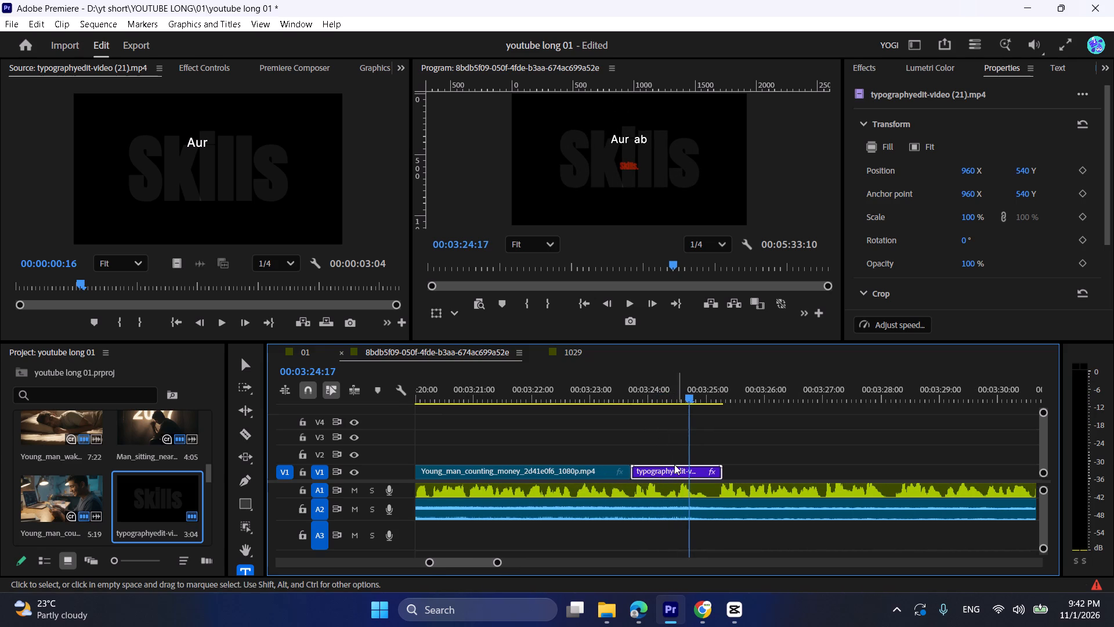
click(637, 399)
key(space)
key(space)
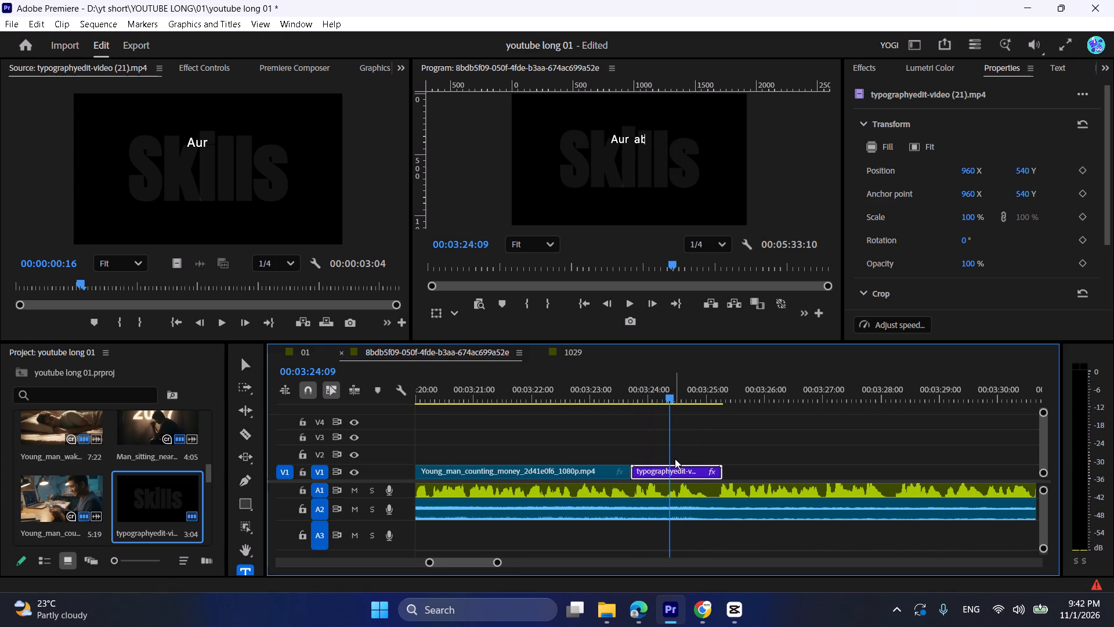
Set the typography clip's speed to 240% and replay it against the voice-over.
right_click(675, 459)
right_click(678, 468)
click(709, 427)
key(2)
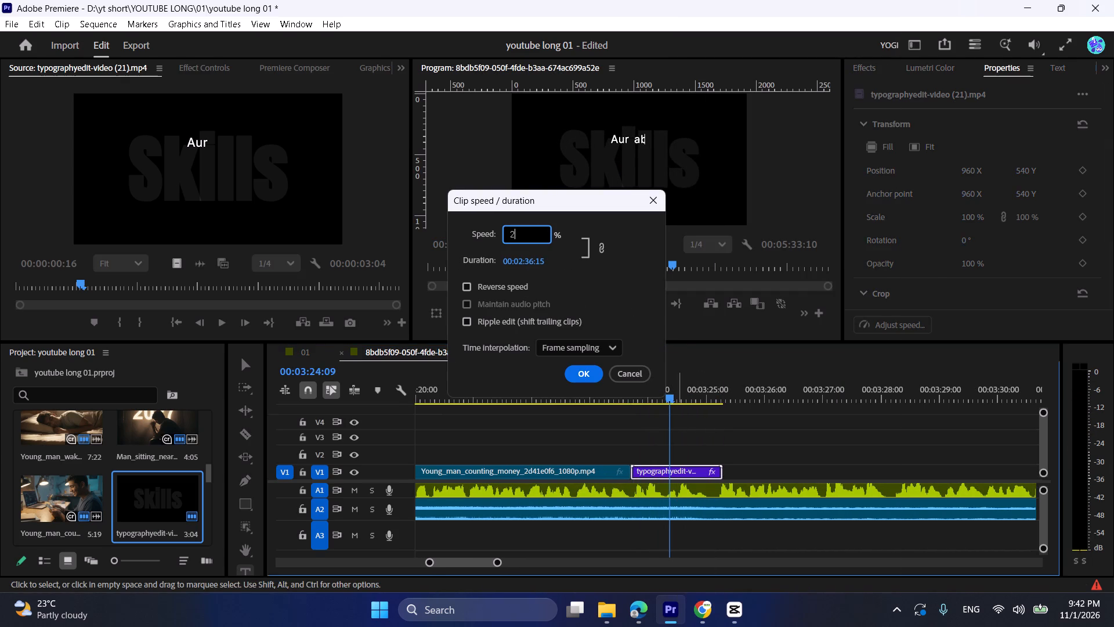
text(40)
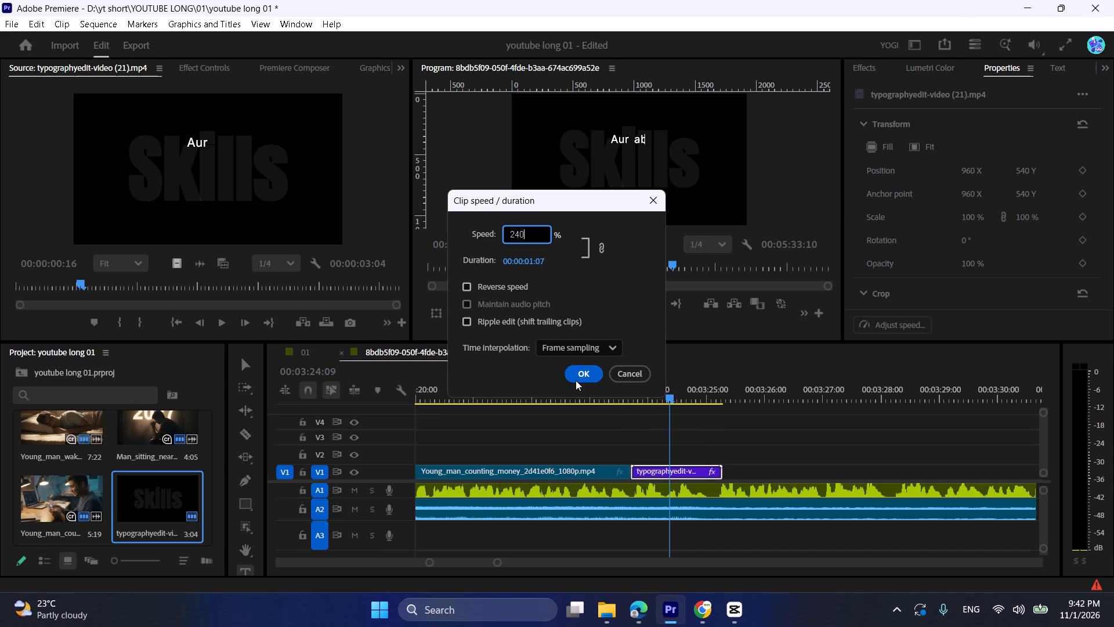
click(576, 380)
click(622, 379)
key(space)
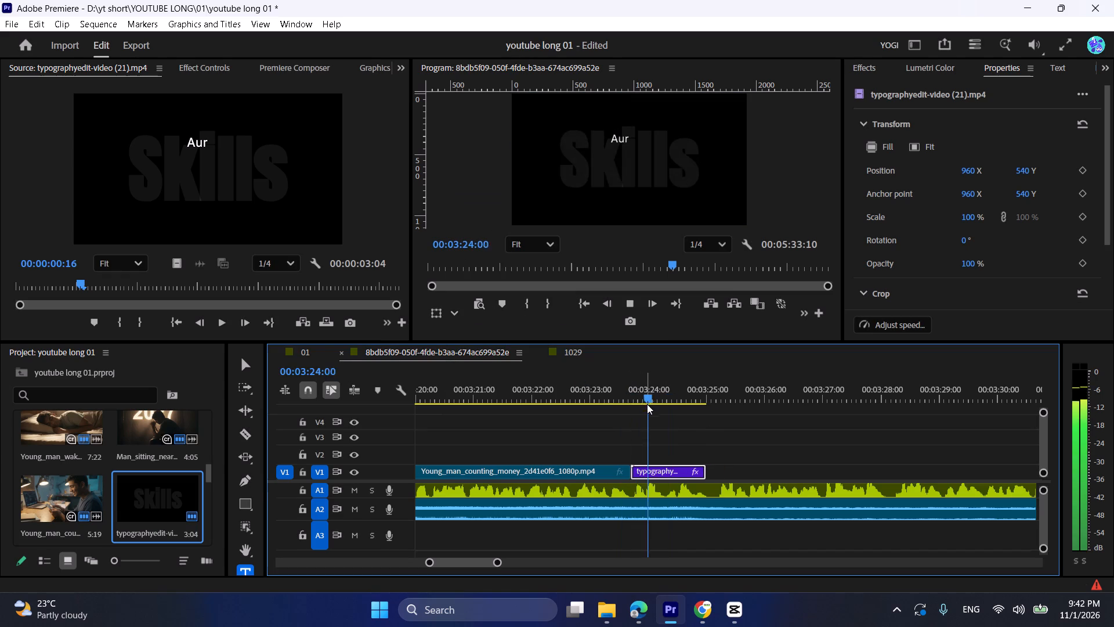
key(space)
key(space)
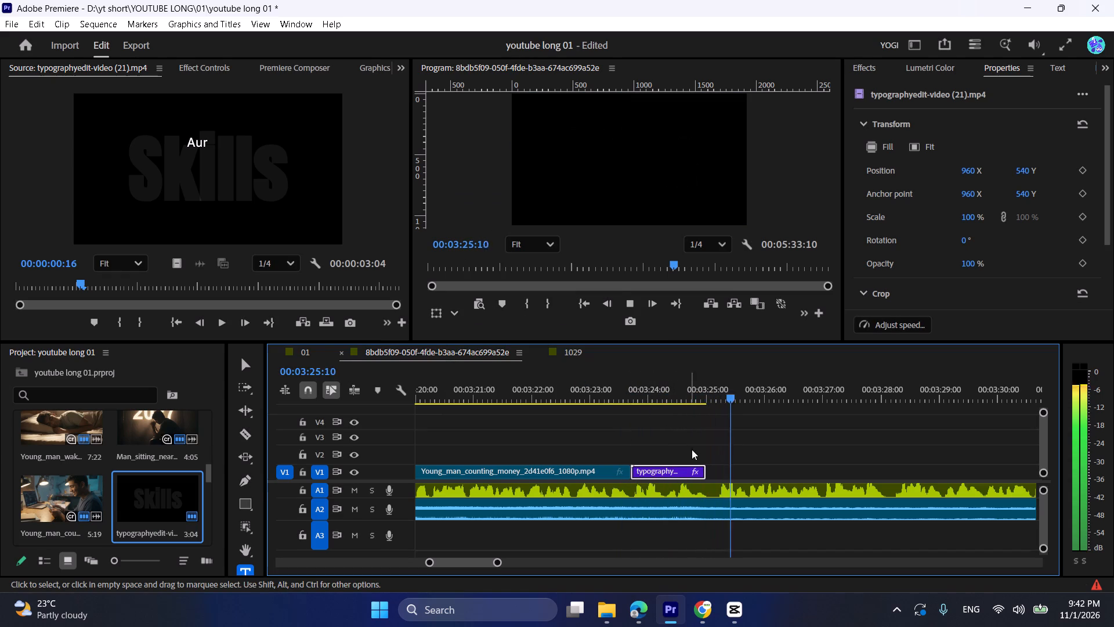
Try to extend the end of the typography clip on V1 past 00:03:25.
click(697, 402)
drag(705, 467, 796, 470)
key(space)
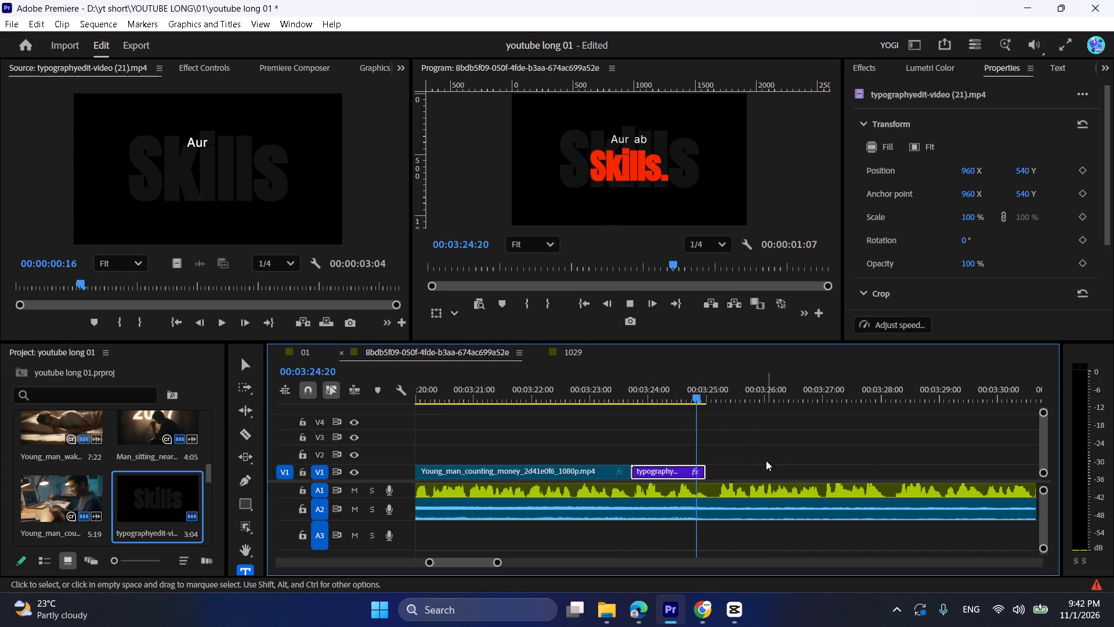
Play the voice-over around the end of the typography clip, near 00:03:25, to identify what visual should follow.
key(space)
key(space)
alt+scroll(751, 462, down, 7)
key(space)
click(721, 449)
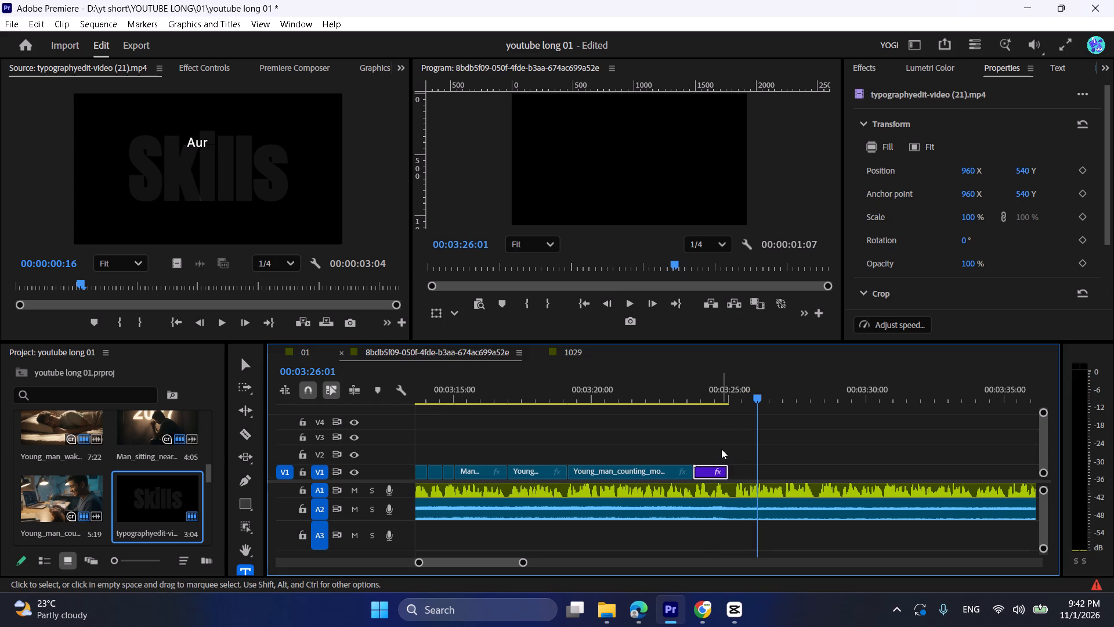
key(space)
scroll(721, 449, down, 3)
scroll(720, 449, up, 1)
scroll(717, 449, down, 2)
alt+scroll(668, 445, up, 5)
click(621, 396)
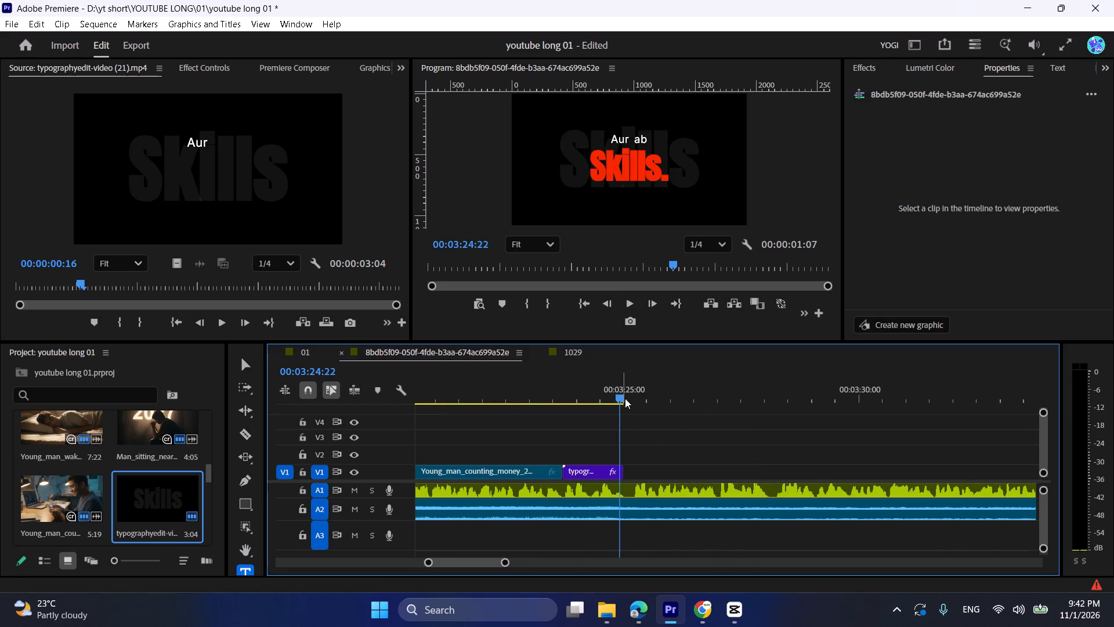
key(space)
key(space)
Find the 7b9a567b clip of the man at the mirror and place its video on V1 directly after the typography clip.
alt+scroll(638, 434, up, 4)
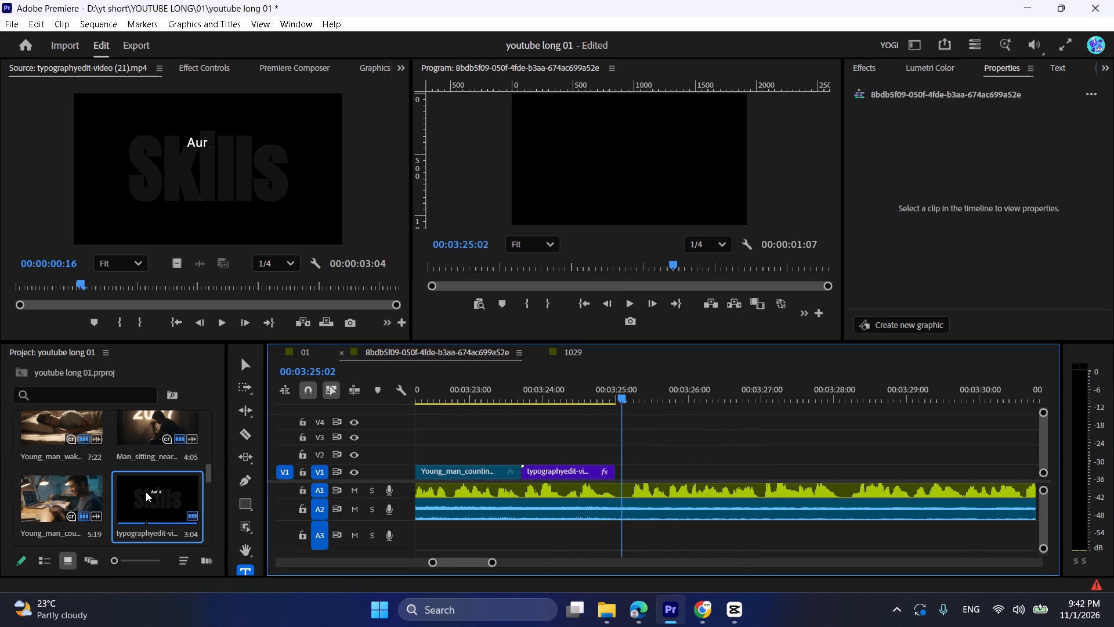
scroll(146, 492, up, 1)
scroll(146, 492, down, 3)
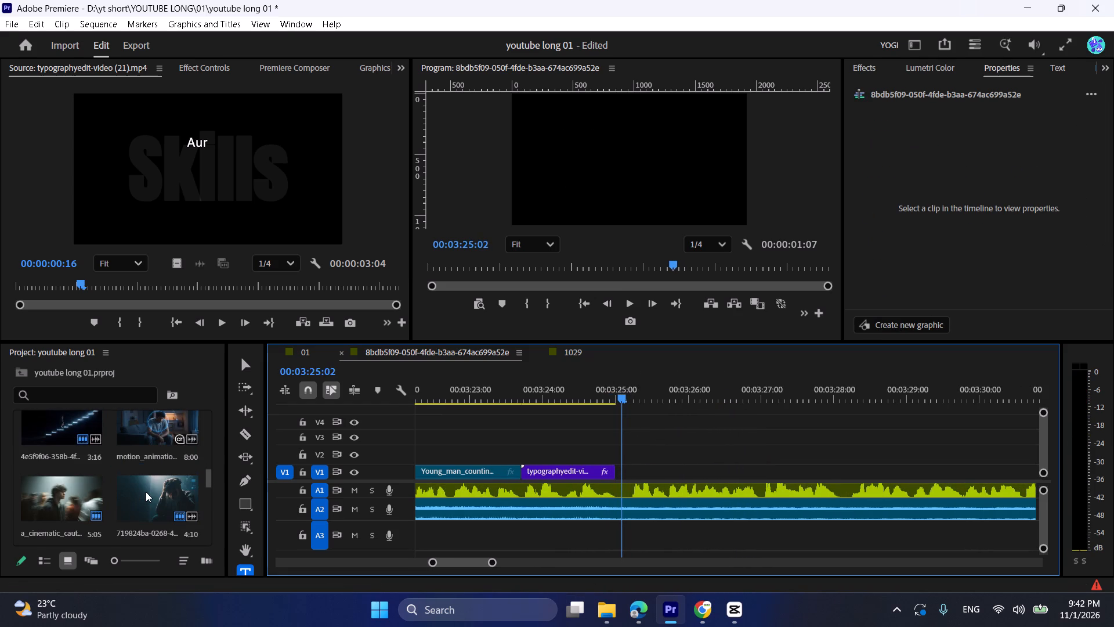
click(145, 492)
scroll(96, 493, down, 1)
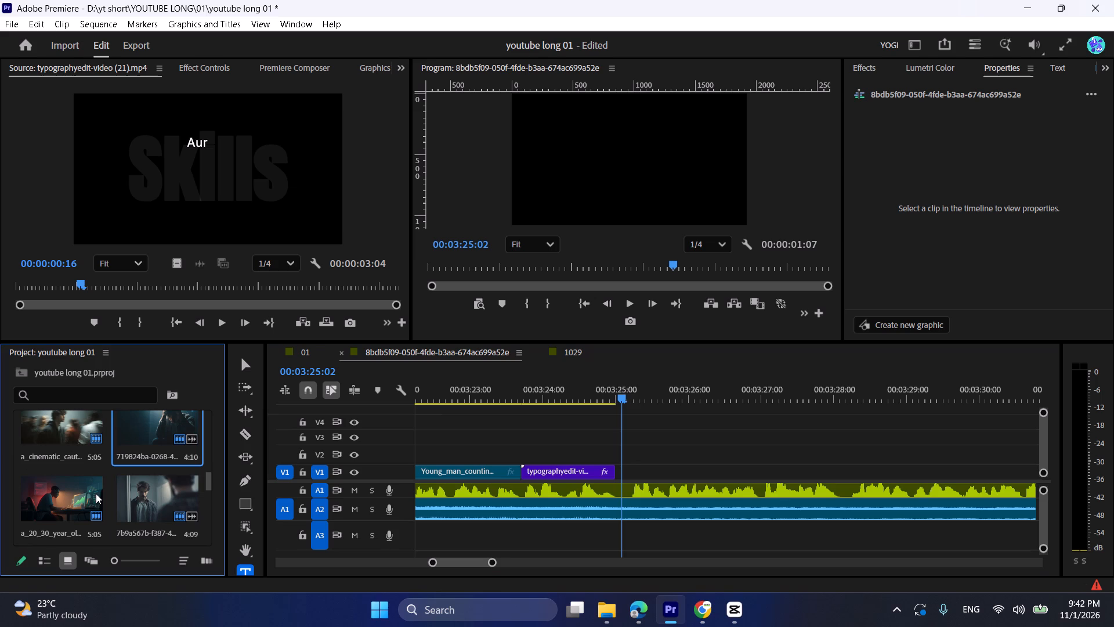
double_click(125, 485)
drag(180, 268, 618, 466)
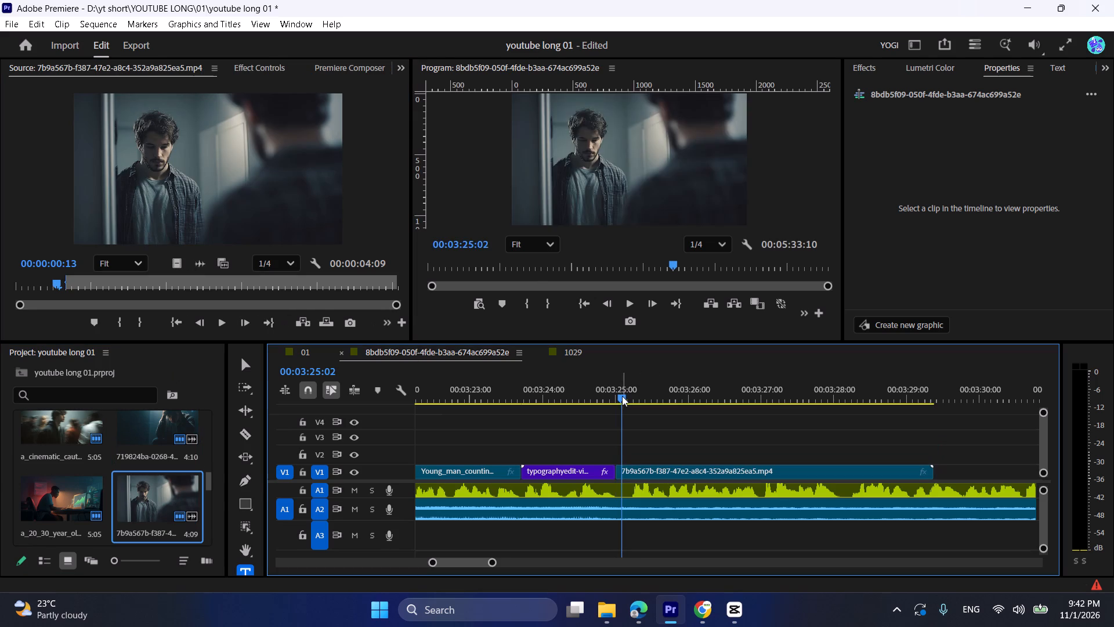
Play the mirror clip against the voice-over and trim its end to about 00:03:27.
click(613, 390)
key(space)
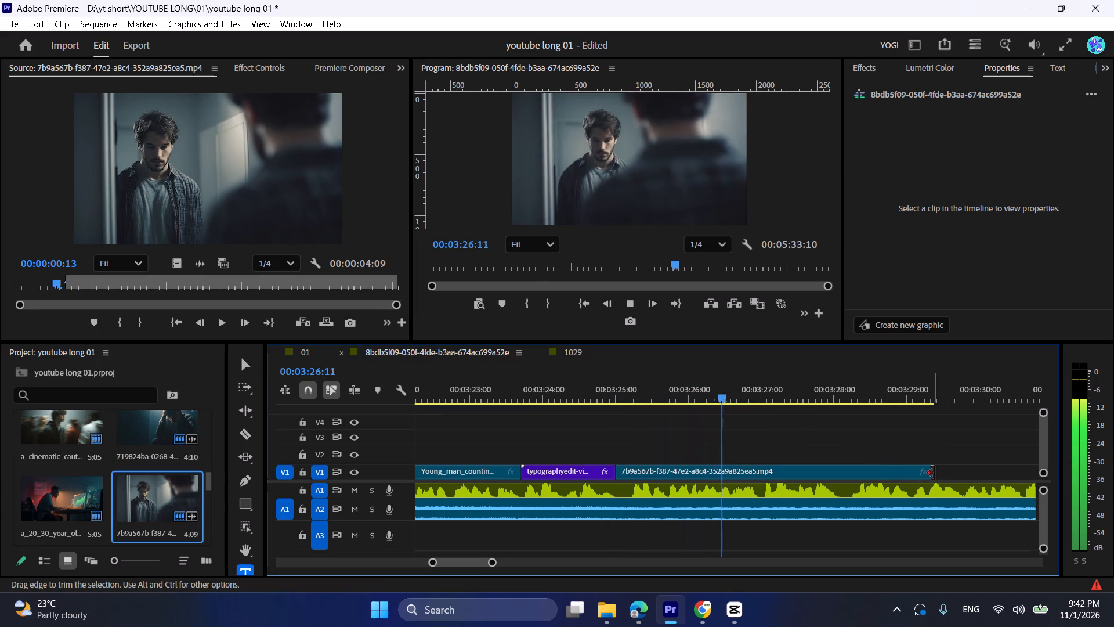
key(space)
drag(935, 473, 765, 447)
key(space)
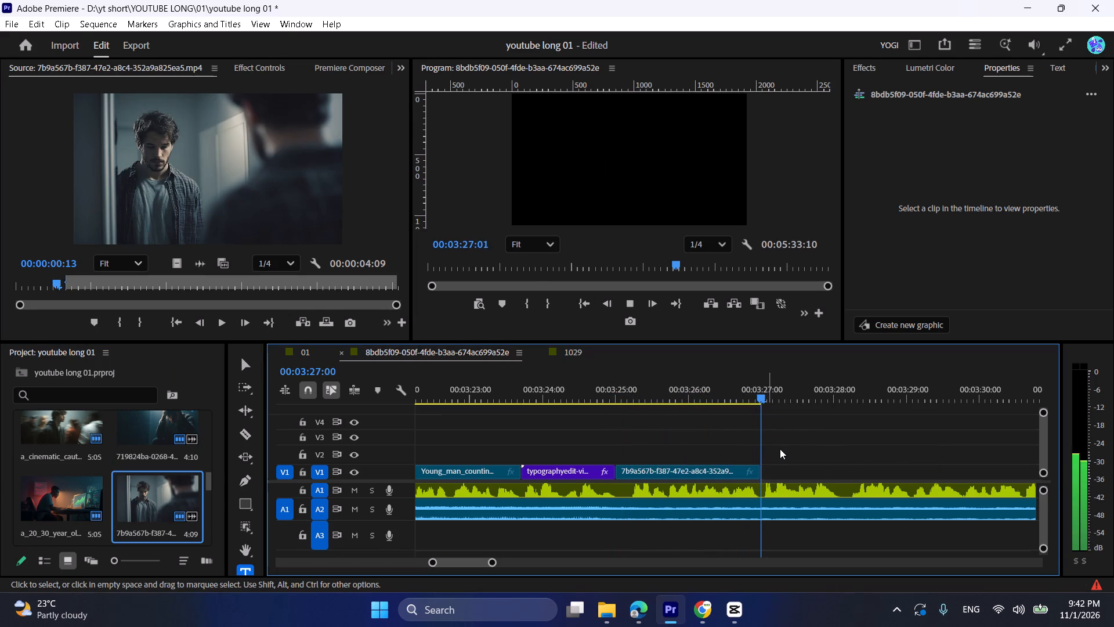
Listen to the voice-over after the mirror clip, from about 00:03:27 to 00:03:29, to decide on the next visual.
alt+scroll(781, 449, down, 11)
alt+scroll(732, 428, up, 1)
alt+scroll(732, 428, down, 1)
alt+scroll(732, 428, up, 2)
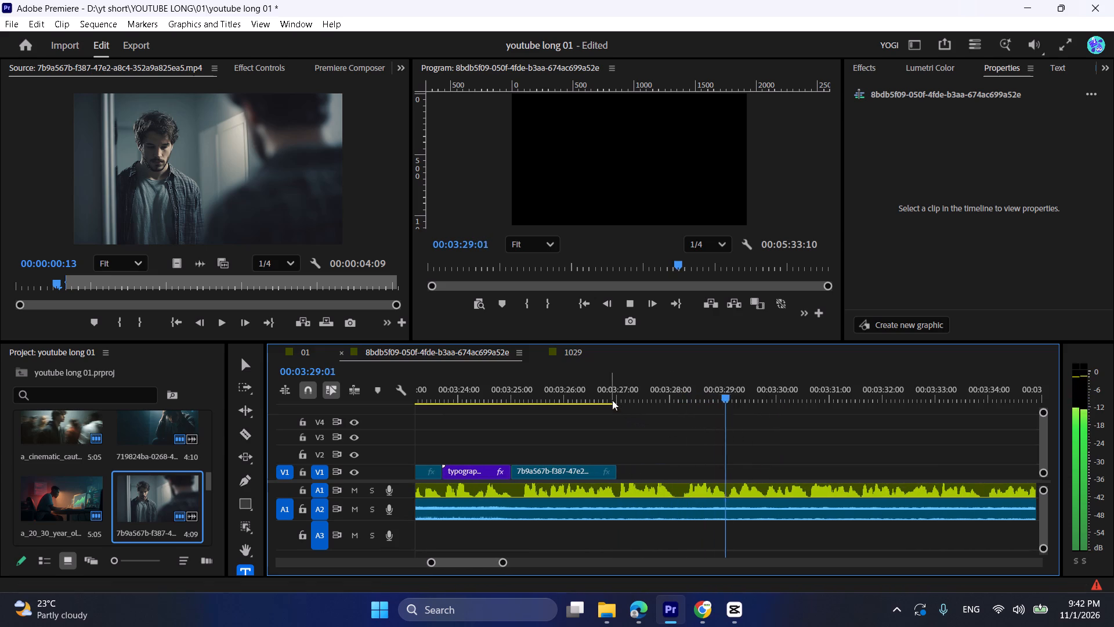
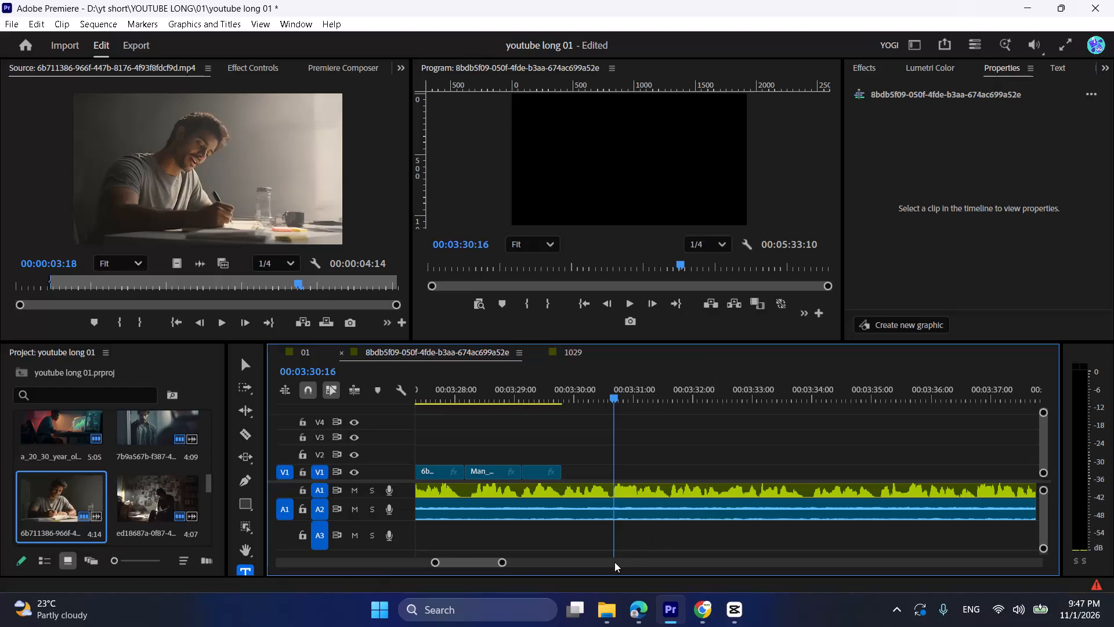
Import Young_man_learning_digital_skills_25e0293d_1080p.mp4 from File Explorer into the project and open it in the Source monitor.
click(612, 626)
click(612, 626)
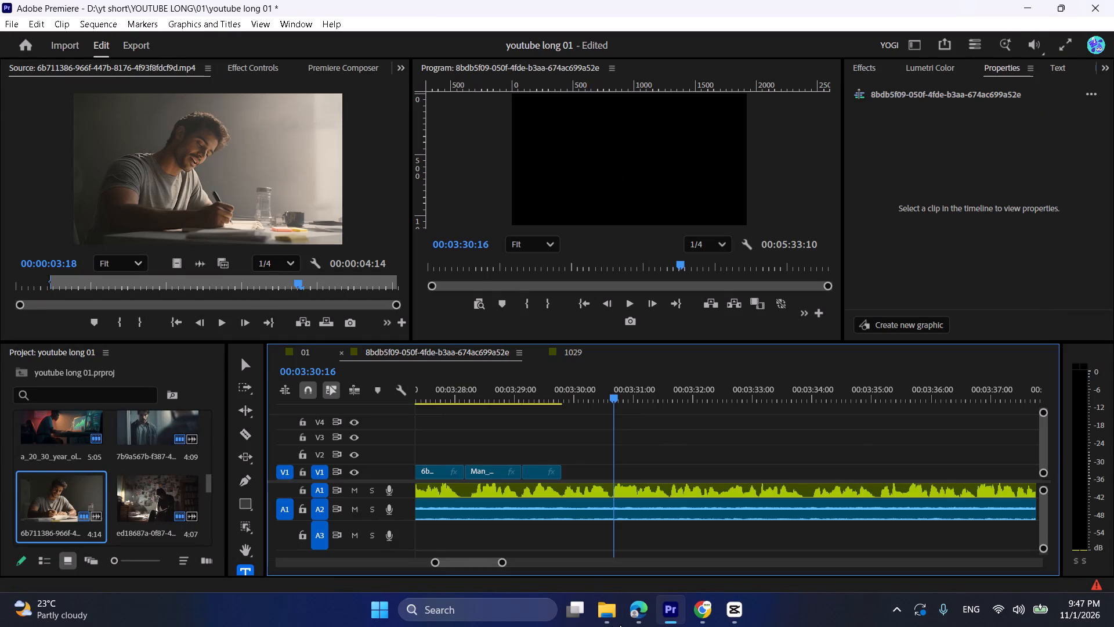
click(620, 624)
drag(458, 192, 121, 534)
double_click(133, 509)
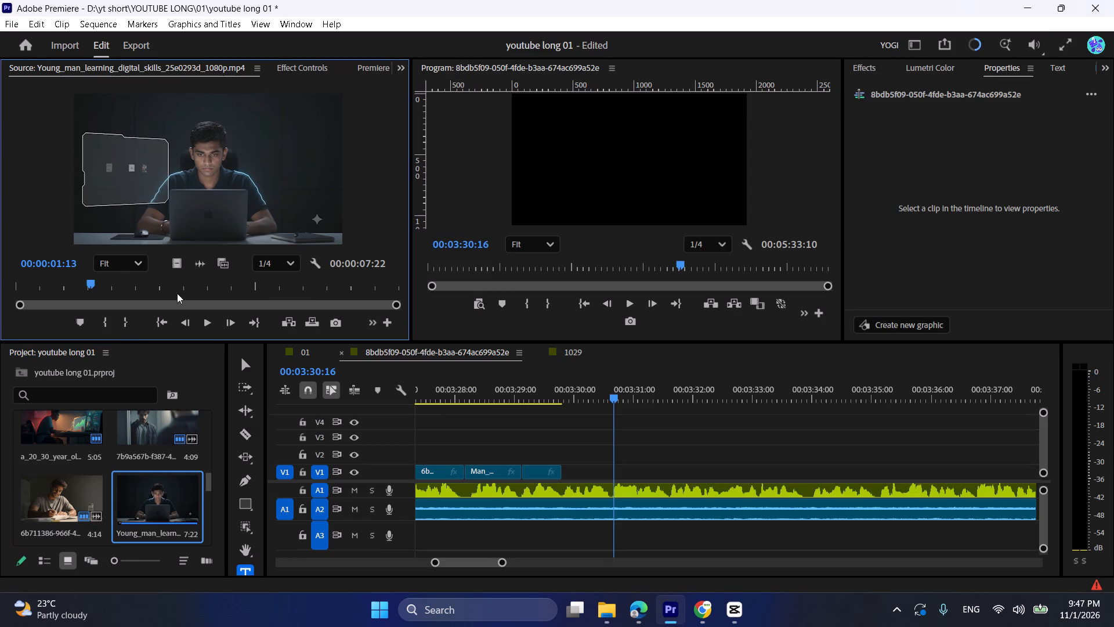
Place only the video of the young-man clip on V1 directly after the last clip and play it in the sequence.
drag(179, 258, 554, 471)
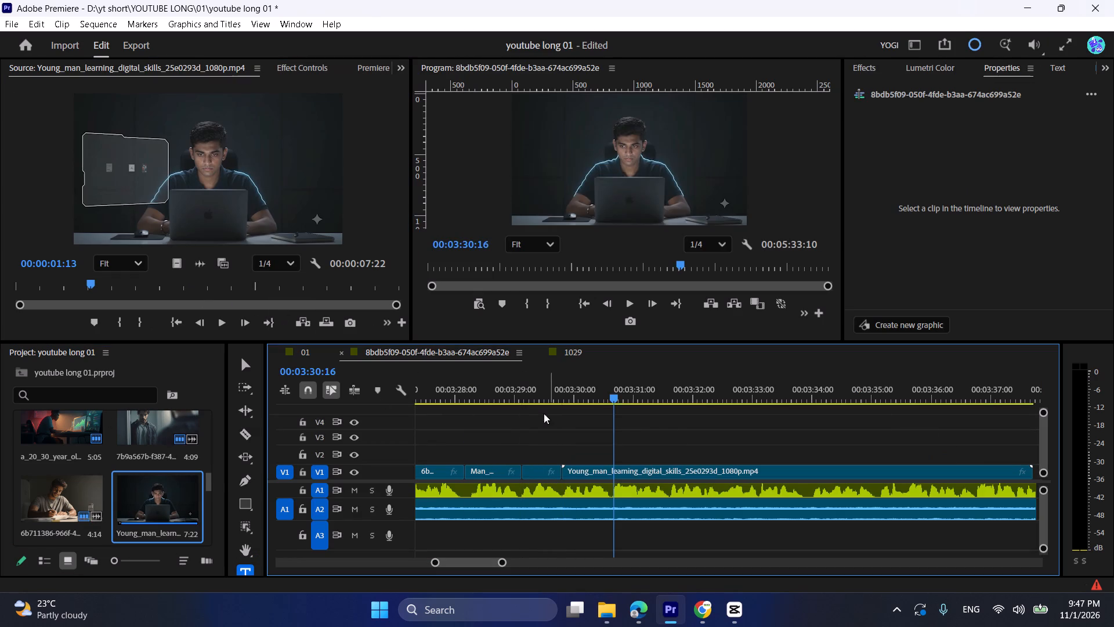
click(540, 392)
key(space)
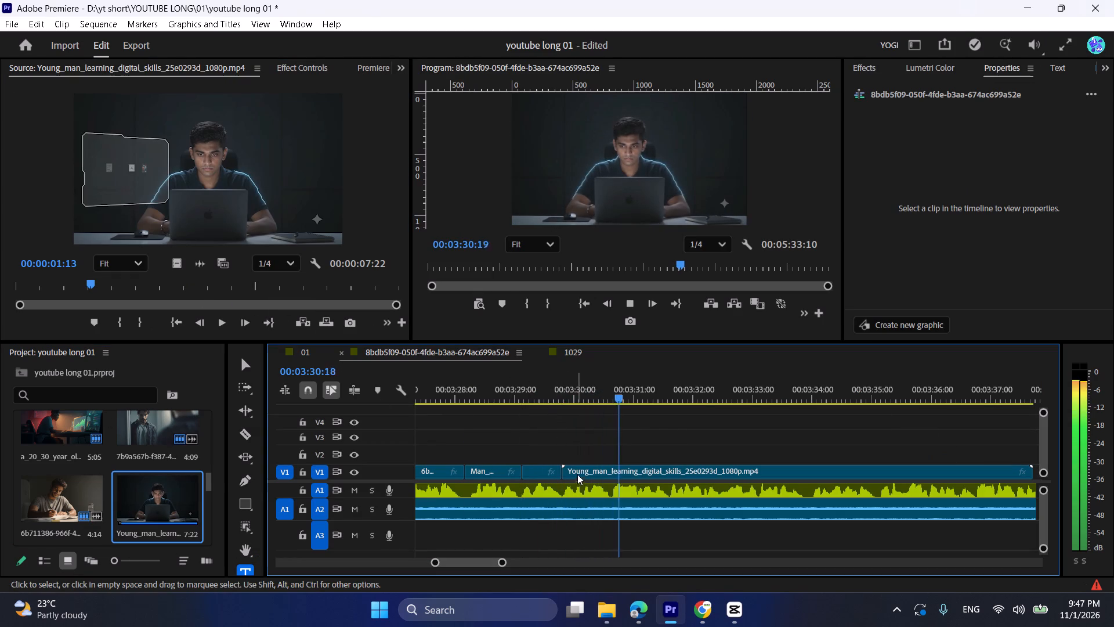
key(space)
Trim 00:00:01:19 off the young-man clip's start, move it back against the preceding clip, and play the join.
drag(569, 474, 673, 478)
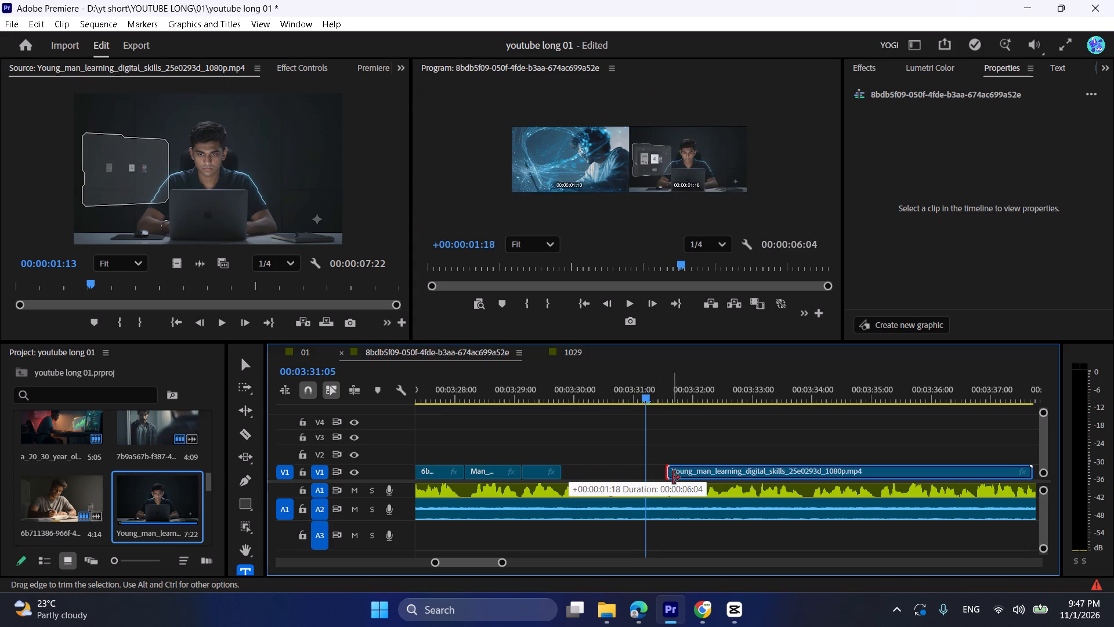
drag(673, 478, 675, 478)
drag(703, 475, 604, 467)
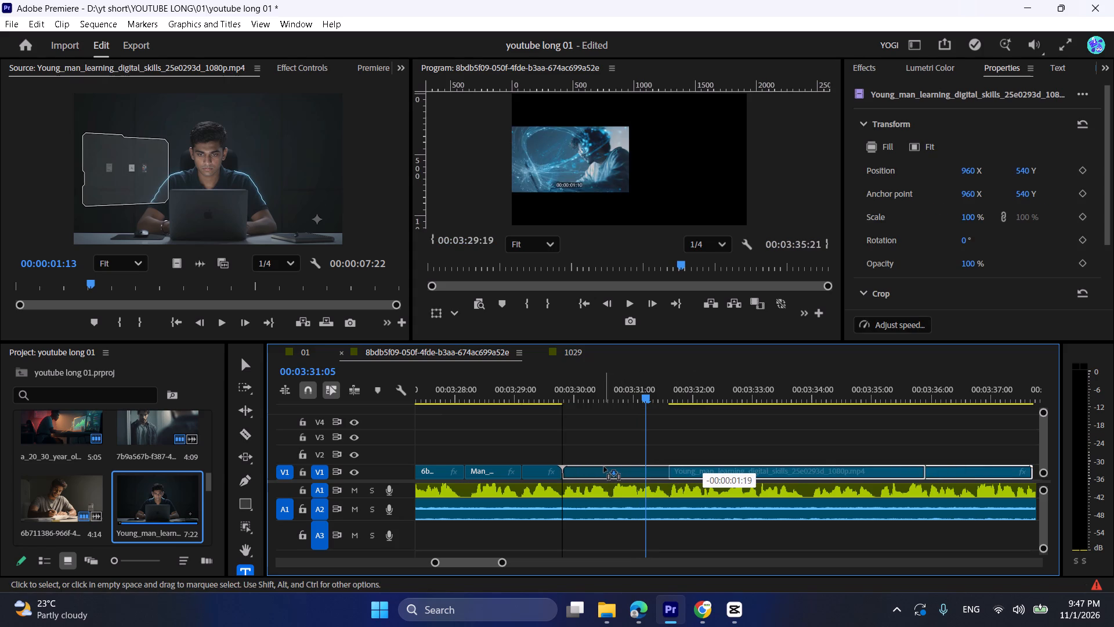
drag(604, 467, 601, 467)
click(545, 371)
click(548, 385)
key(space)
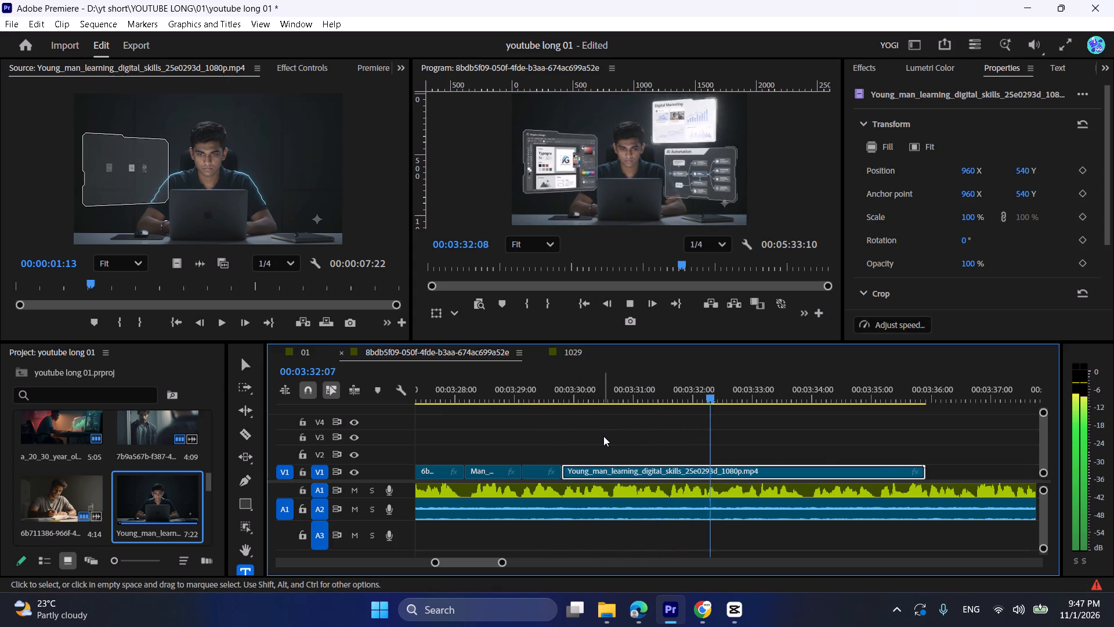
key(space)
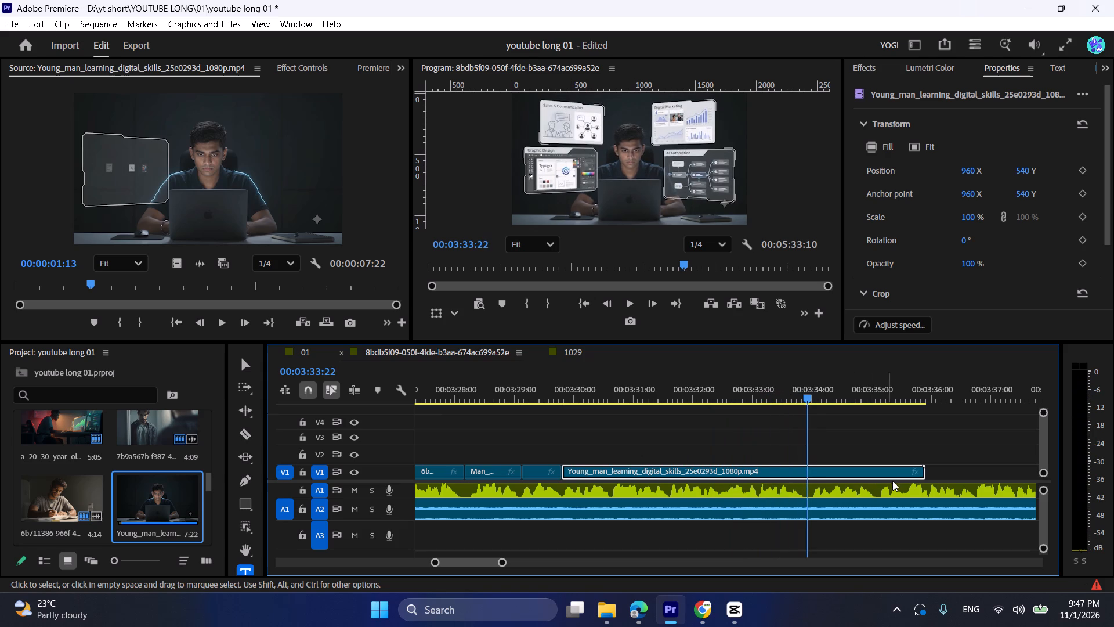
Trim the end of the young-man clip on V1 to about 00:03:35:02, playing the narration to find the cut point.
key(space)
key(space)
drag(923, 472, 900, 463)
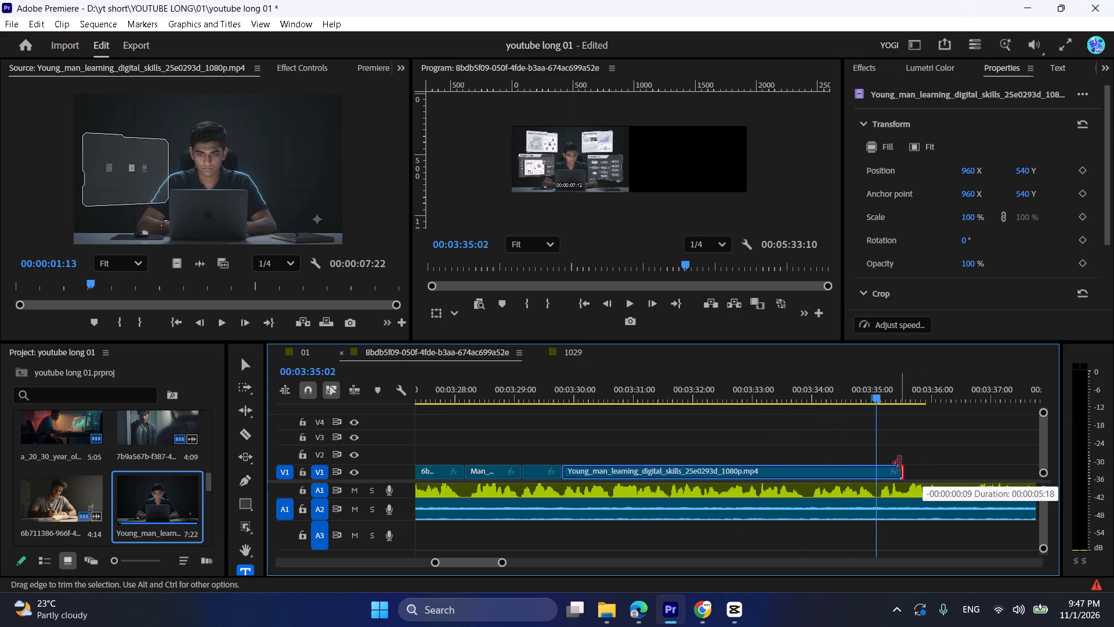
drag(900, 463, 933, 470)
key(space)
key(space)
drag(928, 471, 939, 472)
drag(906, 385, 881, 380)
key(space)
key(space)
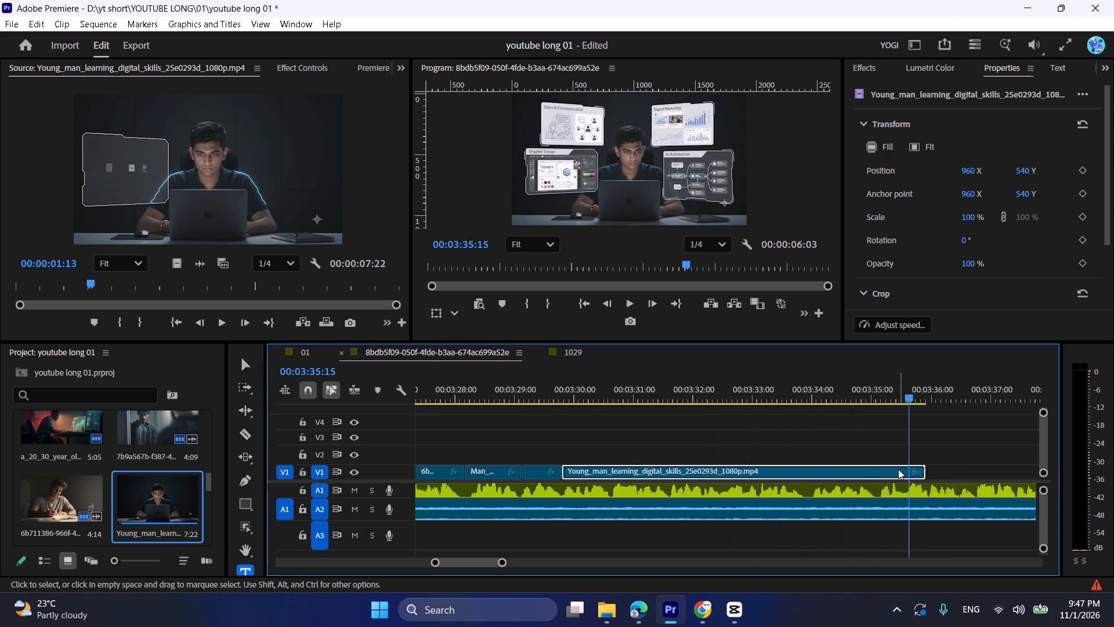
key(space)
key(space)
click(845, 385)
key(space)
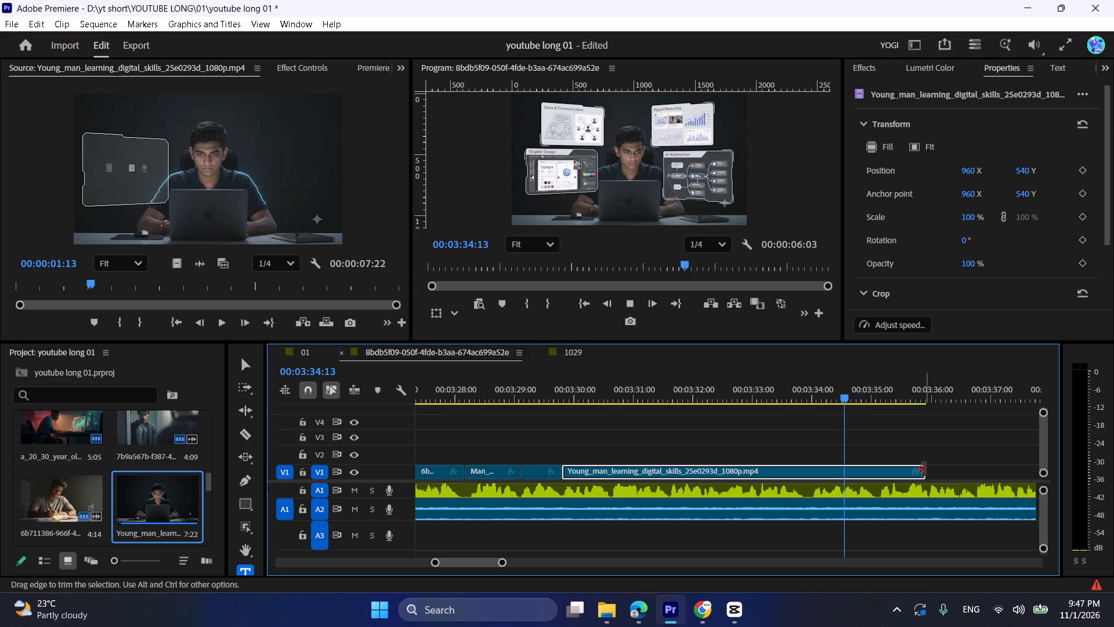
key(space)
drag(924, 470, 877, 461)
Play the sequence past the young-man clip's end to hear the narration that still needs visuals.
key(space)
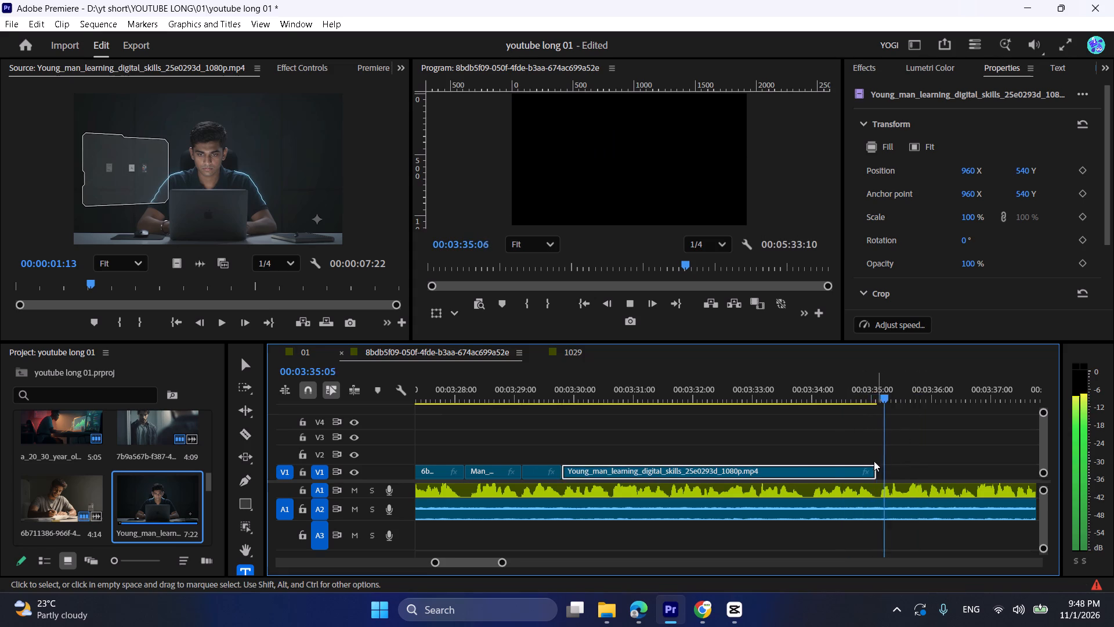
alt+scroll(877, 450, down, 4)
alt+scroll(869, 443, up, 1)
alt+scroll(863, 438, down, 2)
alt+scroll(860, 437, up, 2)
scroll(797, 413, down, 12)
key(space)
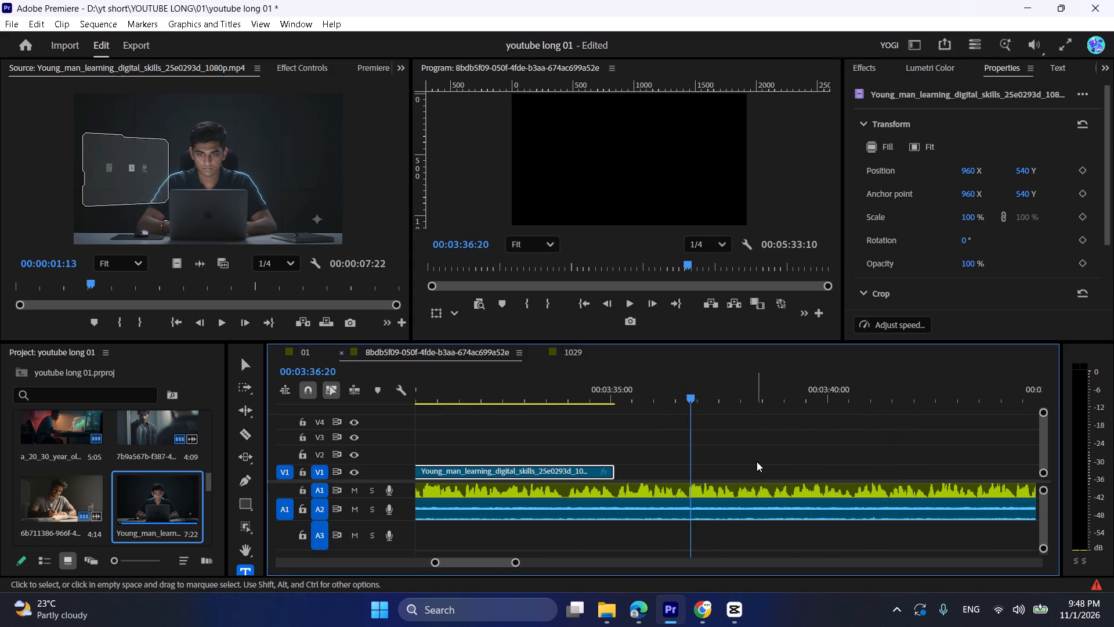
click(757, 462)
key(space)
key(space)
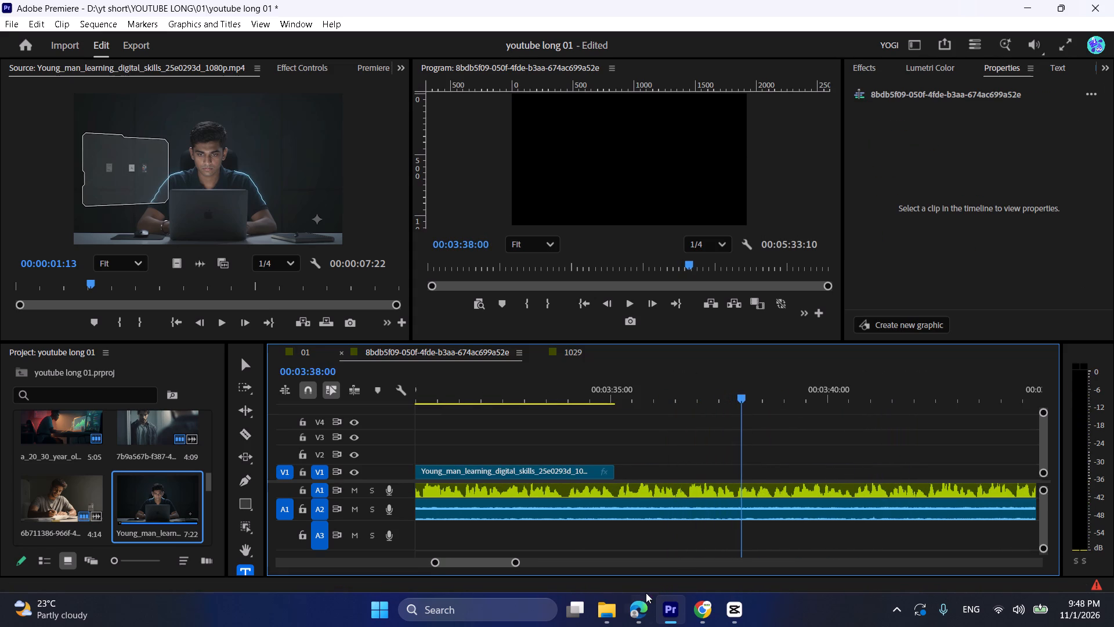
Switch to Microsoft Edge and close the Enhance tab and the YouTube Channel tab, keeping the script document open.
click(639, 600)
click(629, 0)
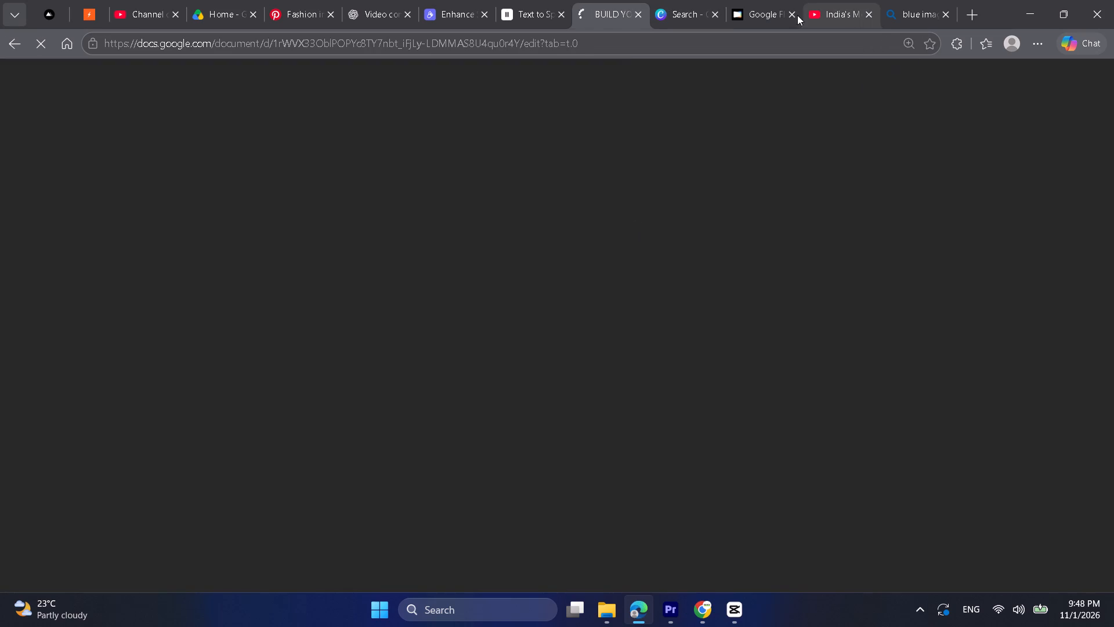
click(481, 16)
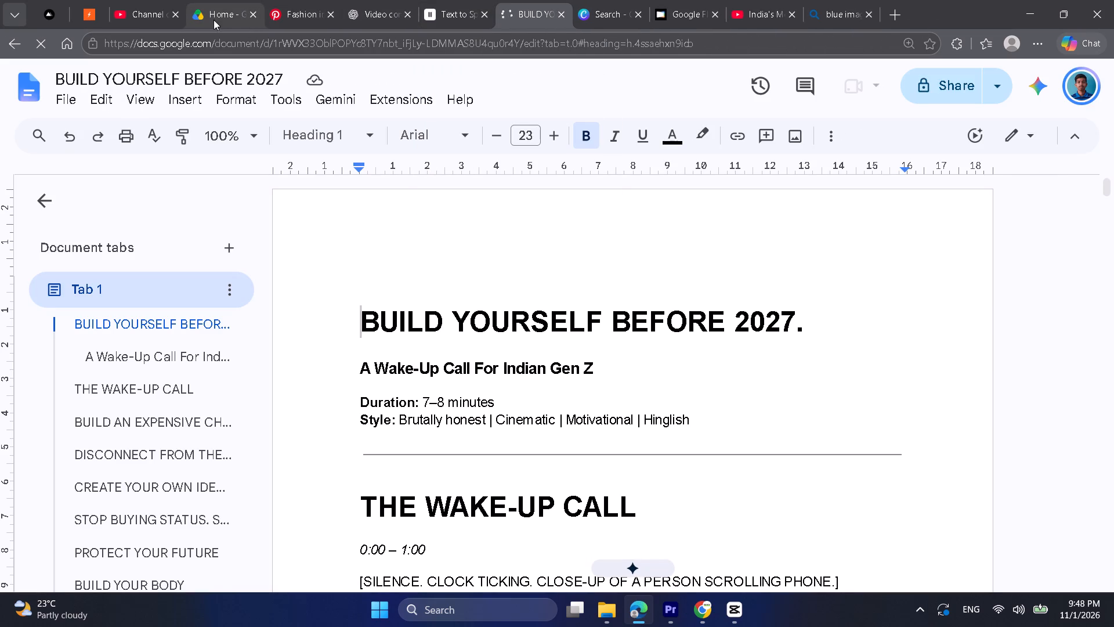
click(178, 14)
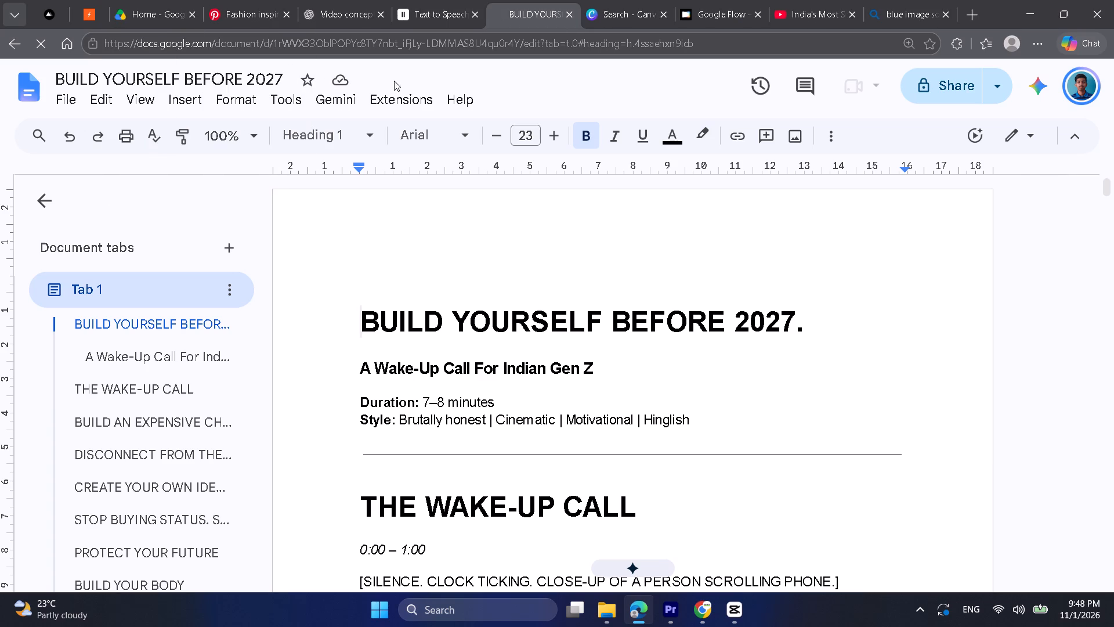
Copy the line "Kuch bhi choose karo, lekin real skill develop karo." from the script's Stop Buying Status section.
scroll(519, 313, down, 5)
scroll(522, 336, down, 20)
scroll(522, 336, down, 2)
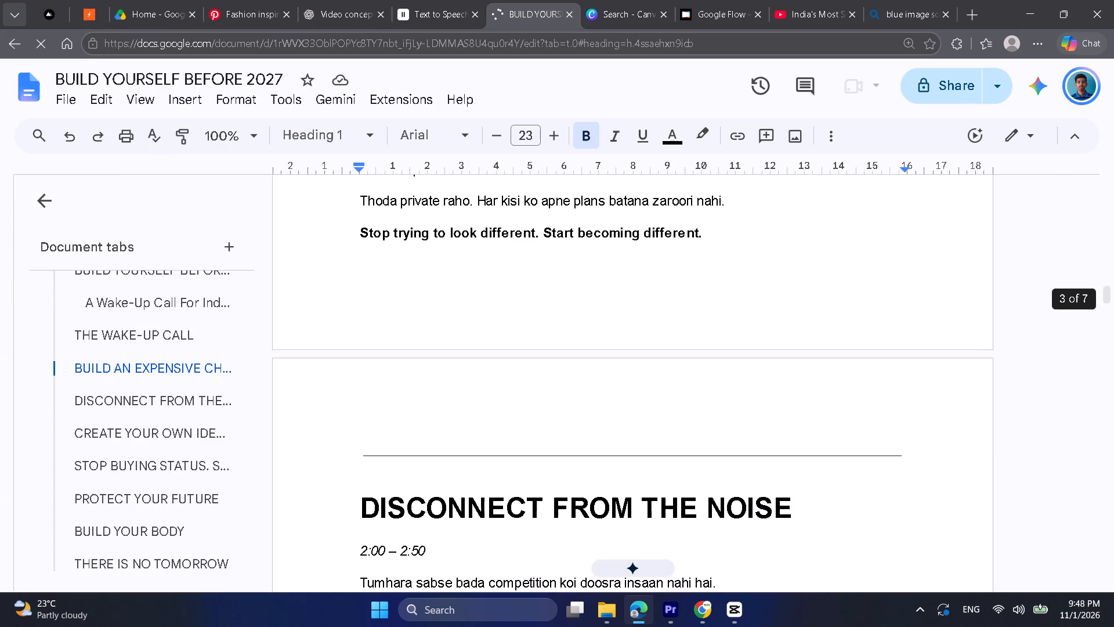
scroll(529, 333, down, 6)
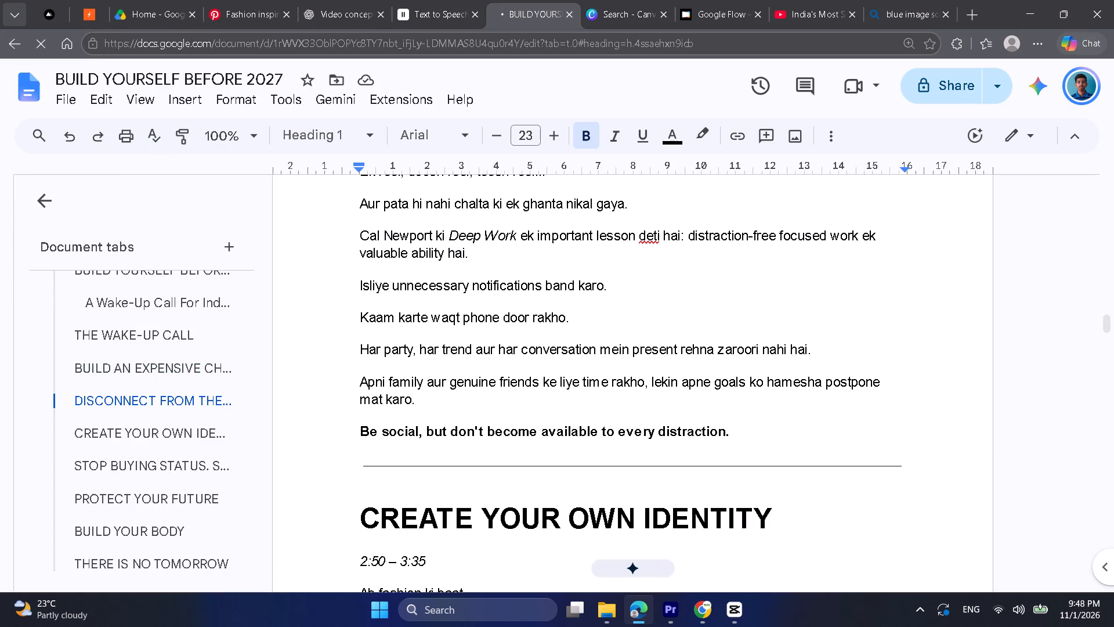
scroll(529, 333, down, 14)
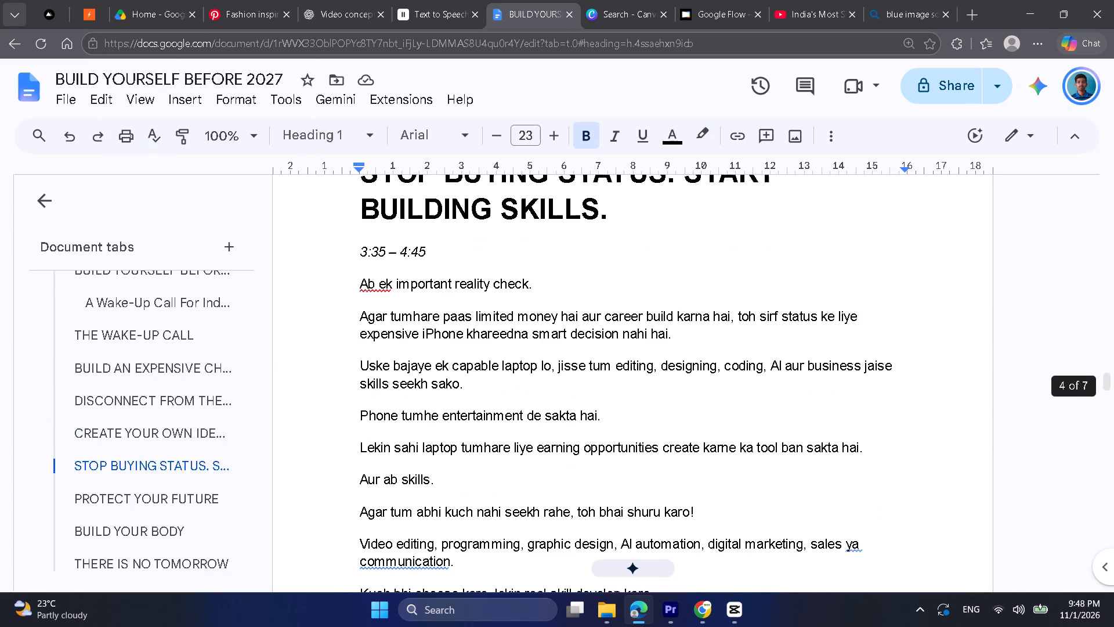
scroll(529, 333, up, 2)
scroll(529, 333, down, 4)
scroll(527, 333, up, 1)
scroll(527, 333, down, 10)
scroll(527, 333, up, 5)
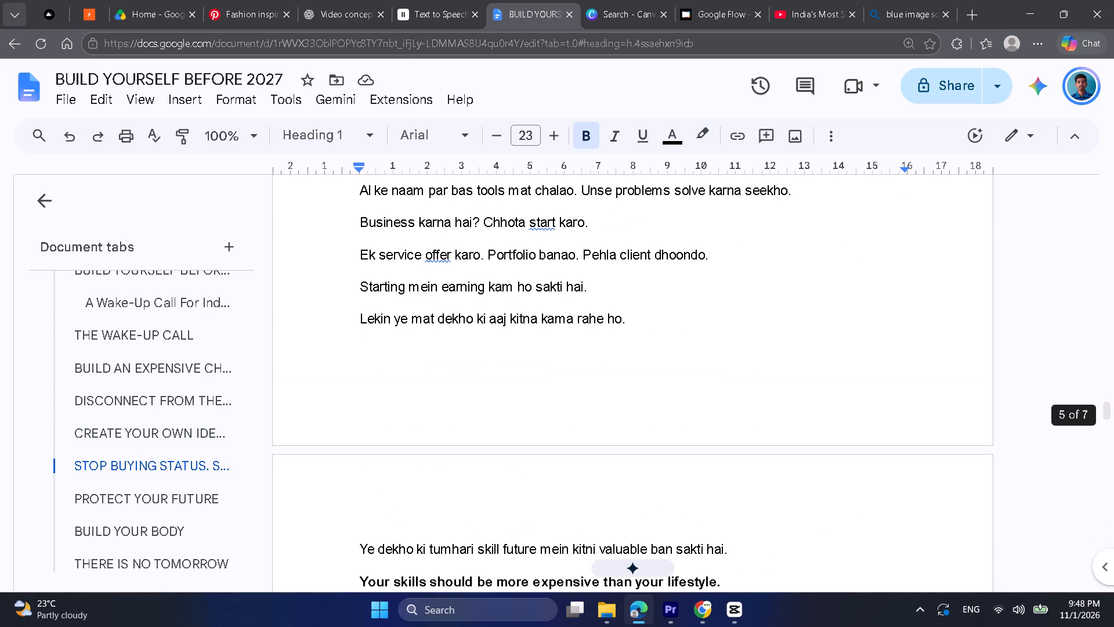
scroll(527, 333, up, 1)
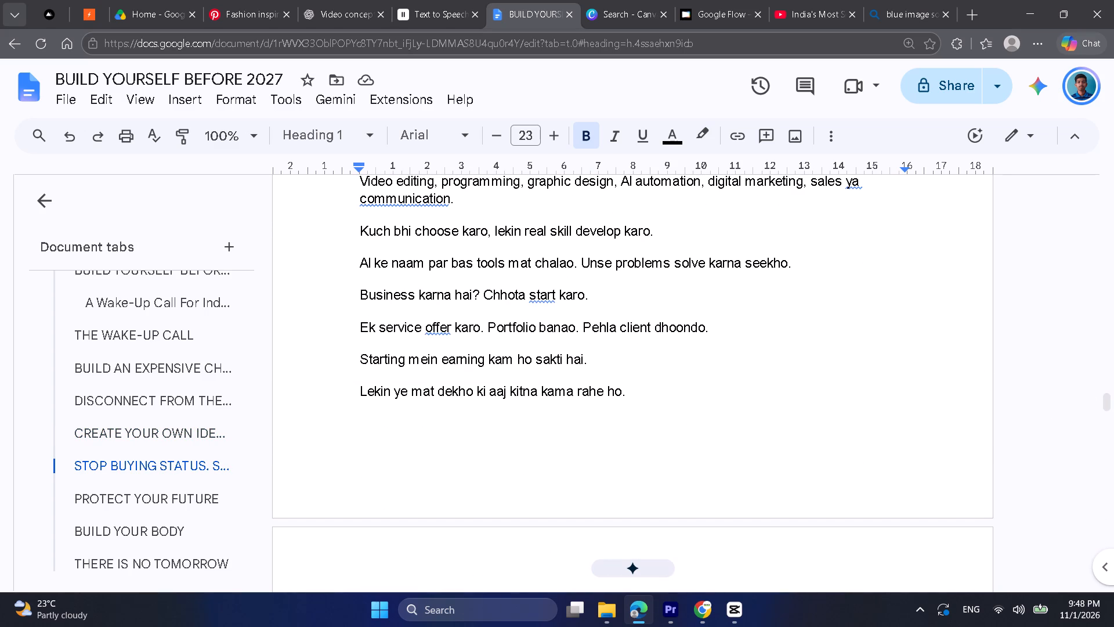
drag(358, 232, 507, 238)
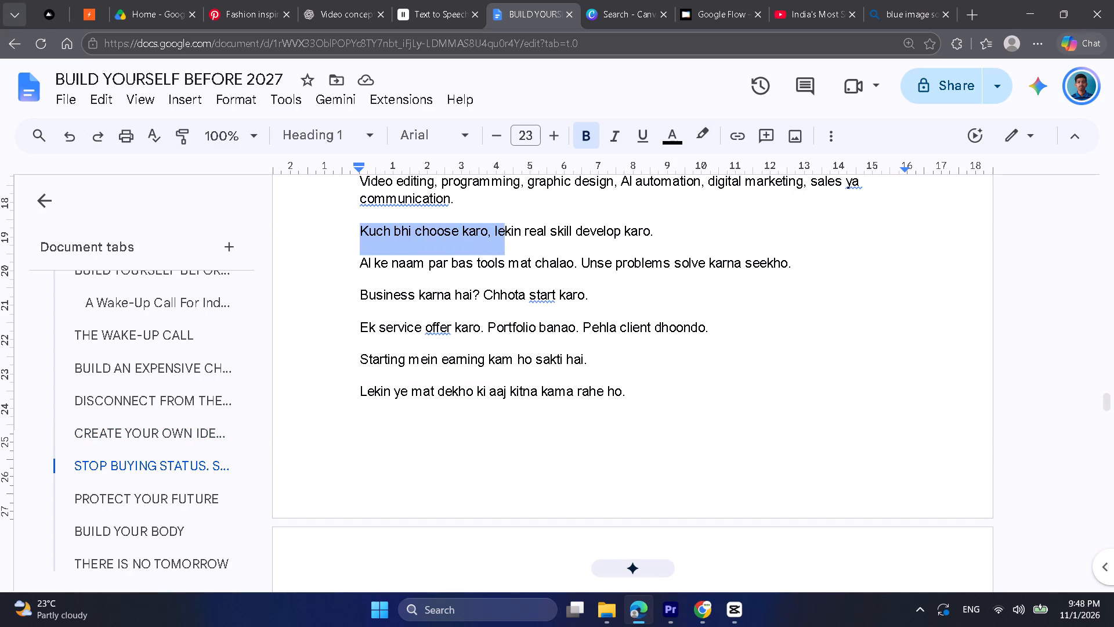
drag(507, 238, 653, 226)
key(ctrl+c)
In TypographyEdit in Chrome, exit the current scene, replace the script with the copied line, and generate styles.
click(696, 626)
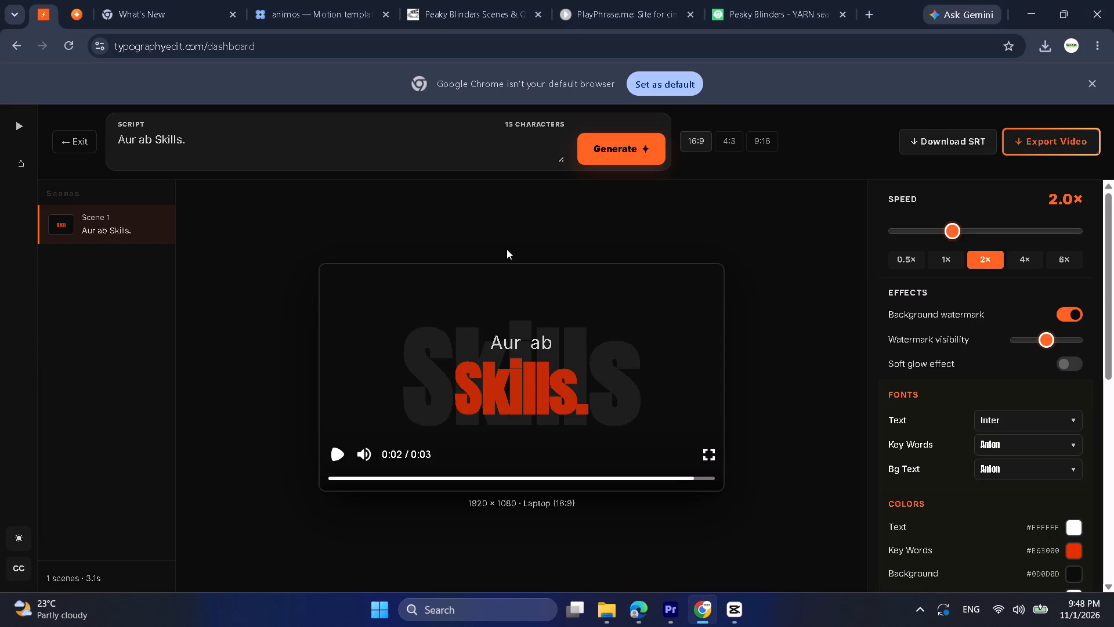
click(70, 143)
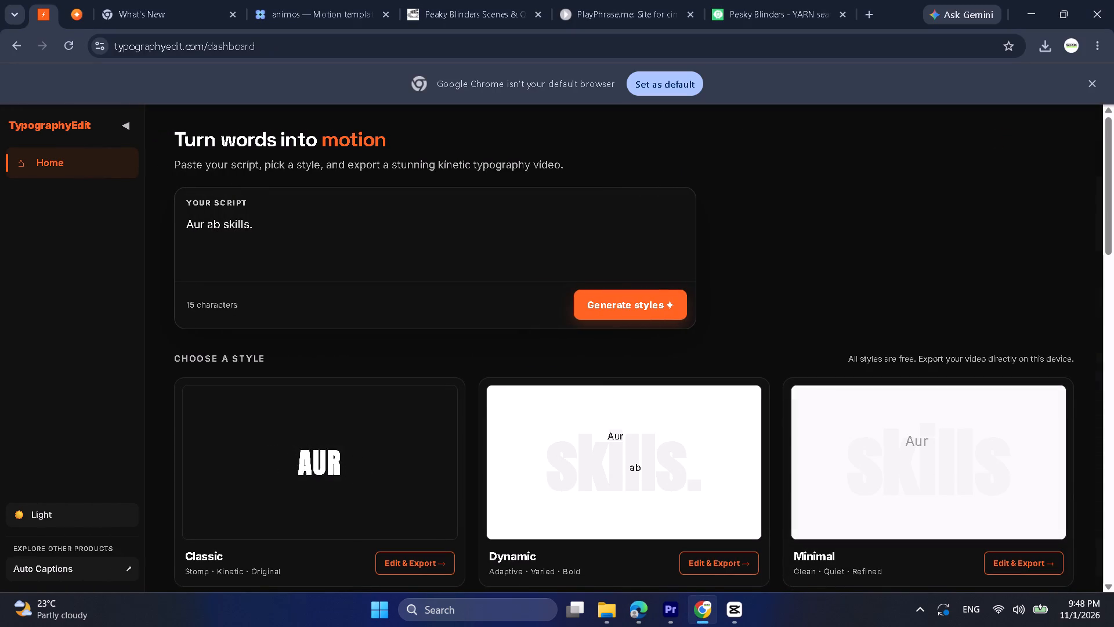
triple_click(303, 219)
key(ctrl+v)
click(660, 309)
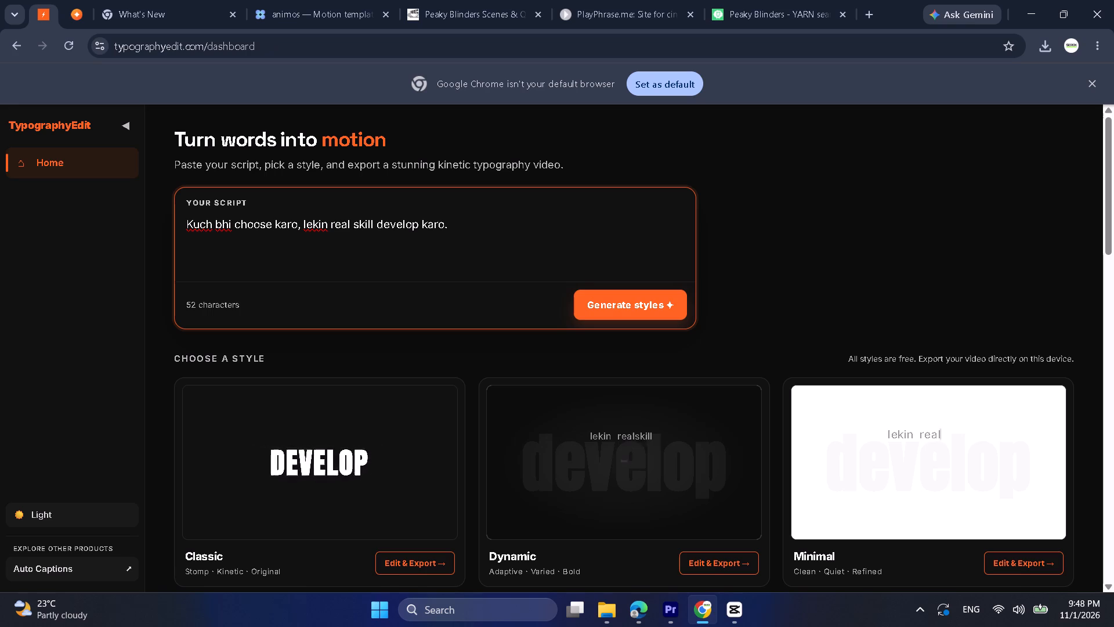
Capitalise "Develop" in the TypographyEdit script and regenerate the styles.
scroll(619, 280, down, 4)
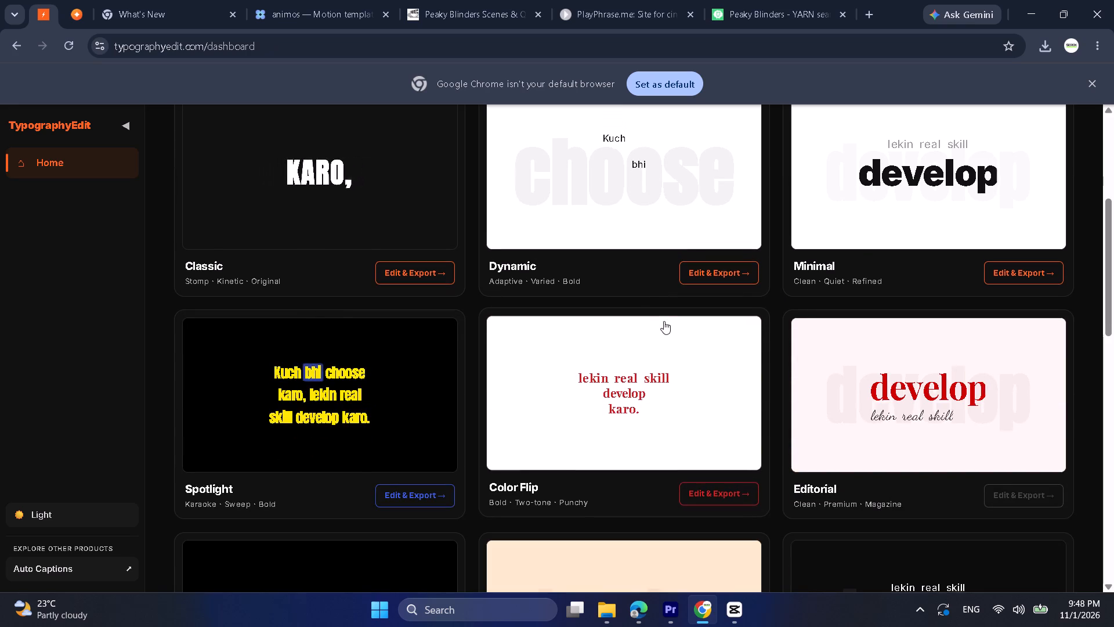
scroll(617, 365, up, 5)
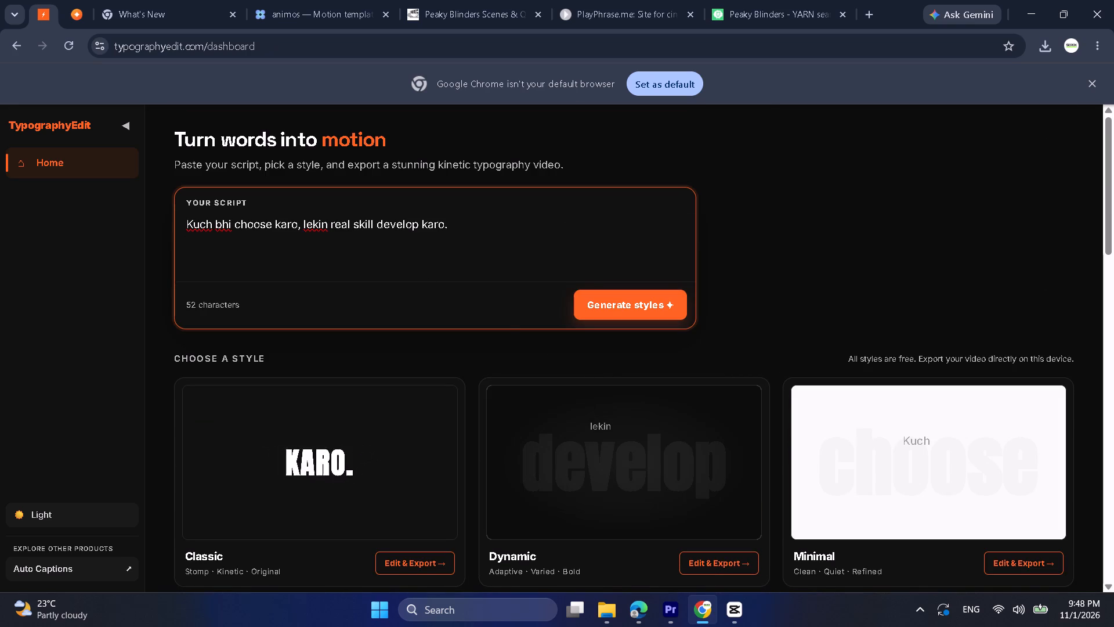
click(381, 231)
key(BackSpace)
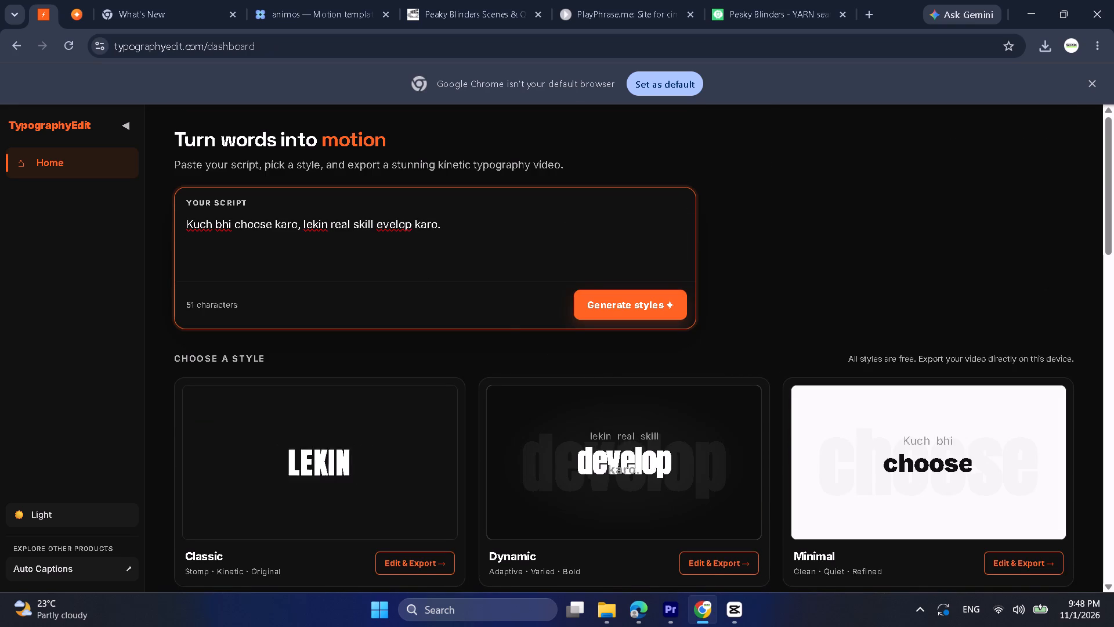
key(shift+d)
click(488, 236)
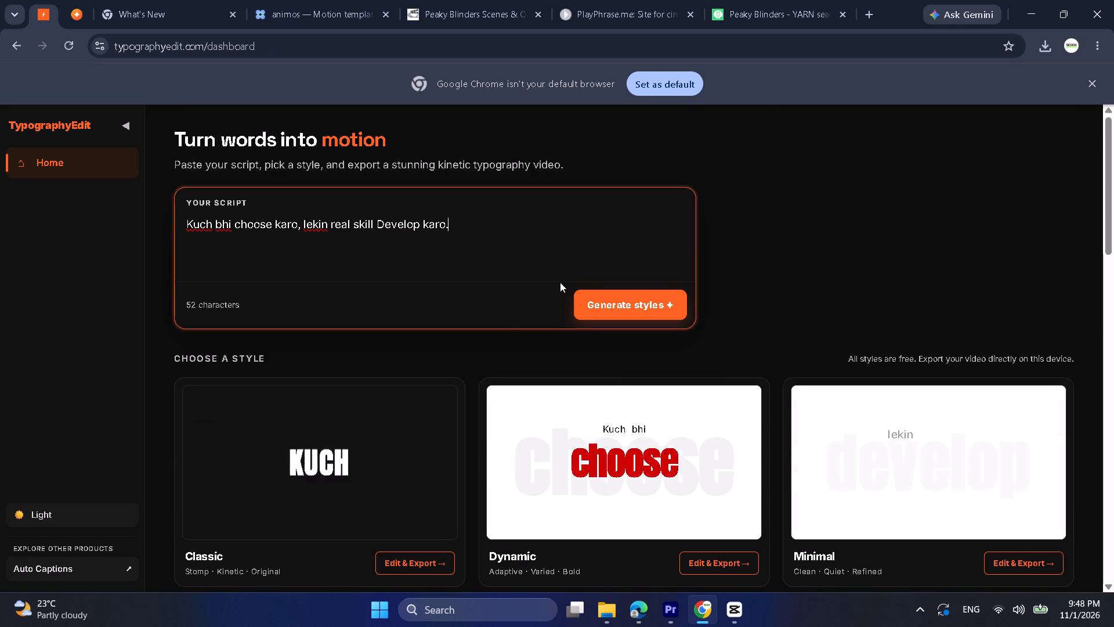
click(602, 301)
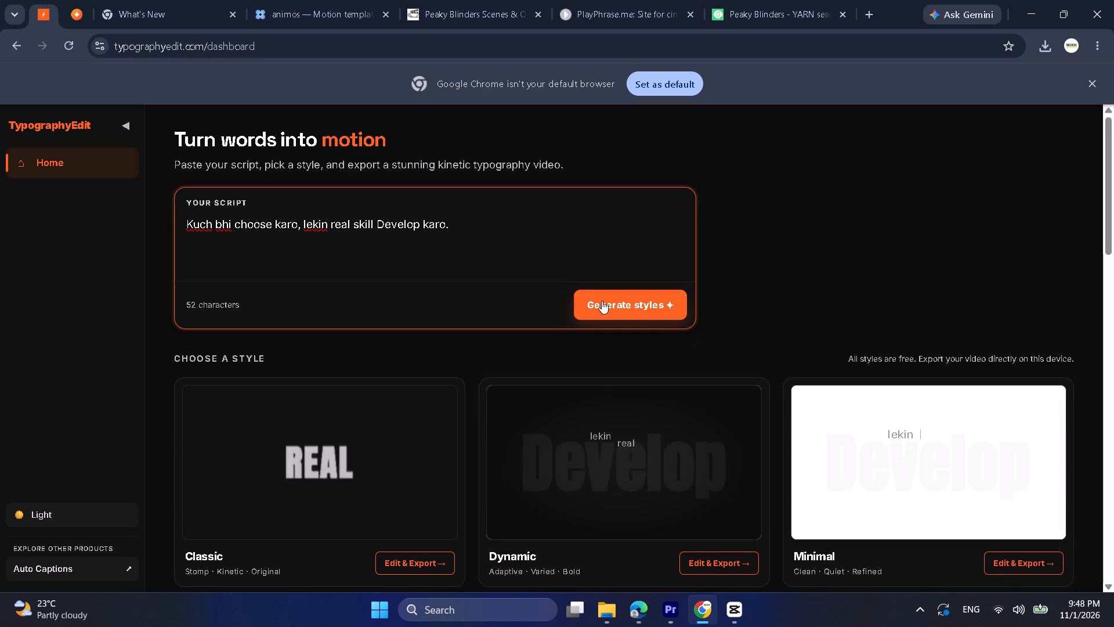
Browse the generated styles for the "Kuch bhi choose karo" line and open the Neon style for editing.
scroll(602, 301, down, 9)
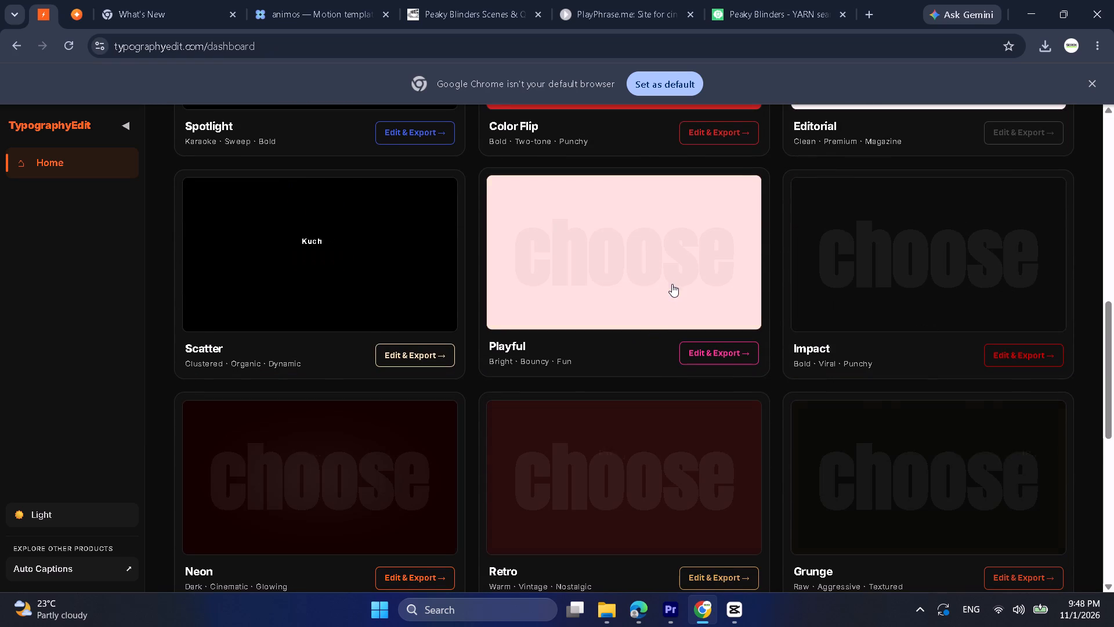
scroll(674, 277, down, 2)
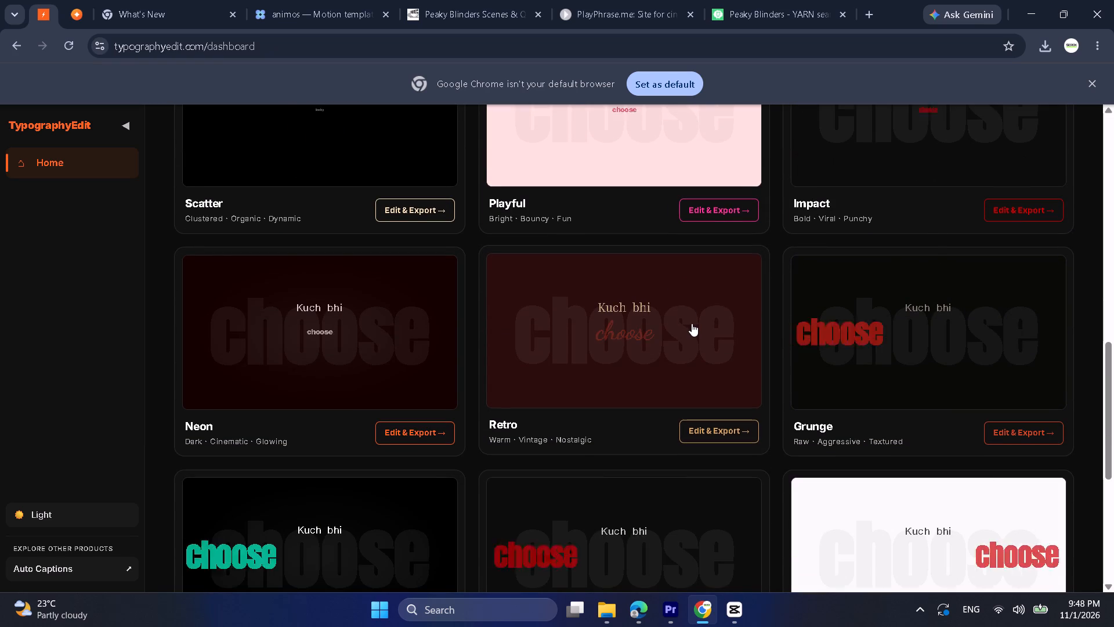
scroll(692, 323, down, 2)
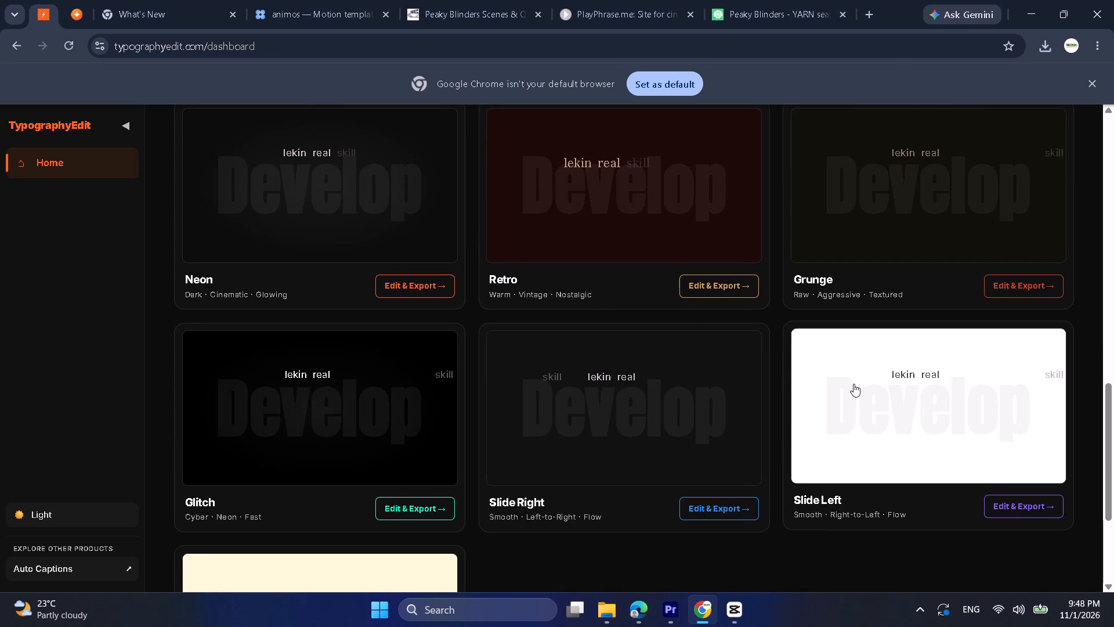
scroll(658, 374, down, 2)
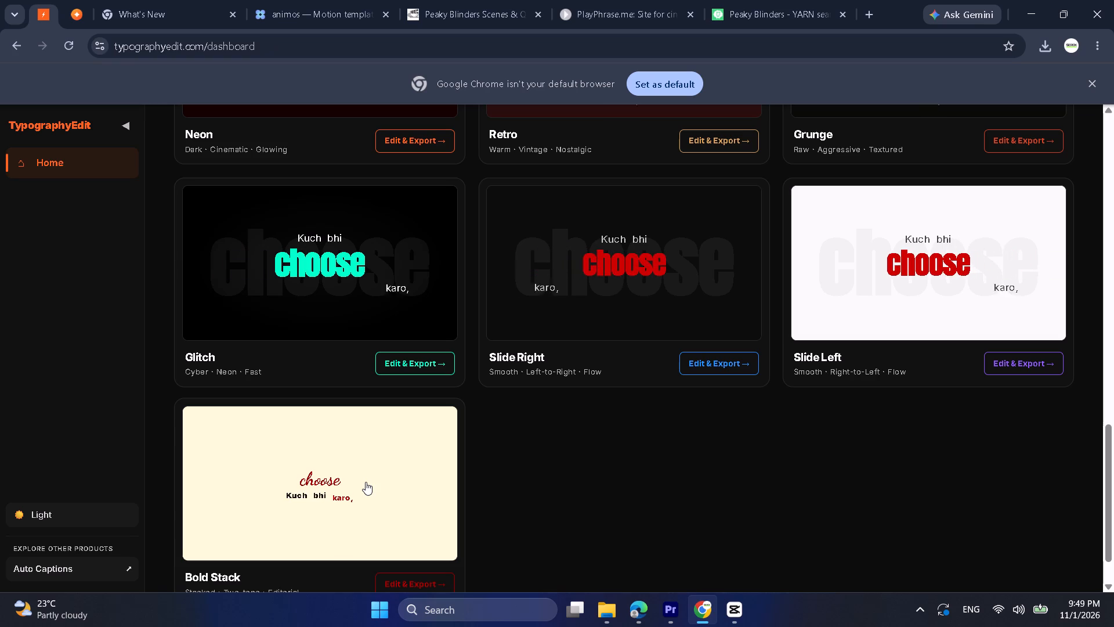
scroll(366, 482, up, 4)
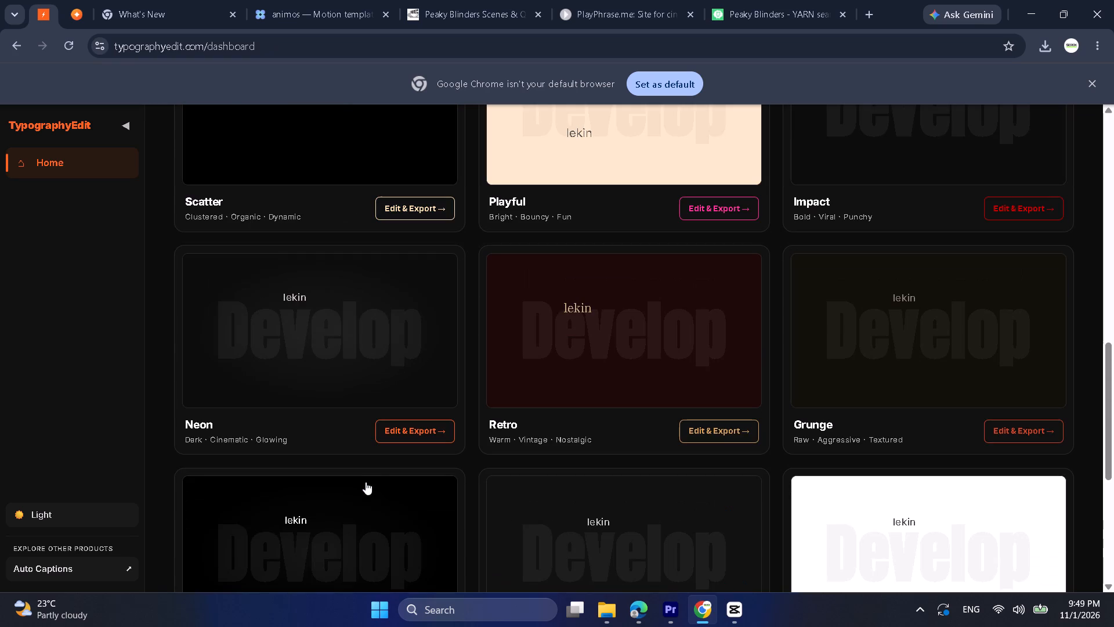
click(359, 382)
Export the Neon typography video, render it on this device and download the MP4.
click(1026, 139)
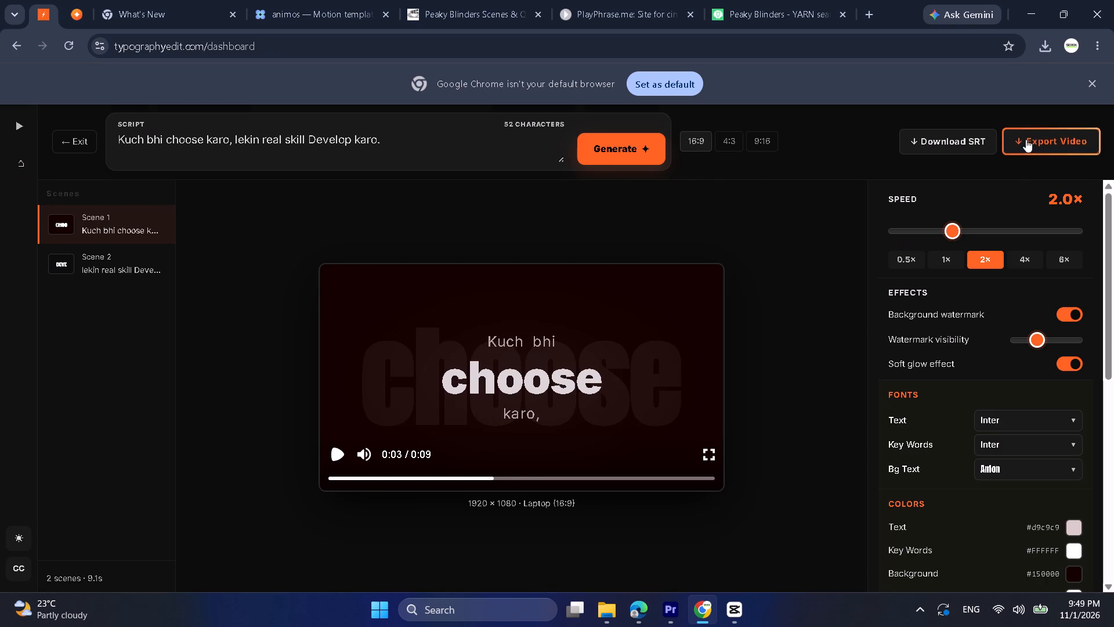
click(674, 369)
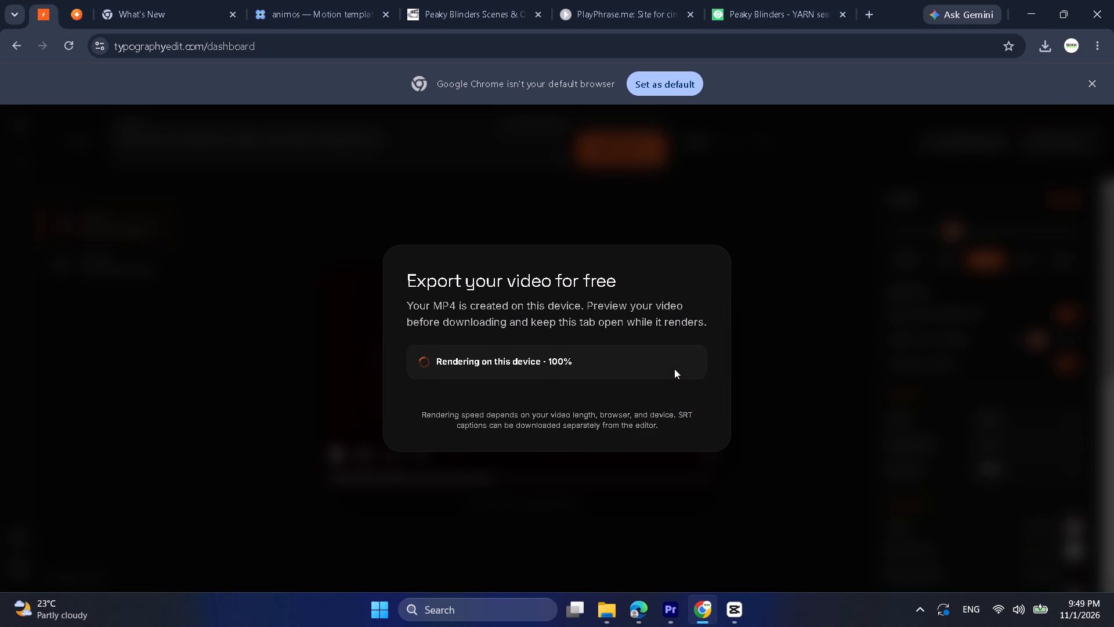
click(697, 398)
Preview the Neon animation in the editor at 1x speed and at 6x speed.
click(944, 257)
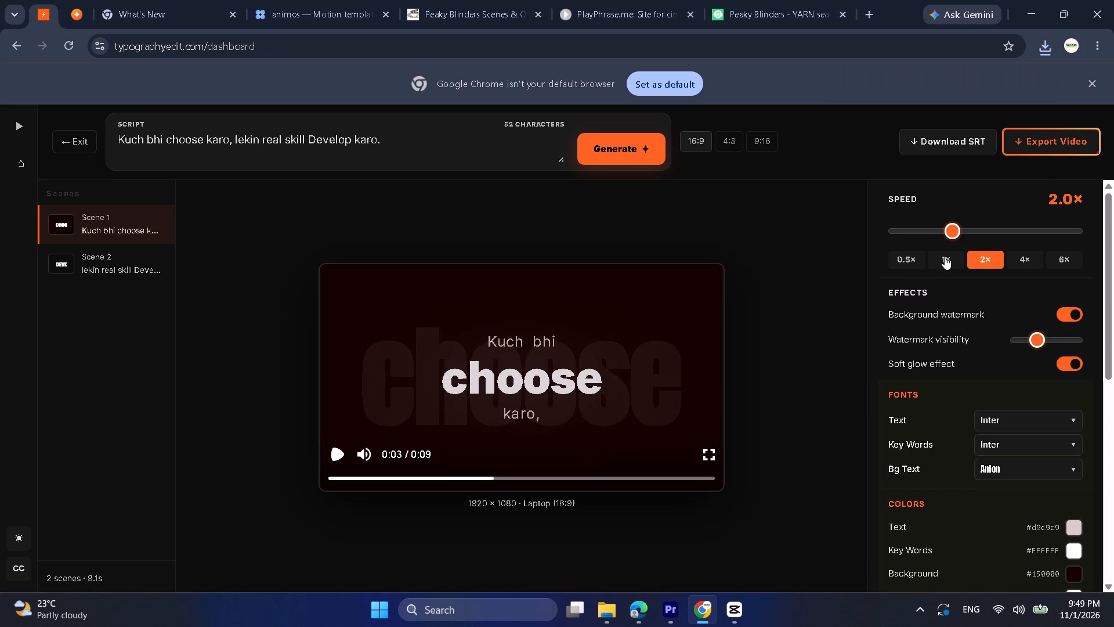
drag(357, 473, 319, 480)
drag(343, 474, 321, 474)
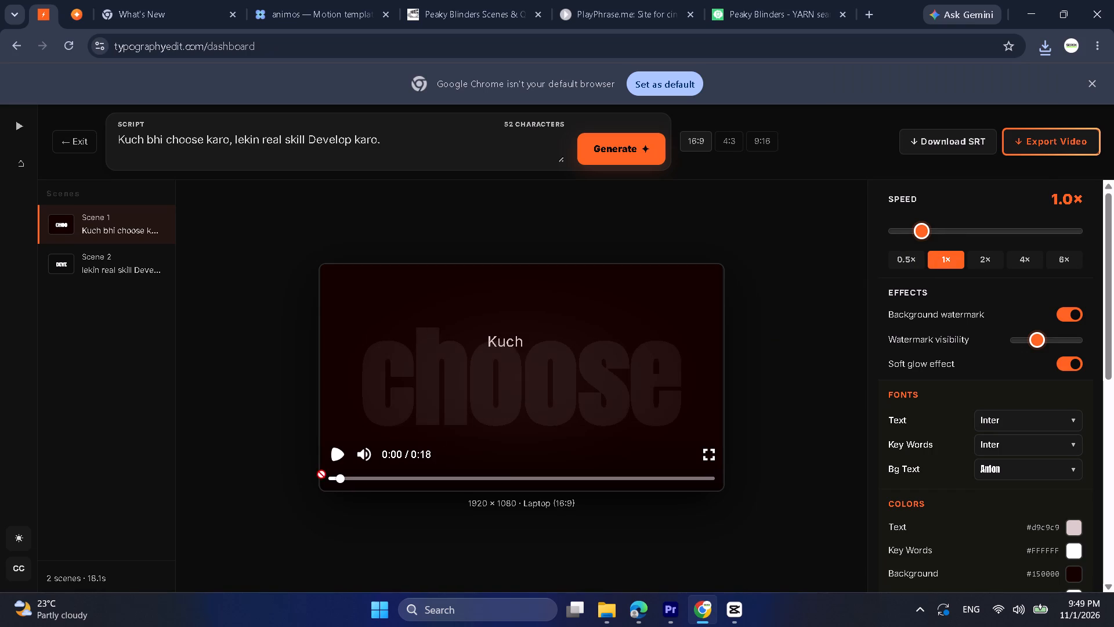
drag(321, 474, 312, 474)
click(332, 460)
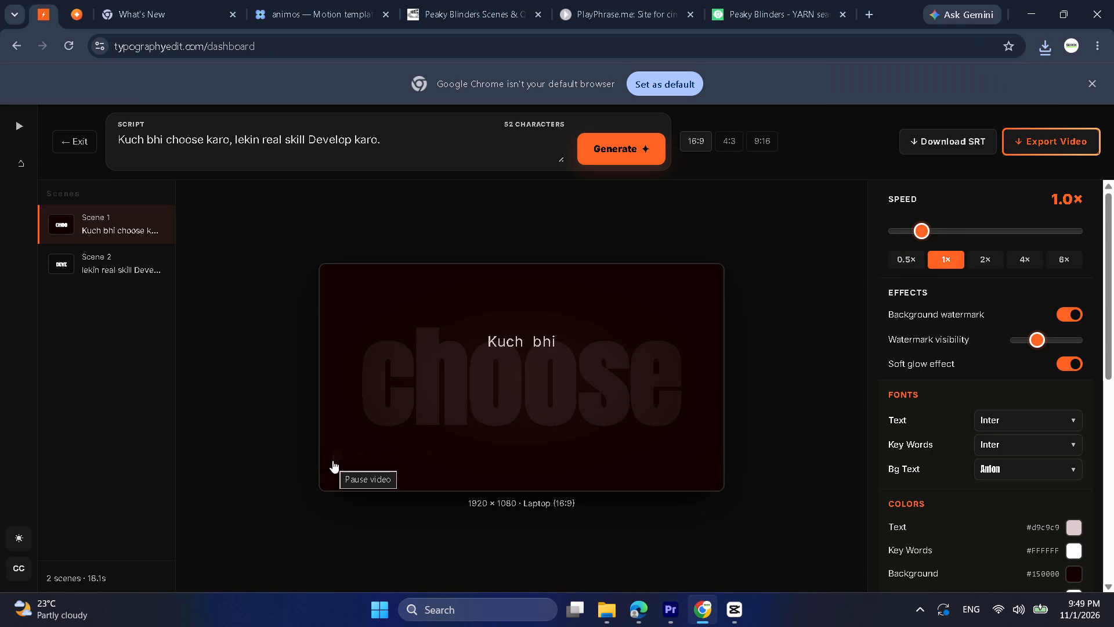
click(332, 460)
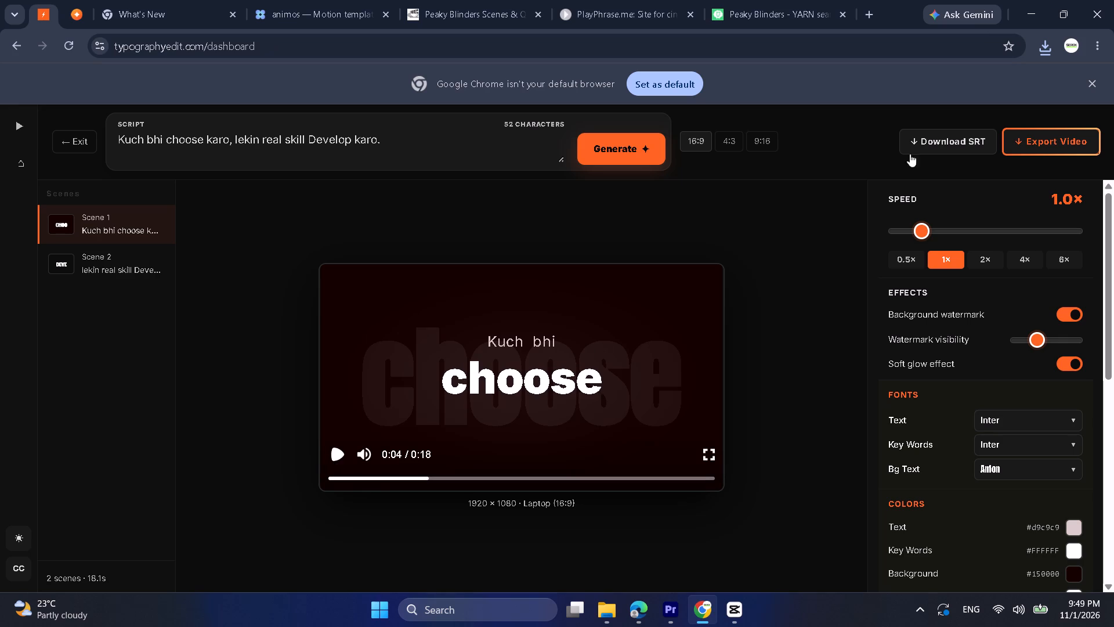
click(1058, 254)
key(space)
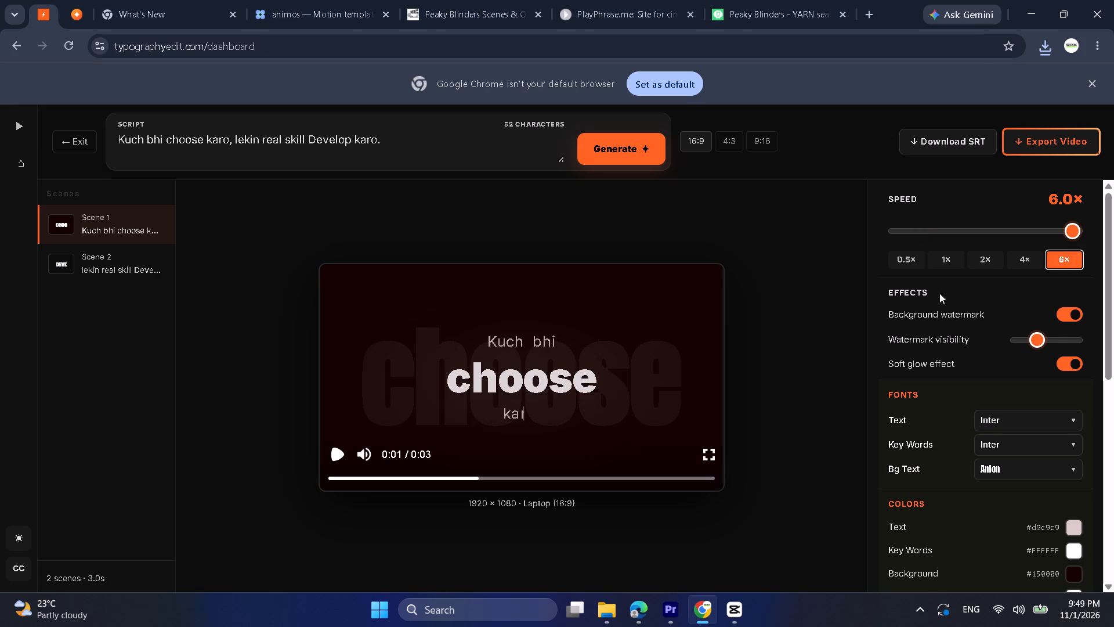
click(335, 453)
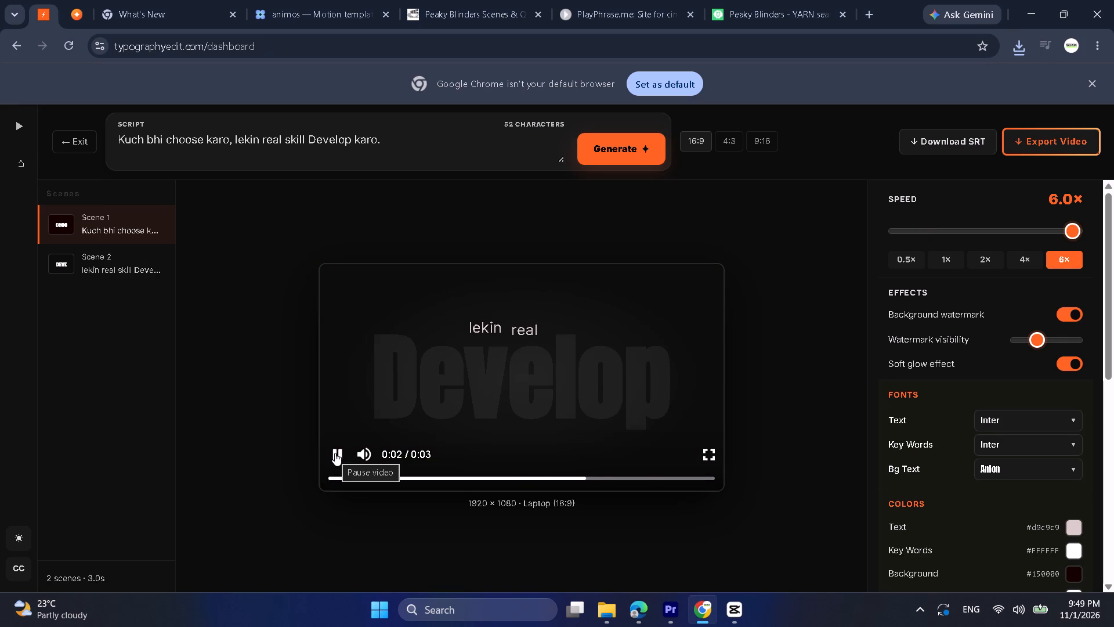
click(335, 453)
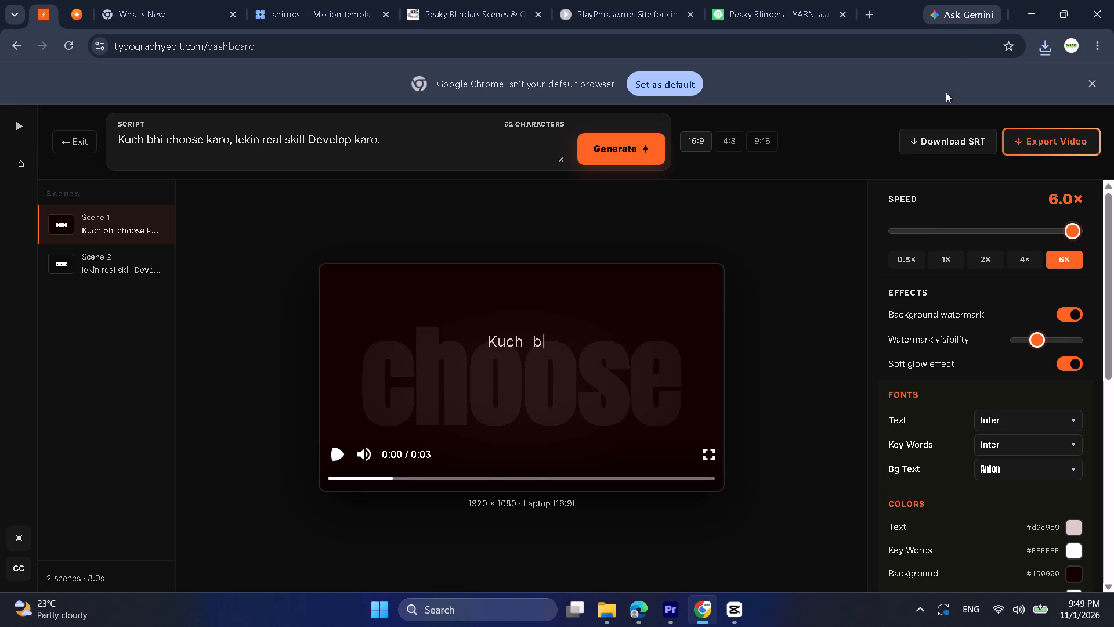
Switch to Premiere Pro and import typographyedit-video (22) from the Downloads folder into the project.
click(1021, 3)
click(661, 622)
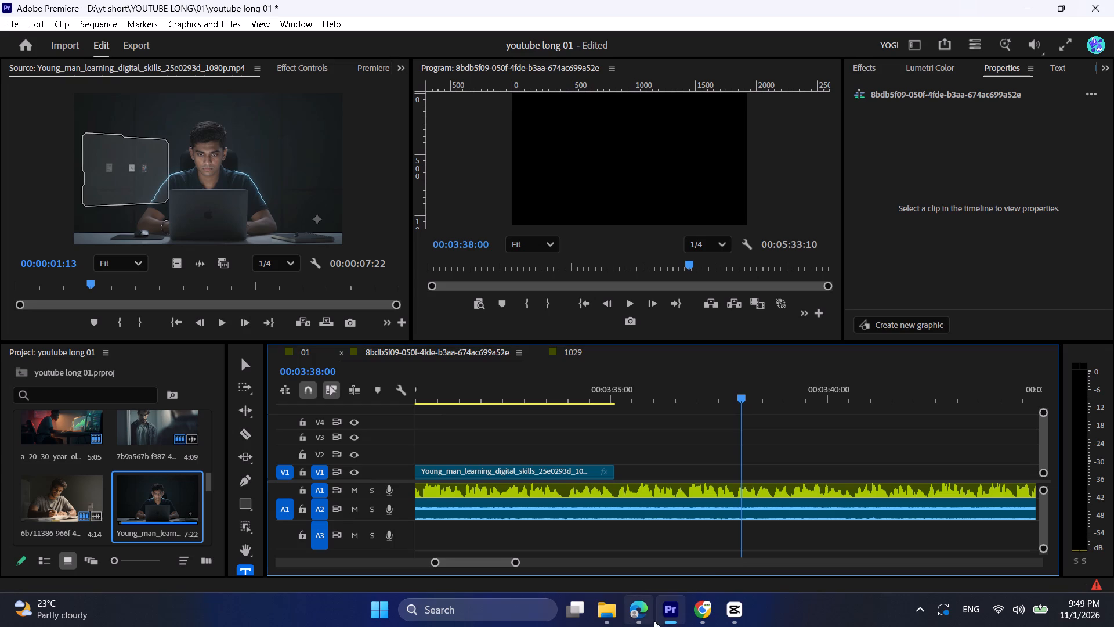
click(617, 608)
drag(450, 185, 138, 503)
drag(454, 220, 39, 466)
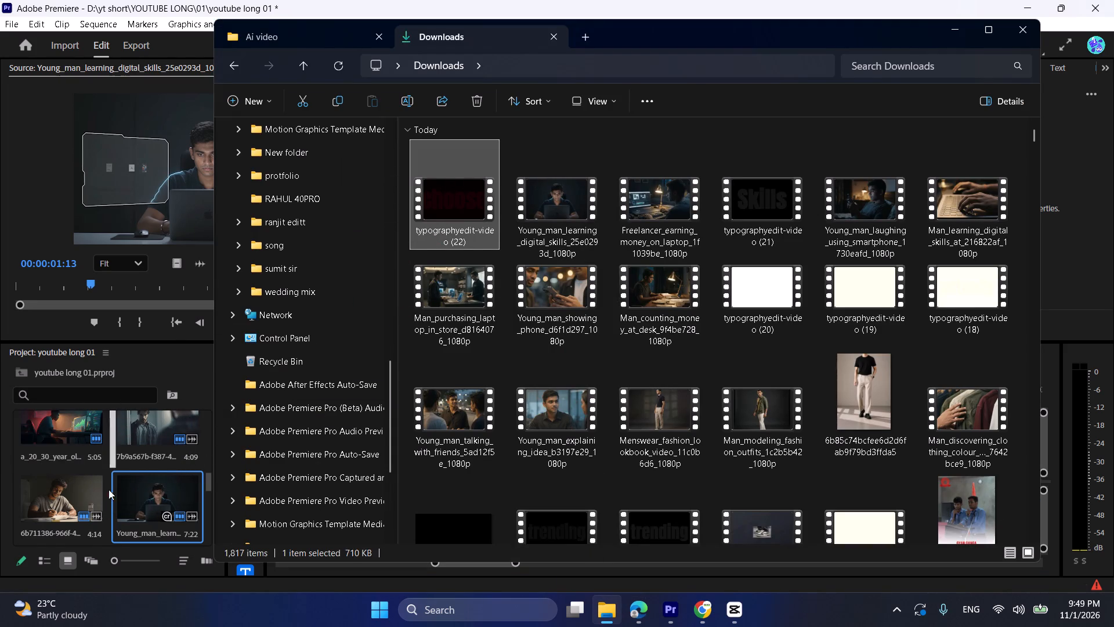
Load typographyedit-video (22) in the source monitor and place it on V1 directly after the Young_man_learning_digital_skills clip.
double_click(48, 449)
drag(167, 211, 604, 427)
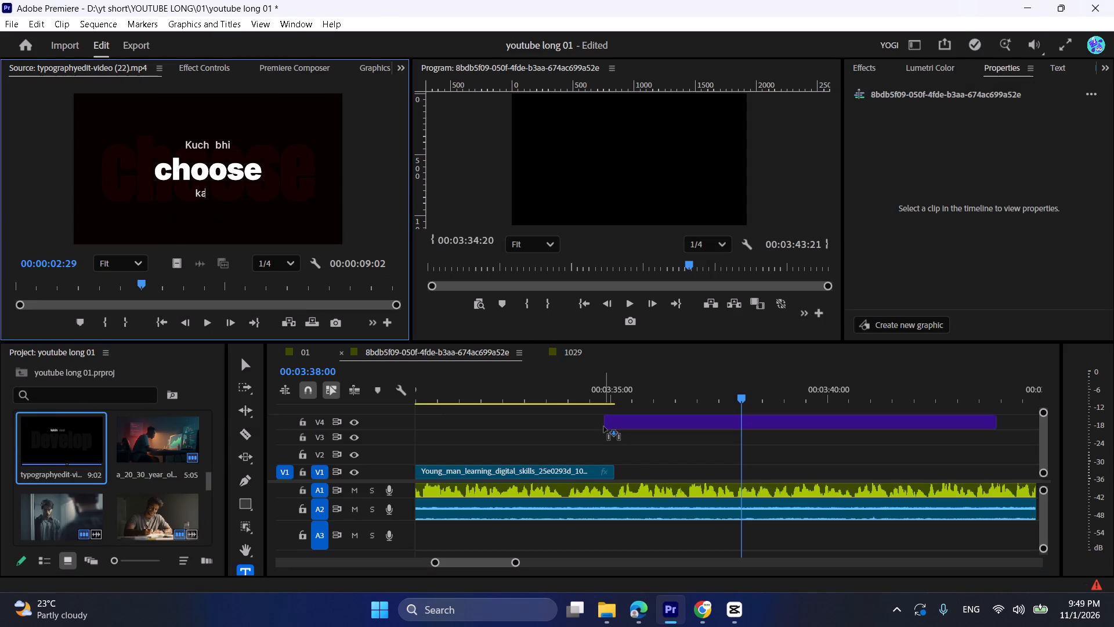
drag(604, 427, 619, 474)
Play the new clip against the narration, trim off its "Kuch bhi choose karo" opening, and move the remainder against the preceding clip.
click(596, 383)
key(space)
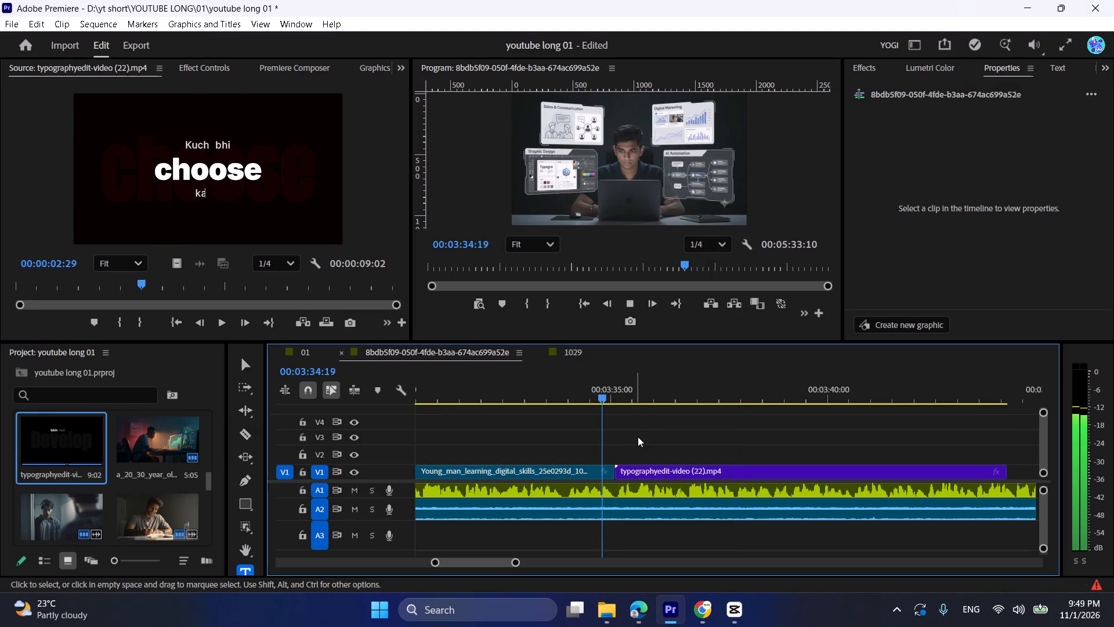
key(space)
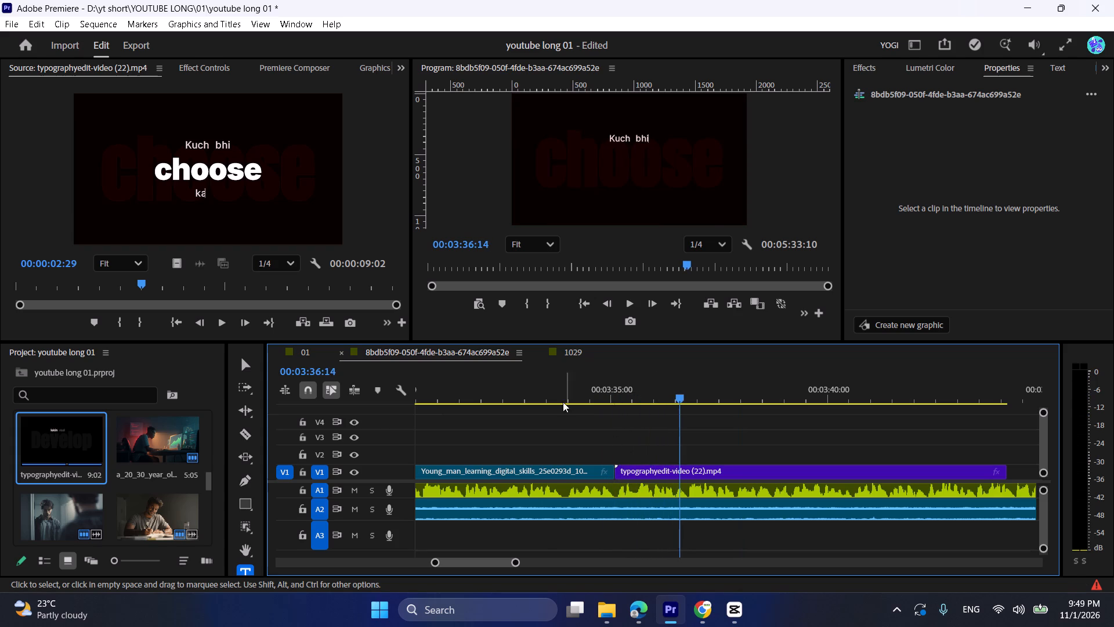
click(541, 384)
key(space)
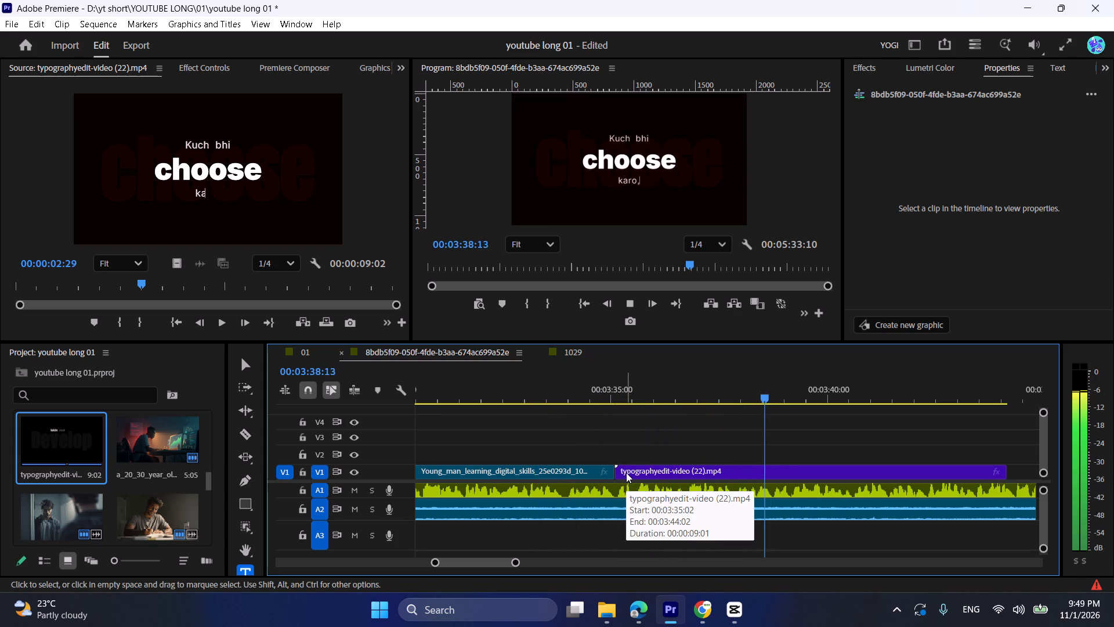
key(space)
key(space)
key(space)
drag(621, 469, 800, 473)
drag(822, 469, 655, 469)
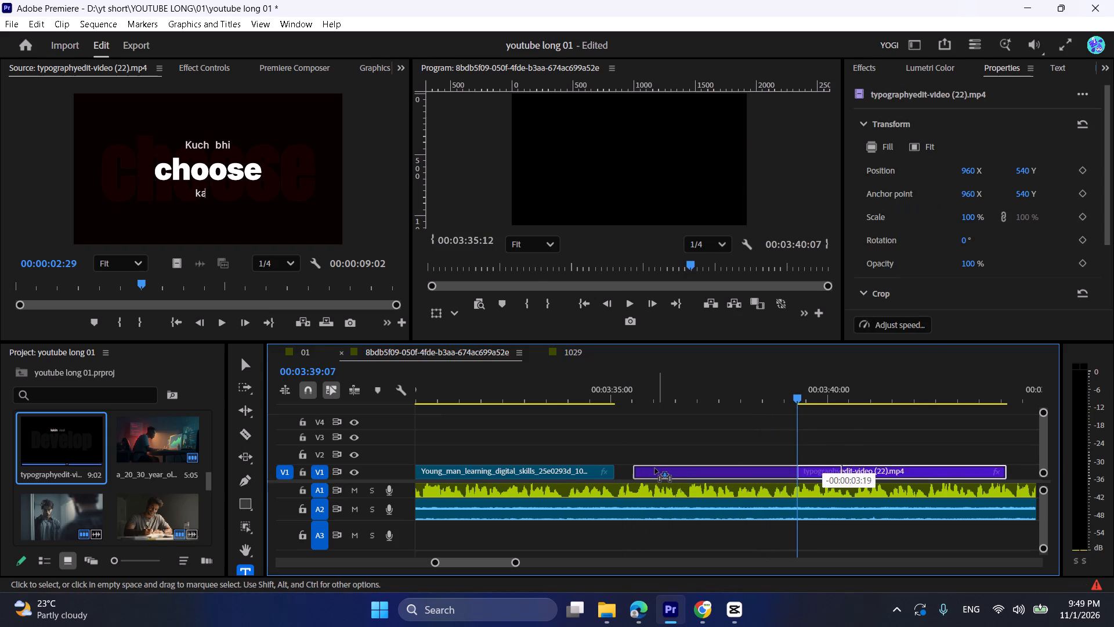
drag(655, 469, 646, 469)
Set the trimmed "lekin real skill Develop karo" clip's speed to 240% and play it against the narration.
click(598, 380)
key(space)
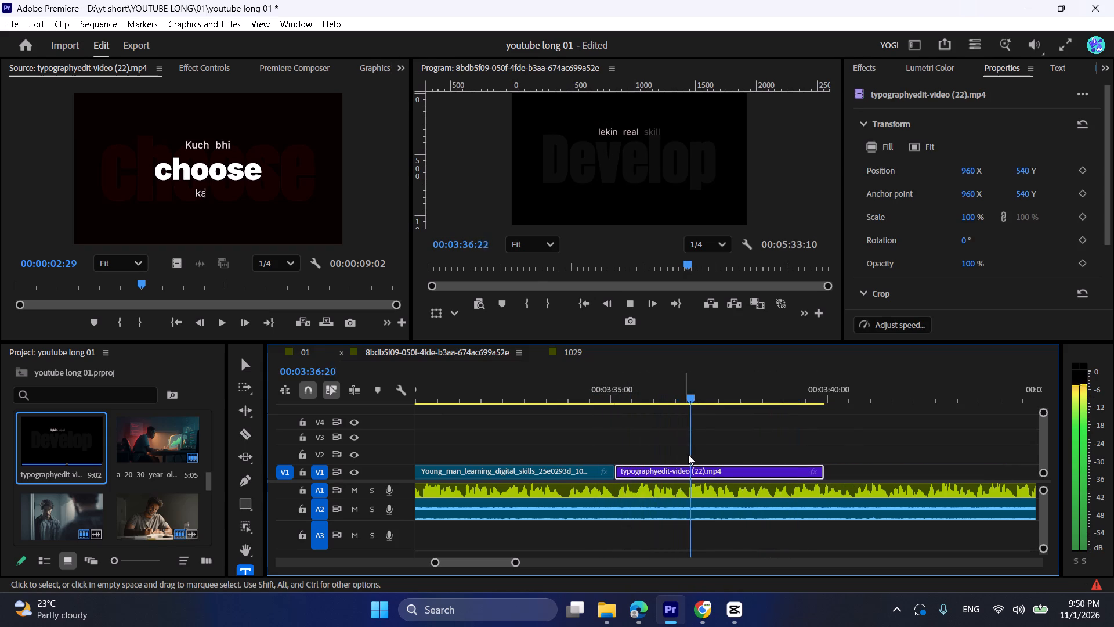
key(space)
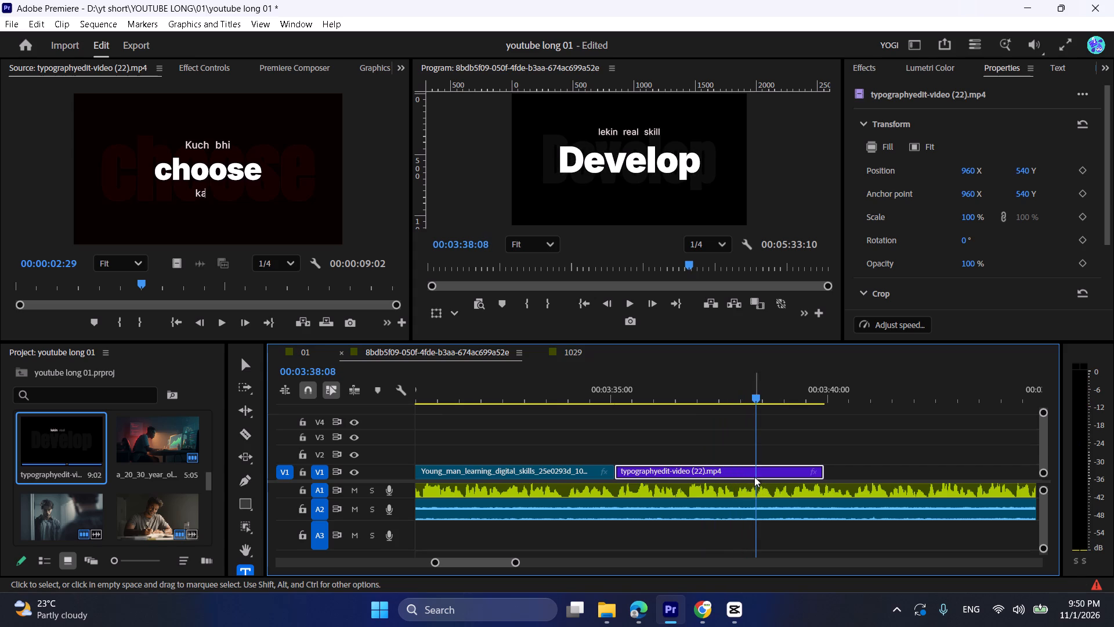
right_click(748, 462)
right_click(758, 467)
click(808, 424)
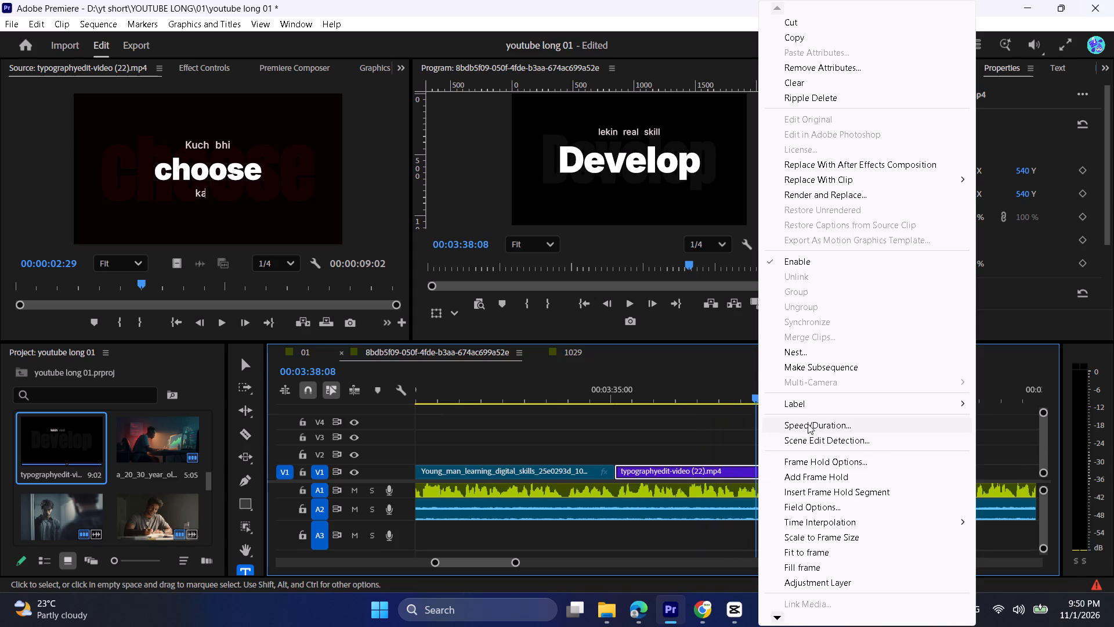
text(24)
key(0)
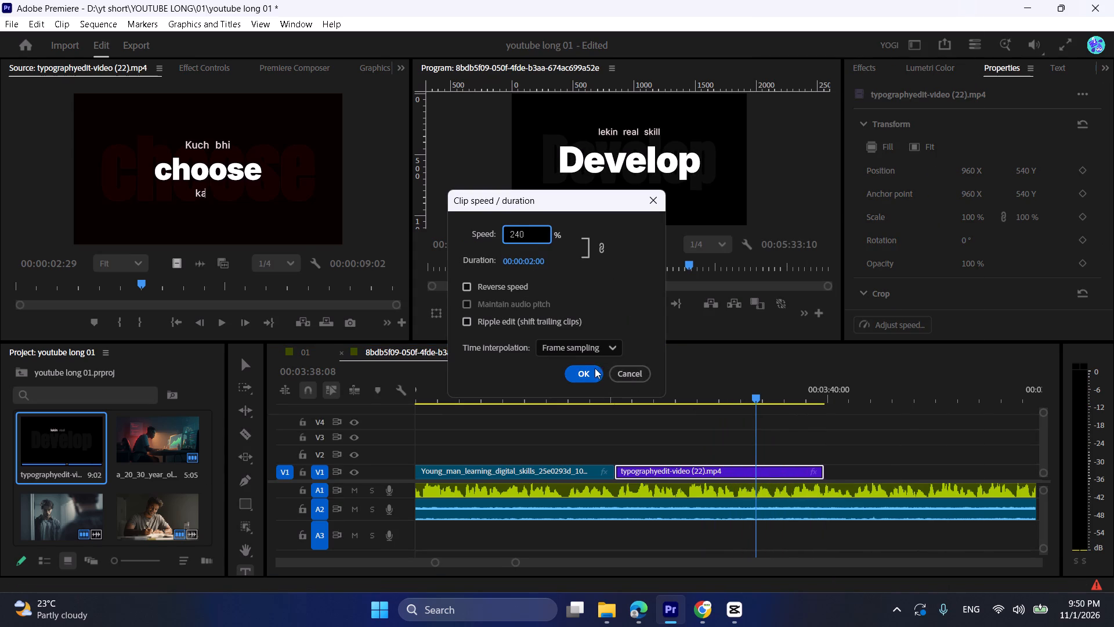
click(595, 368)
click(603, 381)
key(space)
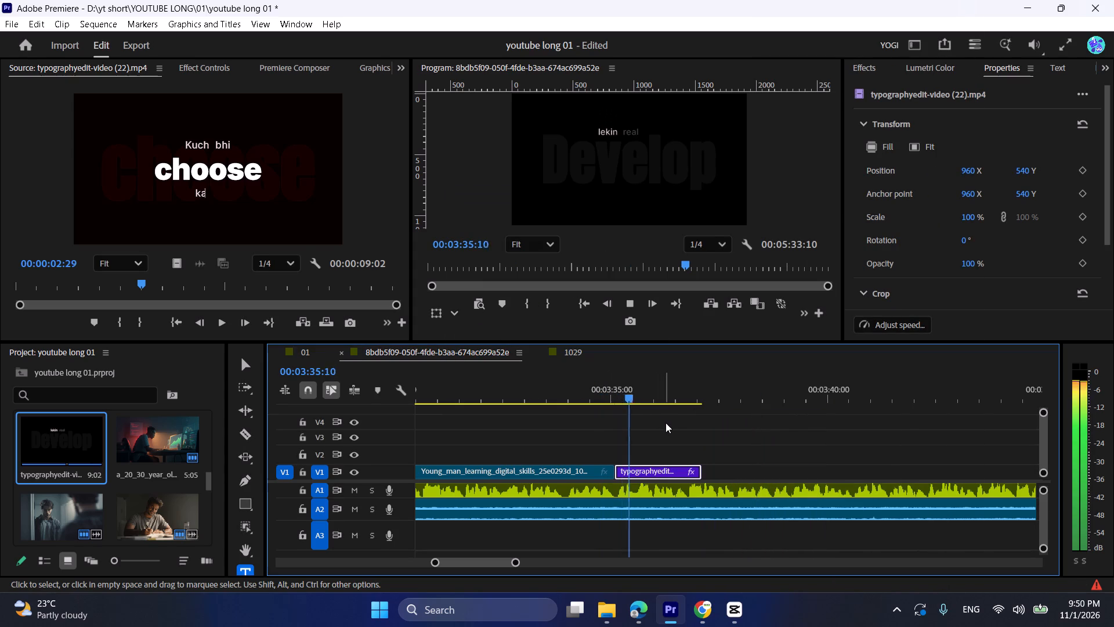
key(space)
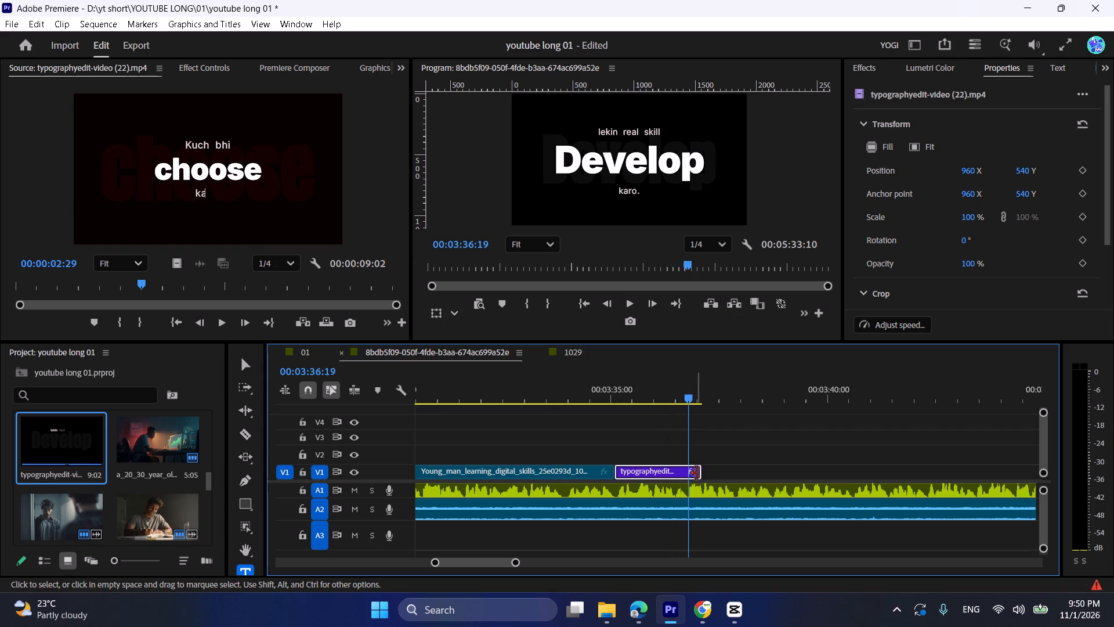
Set the typography clip's speed to 260% and play it against the narration.
right_click(689, 473)
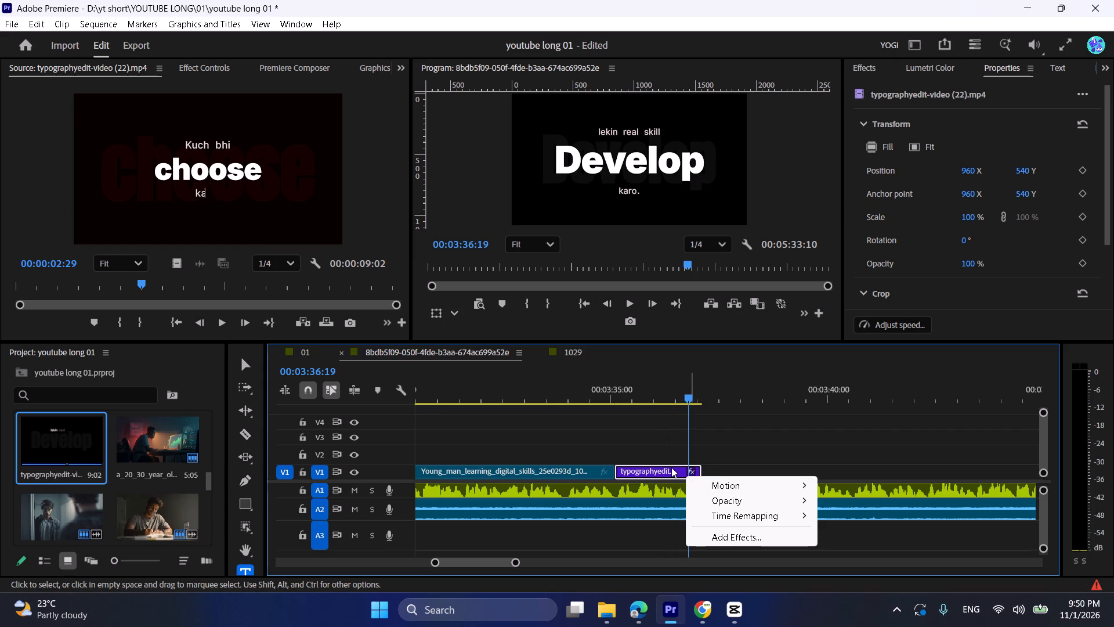
right_click(671, 467)
click(706, 423)
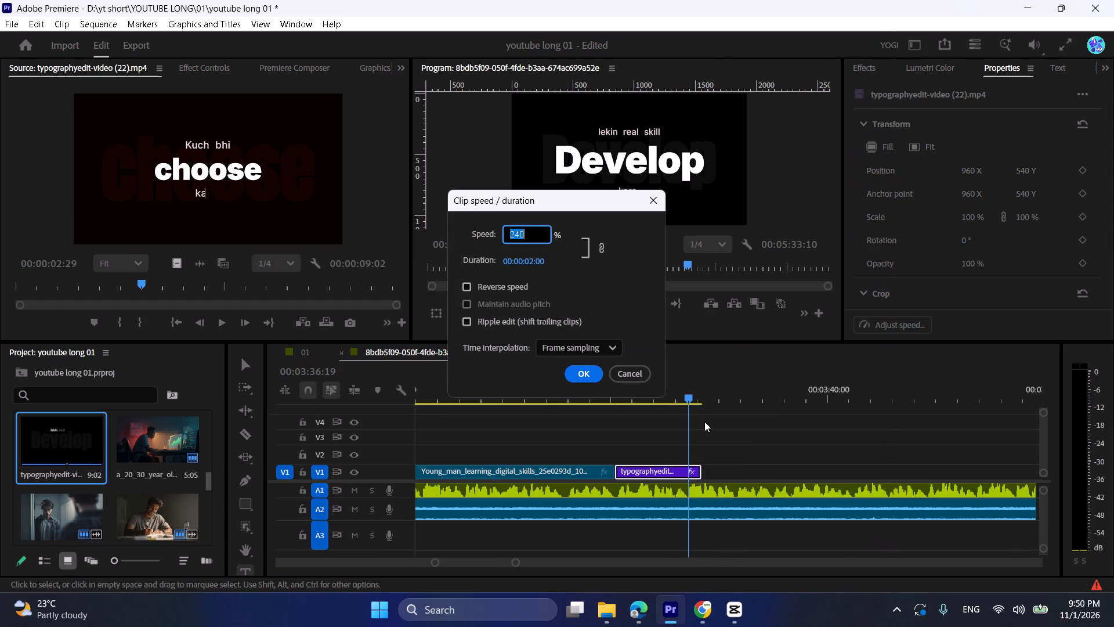
key(2)
key(6)
key(0)
click(598, 373)
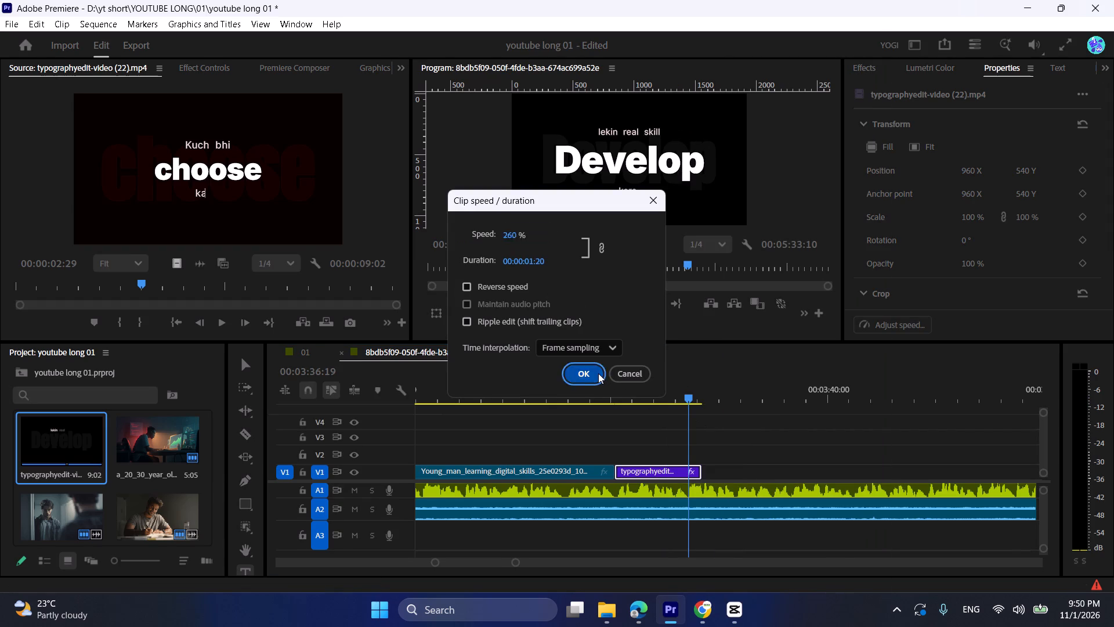
click(630, 389)
key(space)
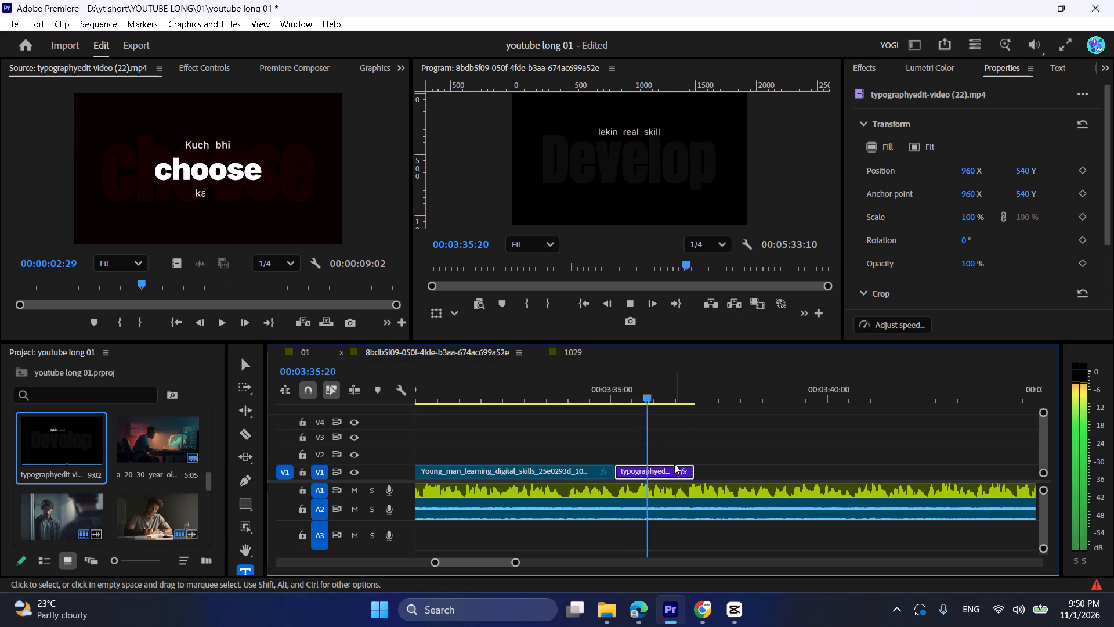
key(space)
key(space)
key(space)
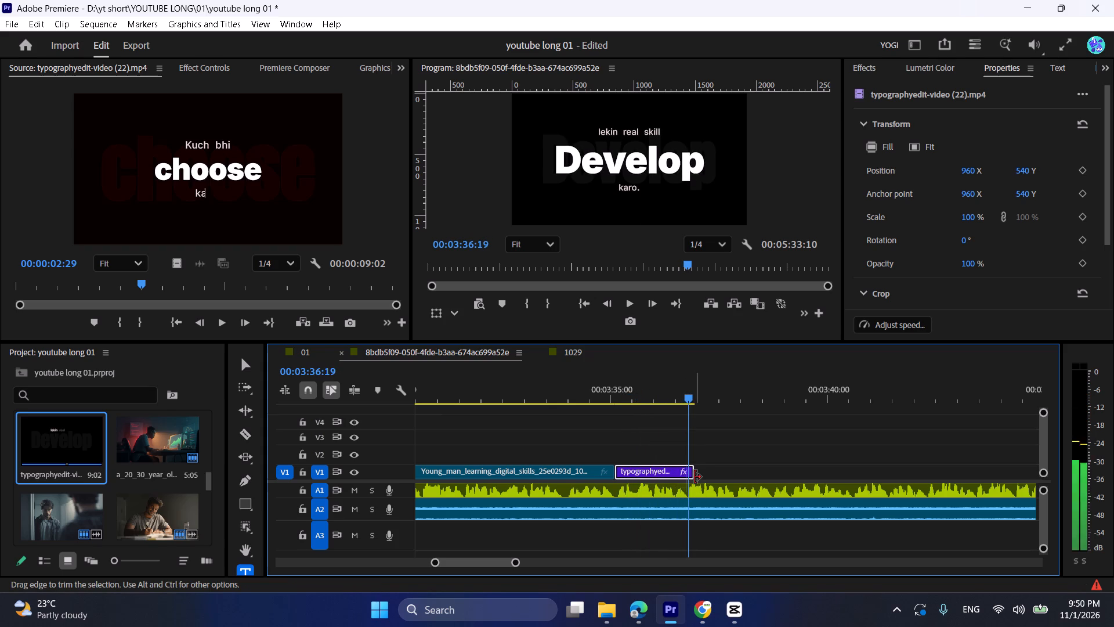
drag(695, 477, 686, 475)
drag(679, 393, 688, 395)
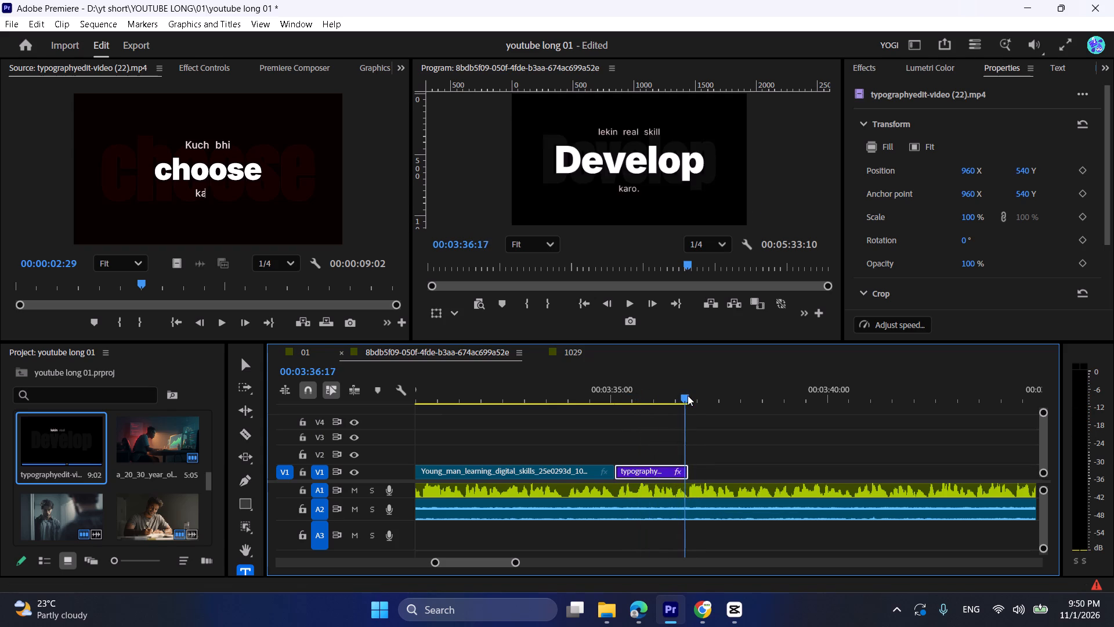
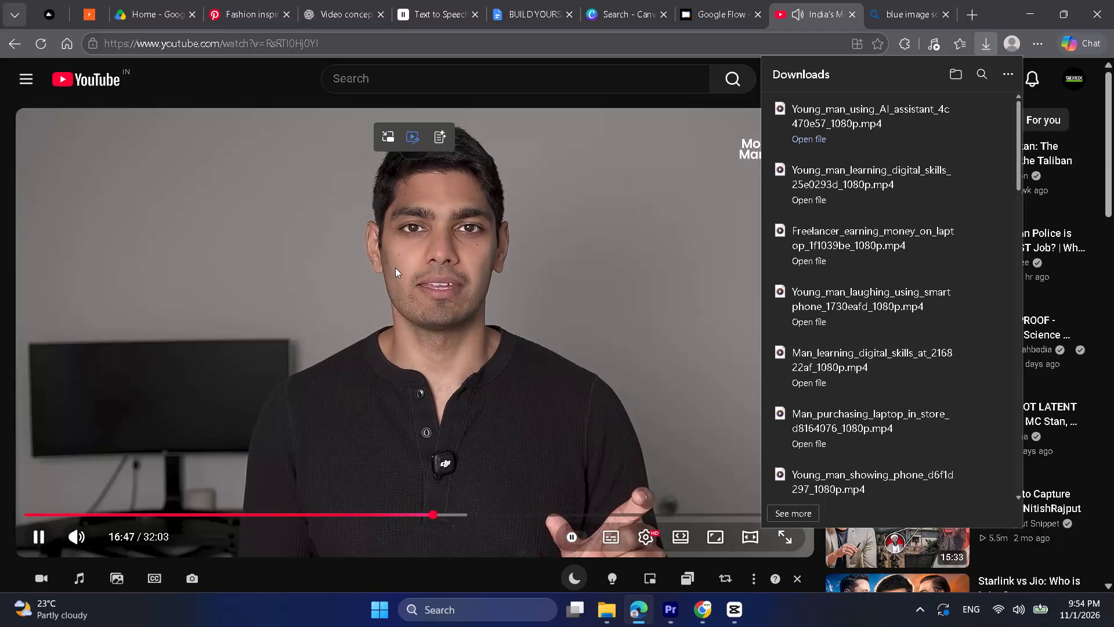
Import the downloaded Young_man_using_AI_assistant video from the Downloads folder into the Premiere Pro project.
click(433, 278)
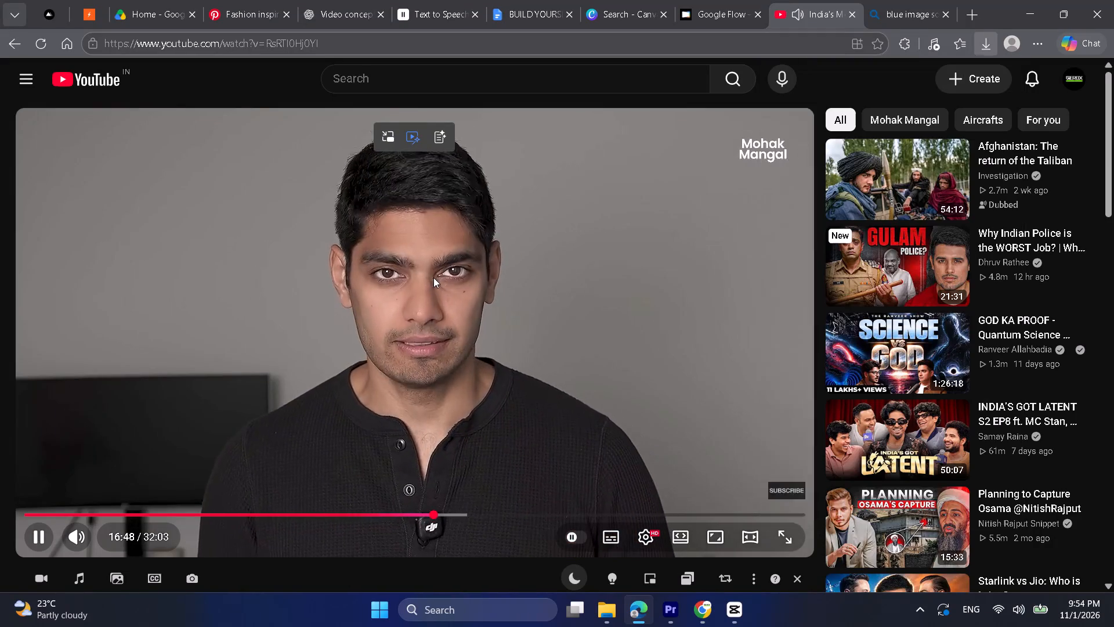
click(674, 604)
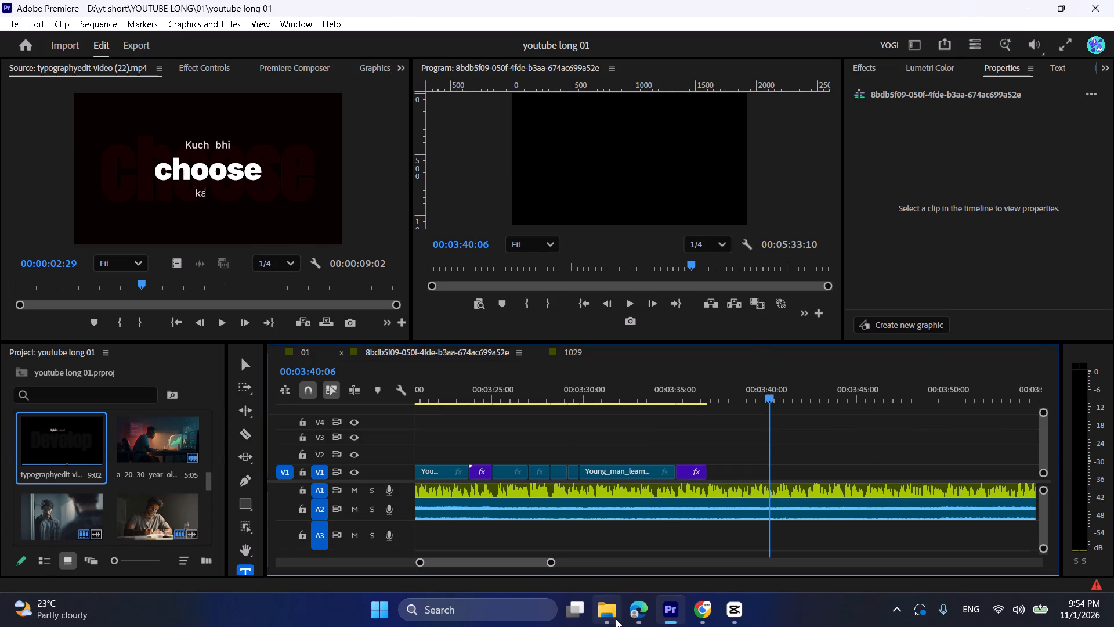
click(616, 619)
drag(469, 229, 173, 488)
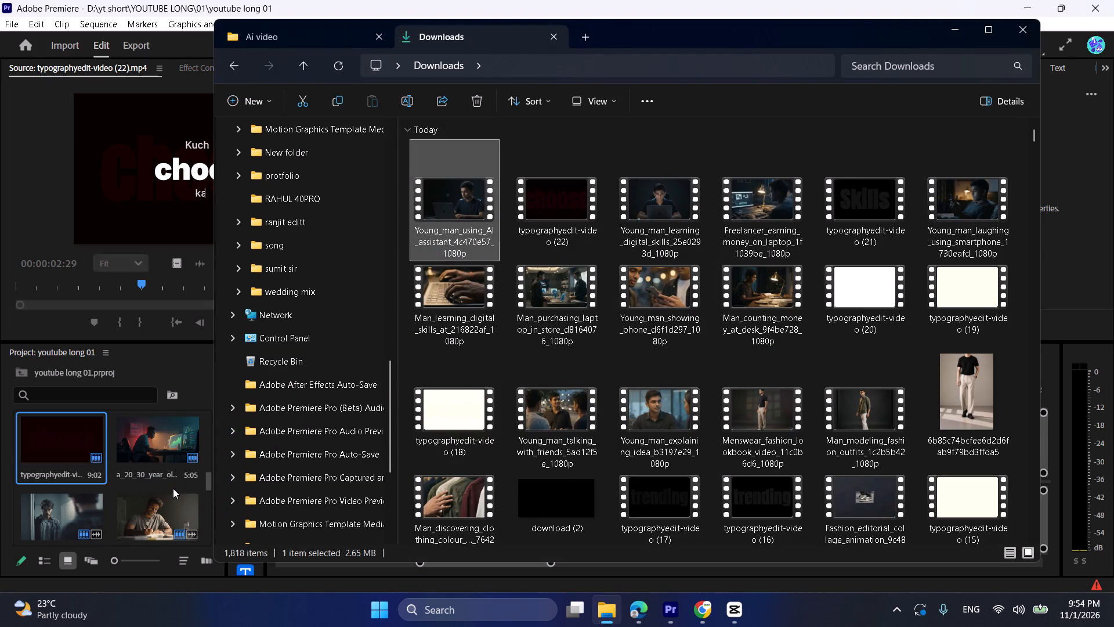
Place only the video of the Young_man_using_AI_assistant clip on track V1, directly after the "Develop" typography clip.
double_click(71, 507)
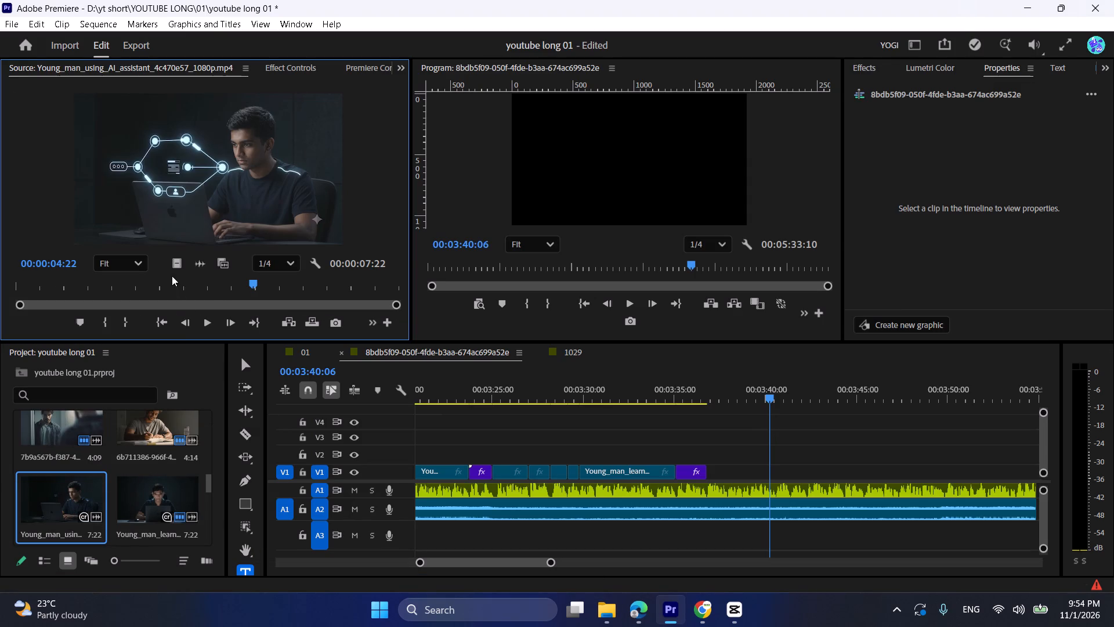
drag(172, 266, 709, 464)
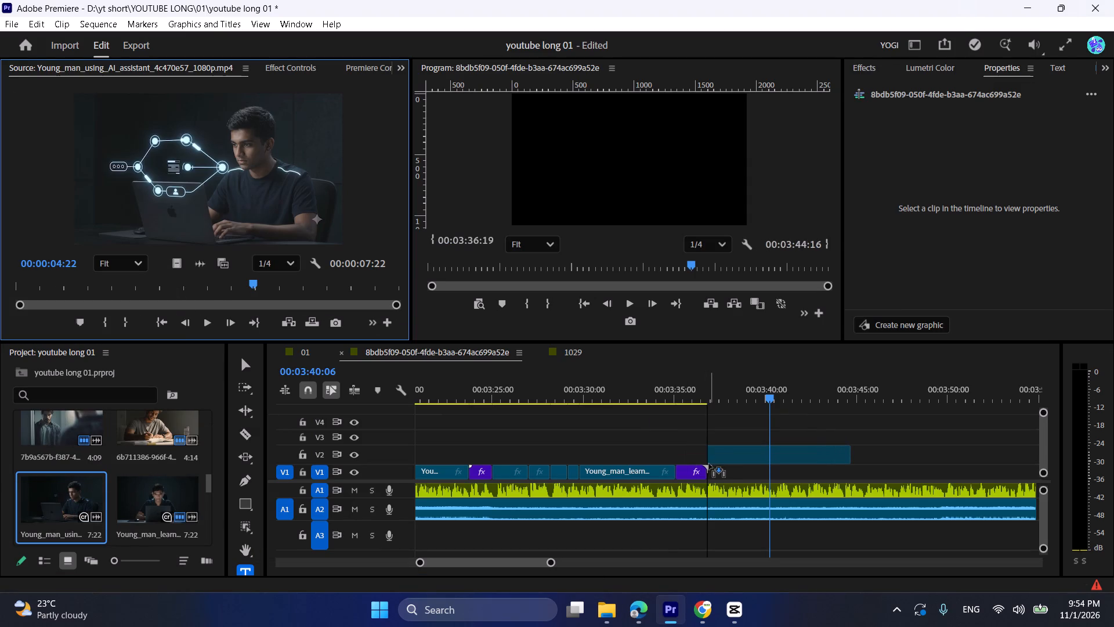
drag(709, 464, 711, 467)
Play the timeline from the "Develop" typography clip through the AI assistant clip to check it against the narration.
click(699, 388)
key(space)
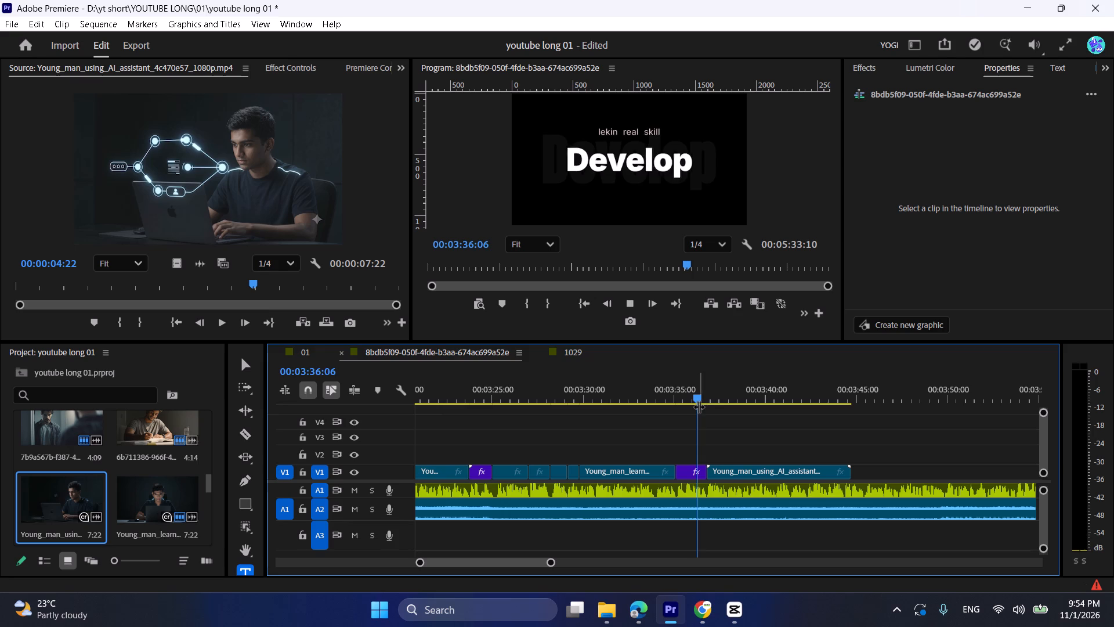
alt+scroll(725, 446, up, 1)
alt+scroll(725, 446, down, 1)
alt+scroll(725, 446, up, 1)
scroll(725, 446, down, 3)
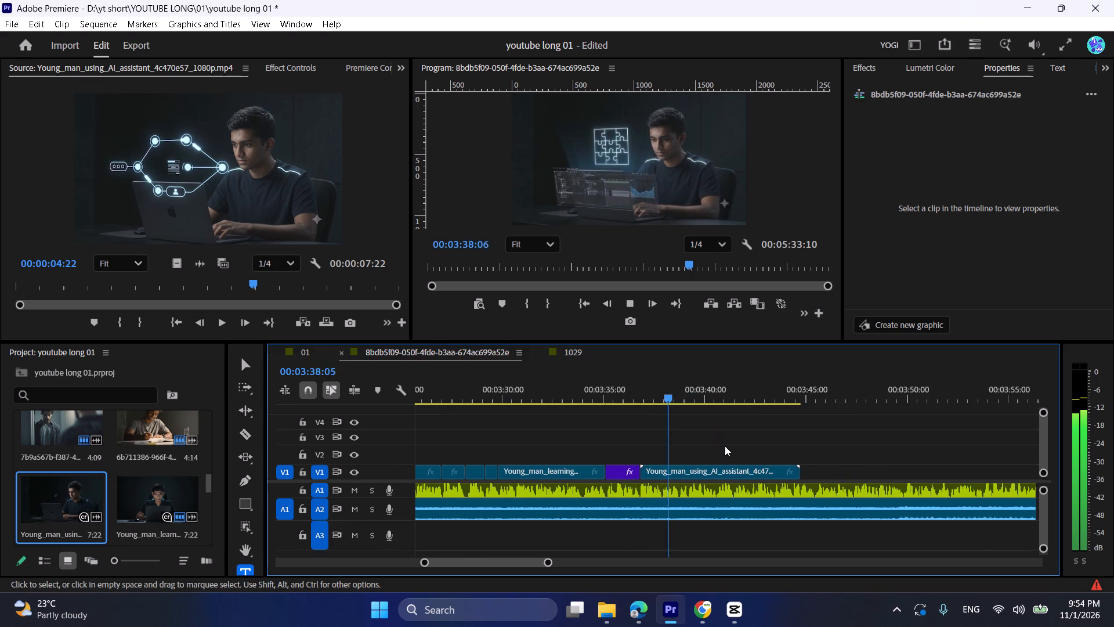
alt+scroll(725, 446, up, 1)
alt+scroll(725, 446, down, 1)
alt+scroll(725, 446, up, 2)
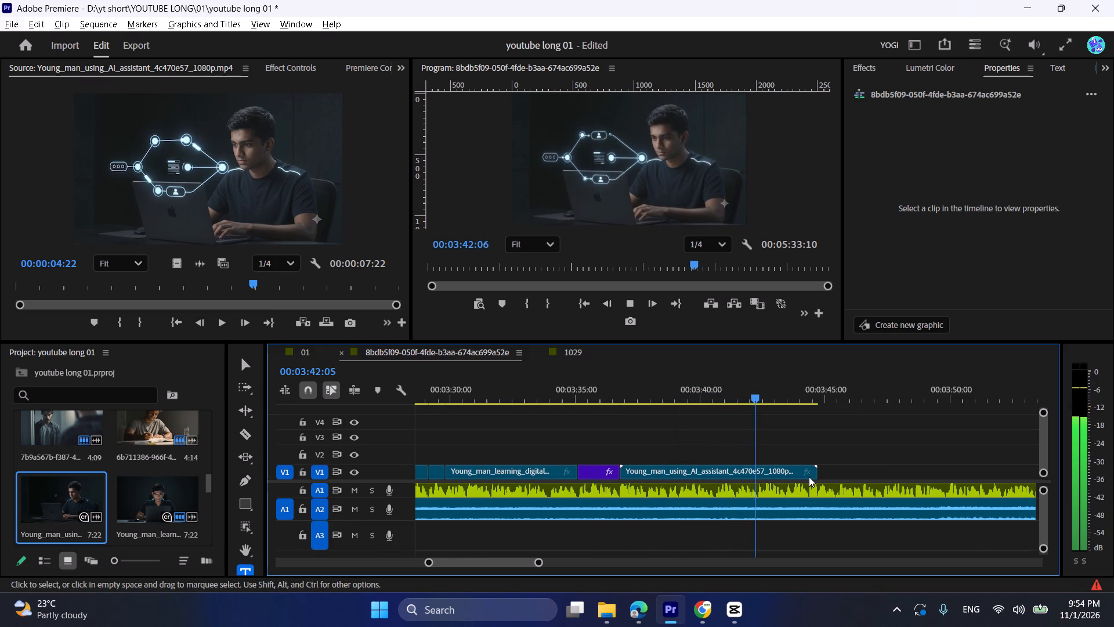
Trim the end of the AI assistant clip to the narration at about 00:03:40:15 and save the project.
click(670, 383)
key(space)
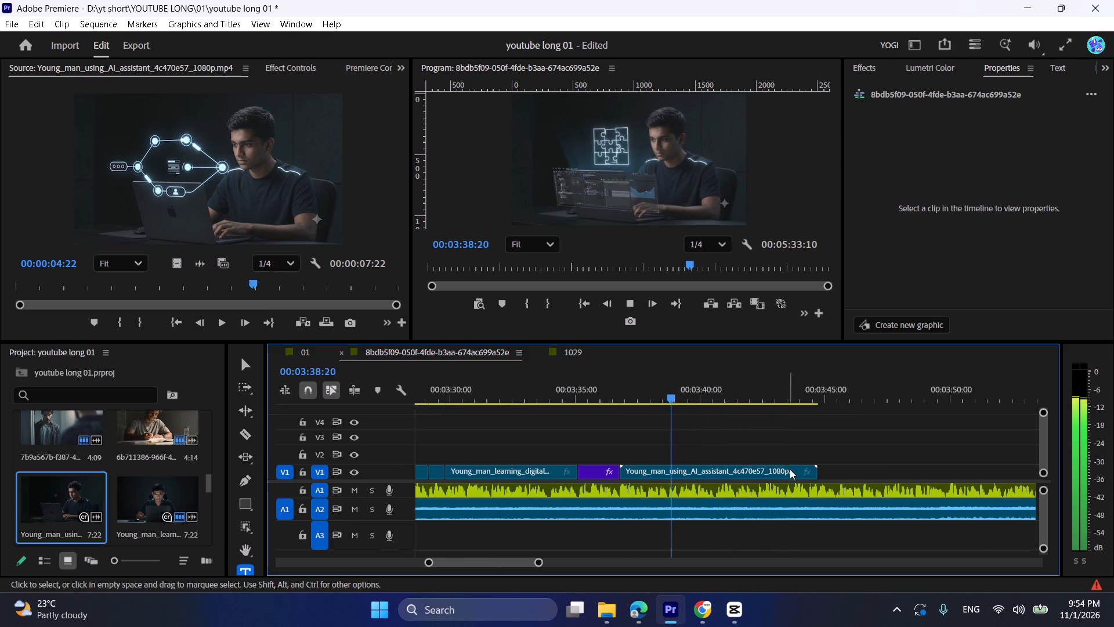
key(space)
drag(823, 473, 824, 473)
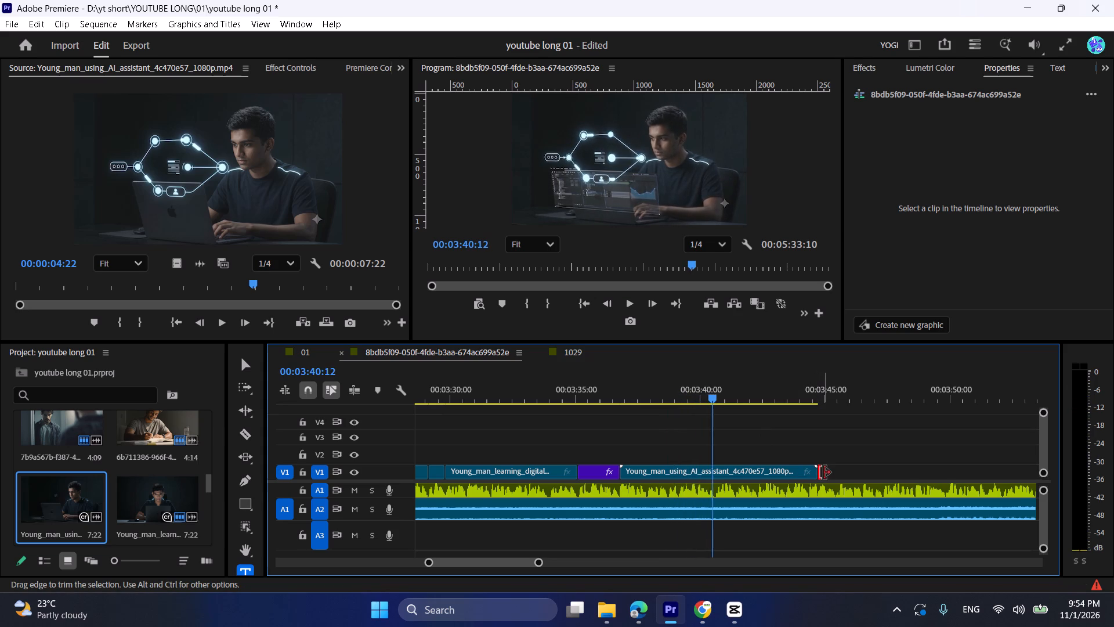
drag(824, 473, 773, 472)
key(space)
key(space)
drag(775, 473, 719, 467)
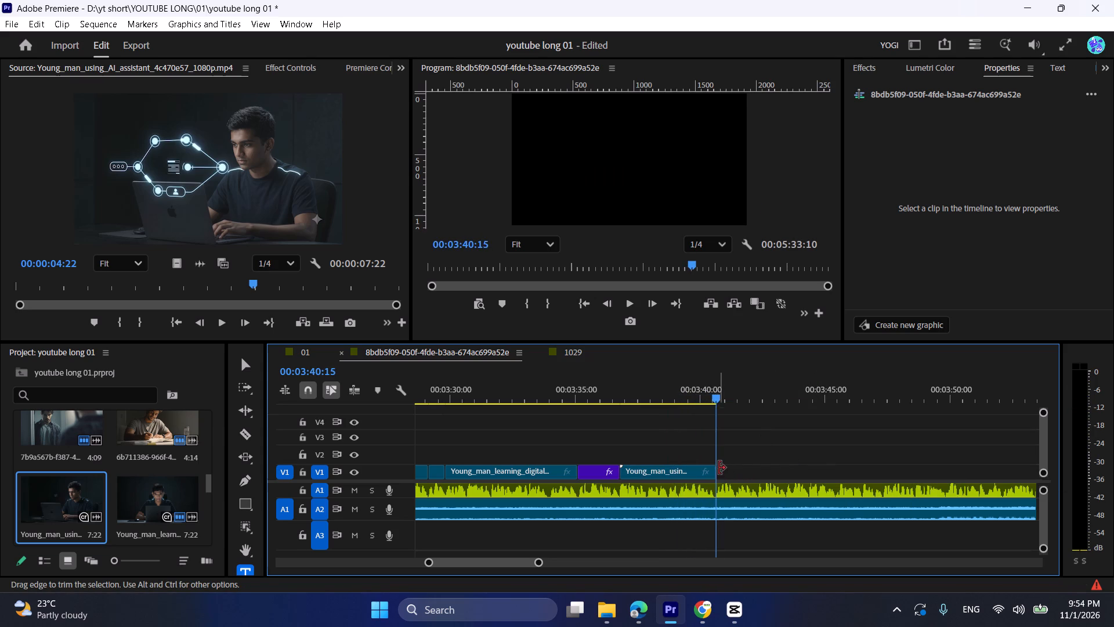
key(space)
click(706, 433)
alt+scroll(705, 434, up, 2)
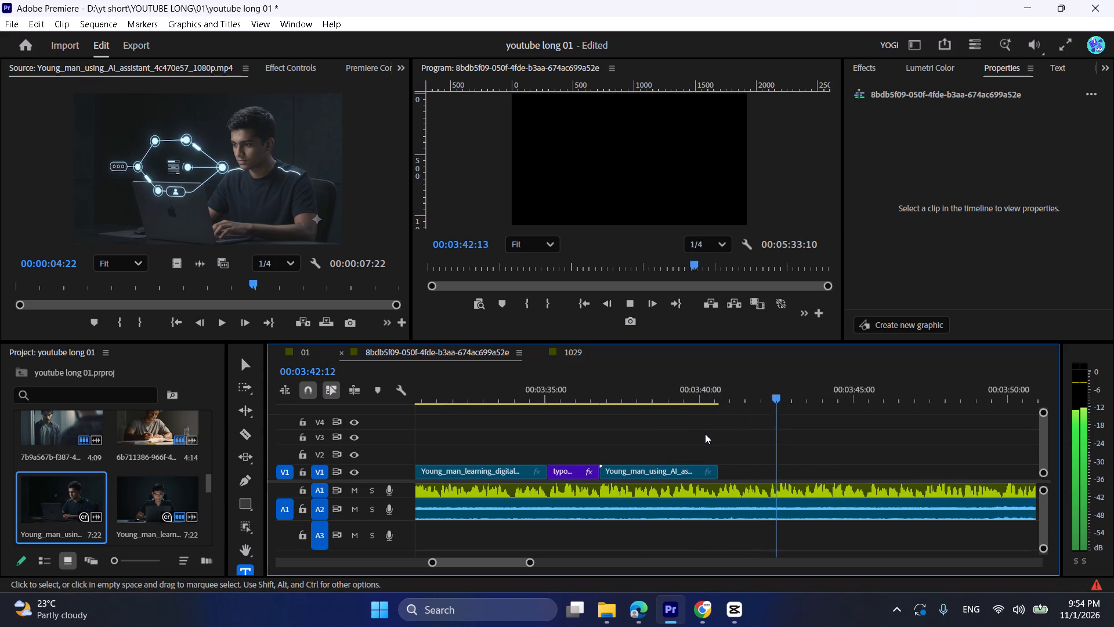
scroll(705, 434, down, 11)
key(space)
key(ctrl+s)
Trim about half a second off the AI assistant clip's start and move it back against the "Develop" clip.
key(space)
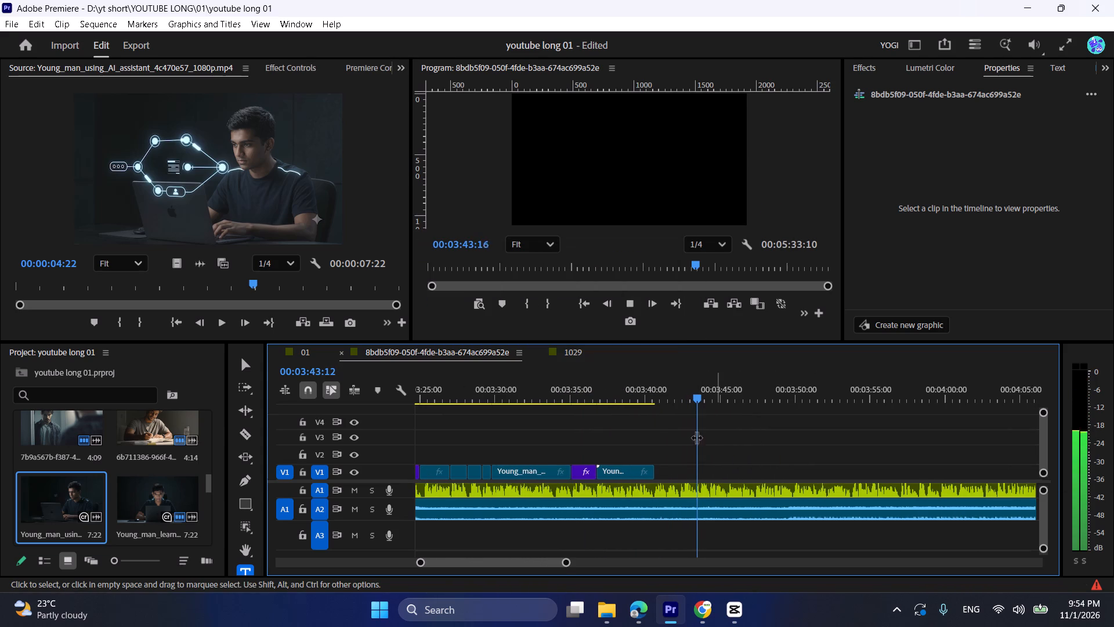
click(599, 397)
key(space)
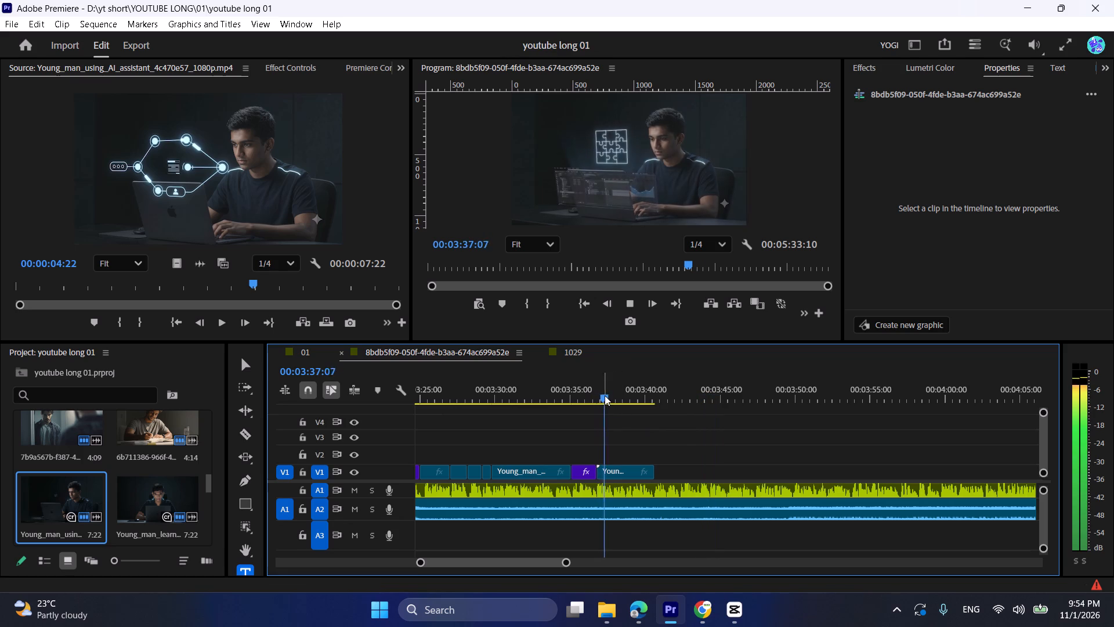
key(space)
alt+scroll(624, 463, down, 1)
alt+scroll(624, 463, up, 5)
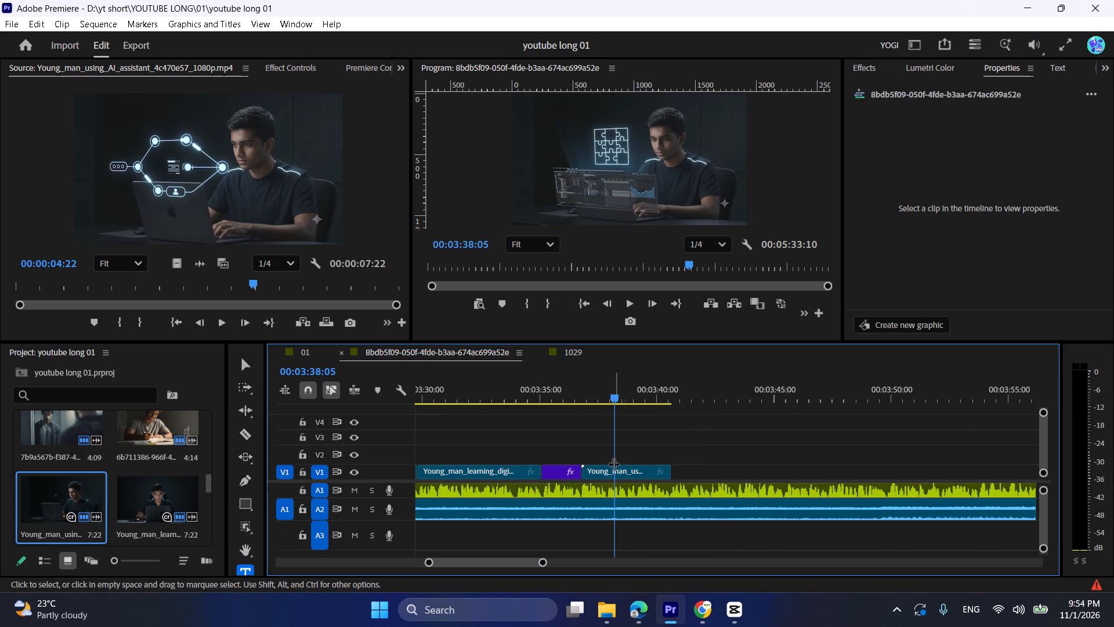
drag(589, 473, 604, 480)
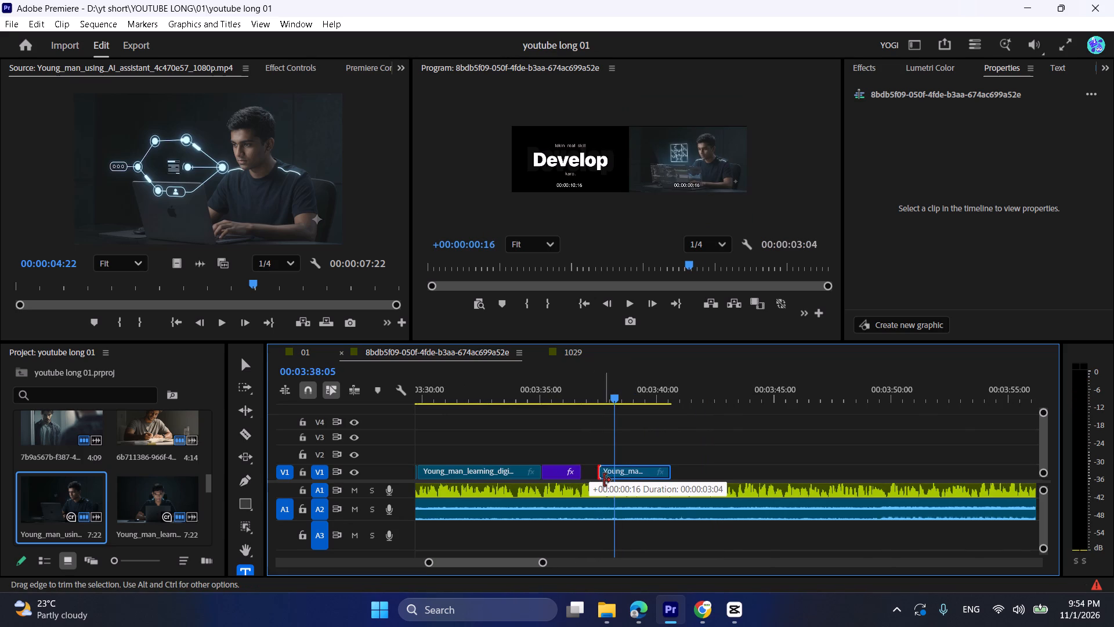
drag(604, 480, 601, 479)
drag(618, 479, 612, 477)
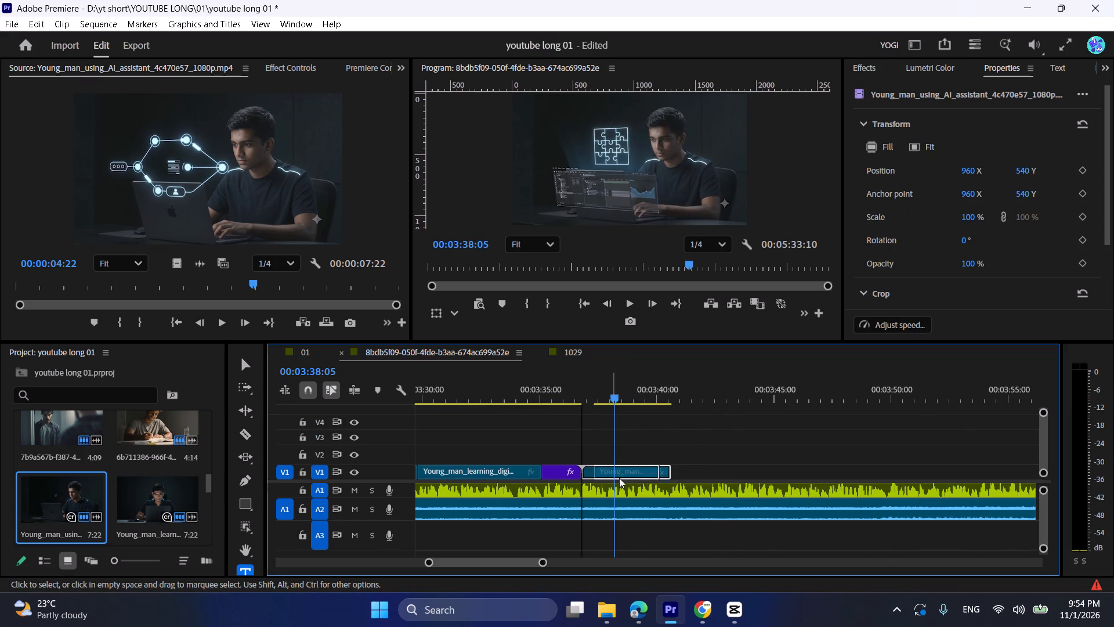
Extend the end of the AI assistant clip to about 00:03:40:13 and save the project.
key(space)
drag(660, 475, 668, 477)
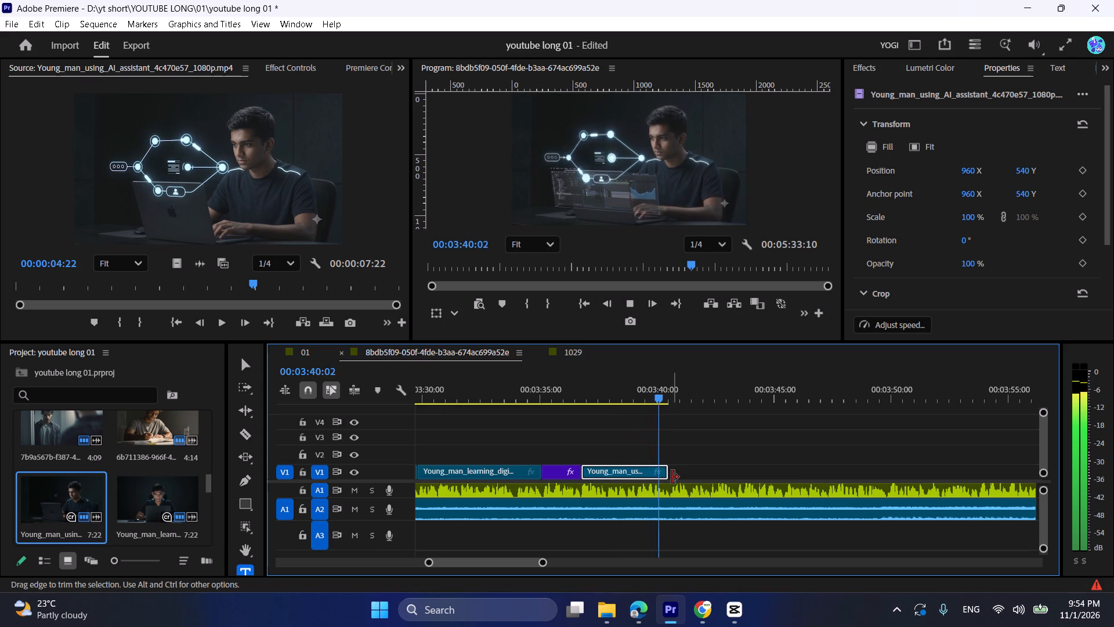
key(space)
click(673, 476)
click(674, 476)
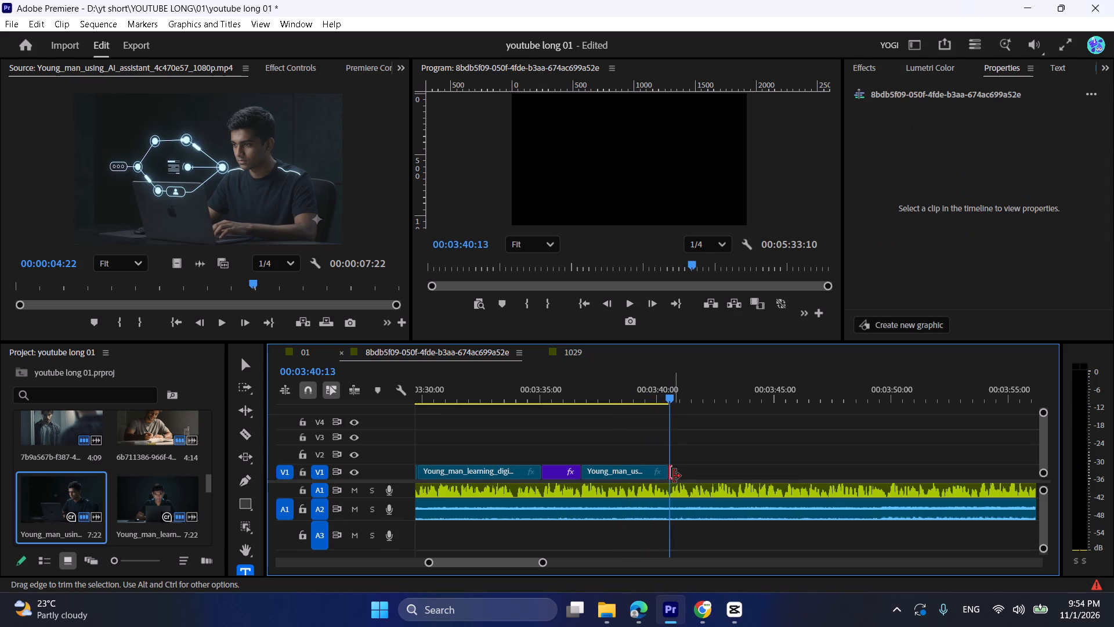
click(685, 474)
key(space)
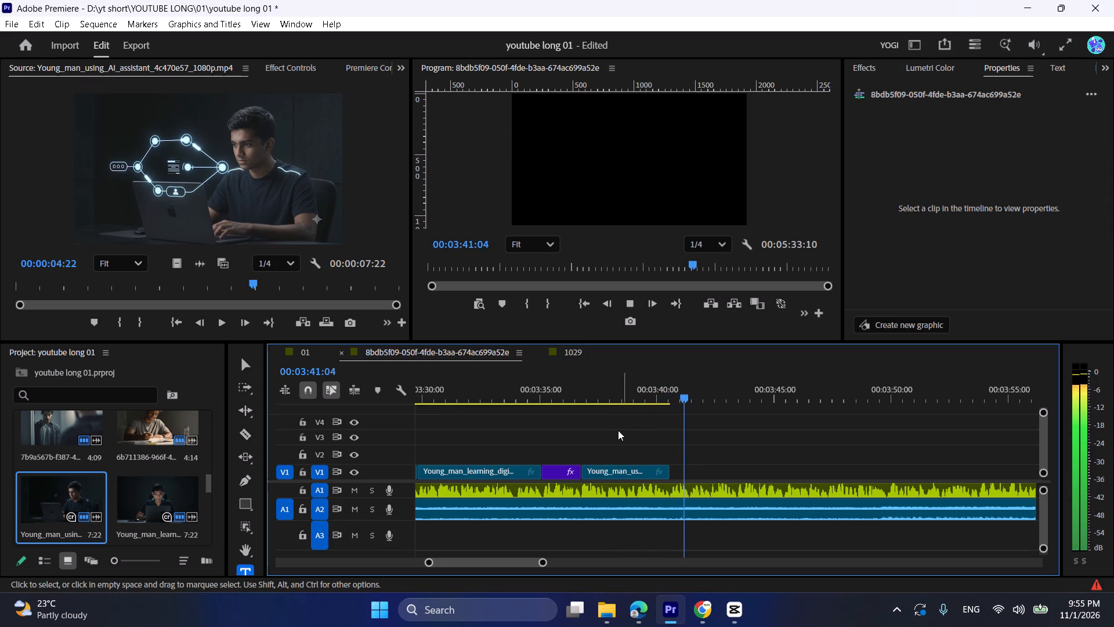
key(space)
key(ctrl+s)
Listen to the narration past the last placed clip and look over the whole timeline for the remaining empty part.
key(space)
alt+scroll(623, 437, down, 18)
alt+scroll(632, 451, up, 1)
alt+scroll(632, 451, down, 2)
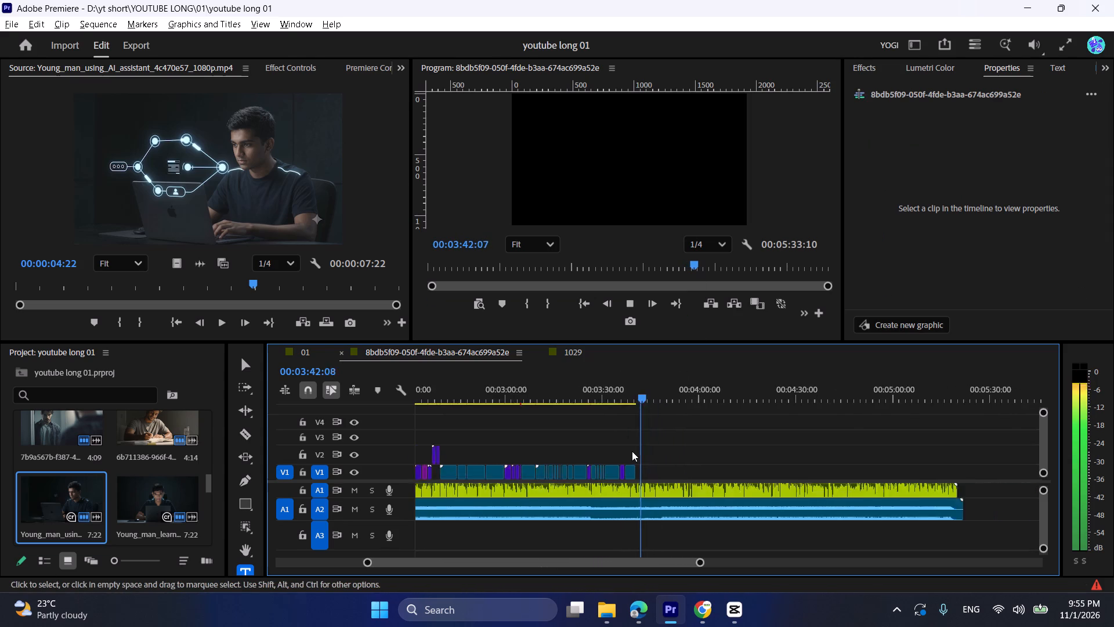
alt+scroll(632, 451, down, 9)
scroll(639, 441, up, 3)
key(space)
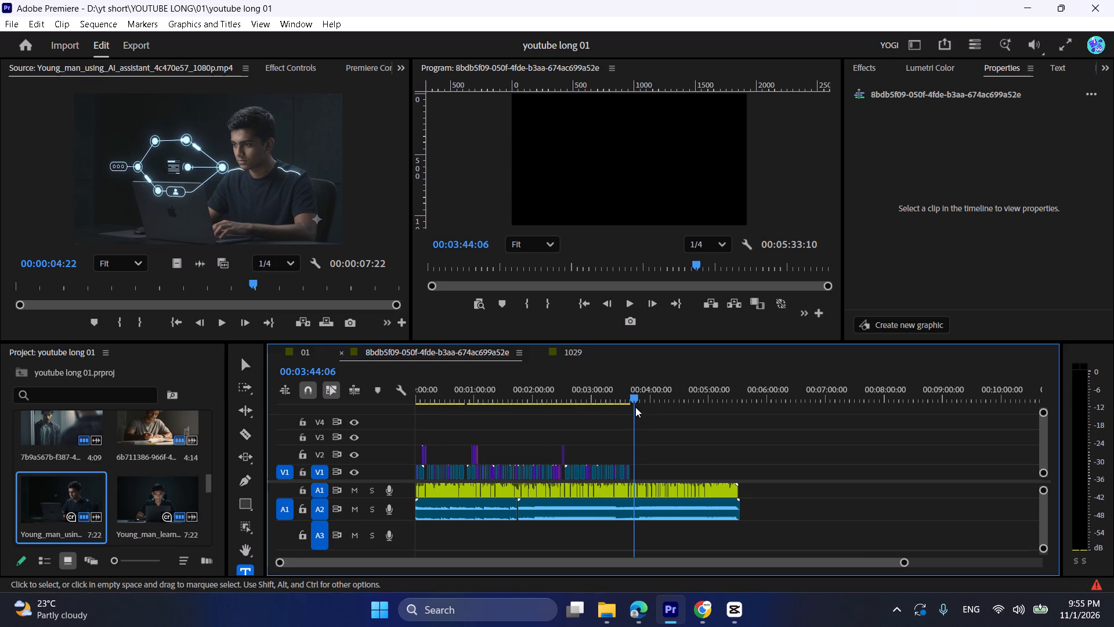
Scrub back and forth through the filled part of the timeline to review the placed visuals.
drag(634, 397, 604, 438)
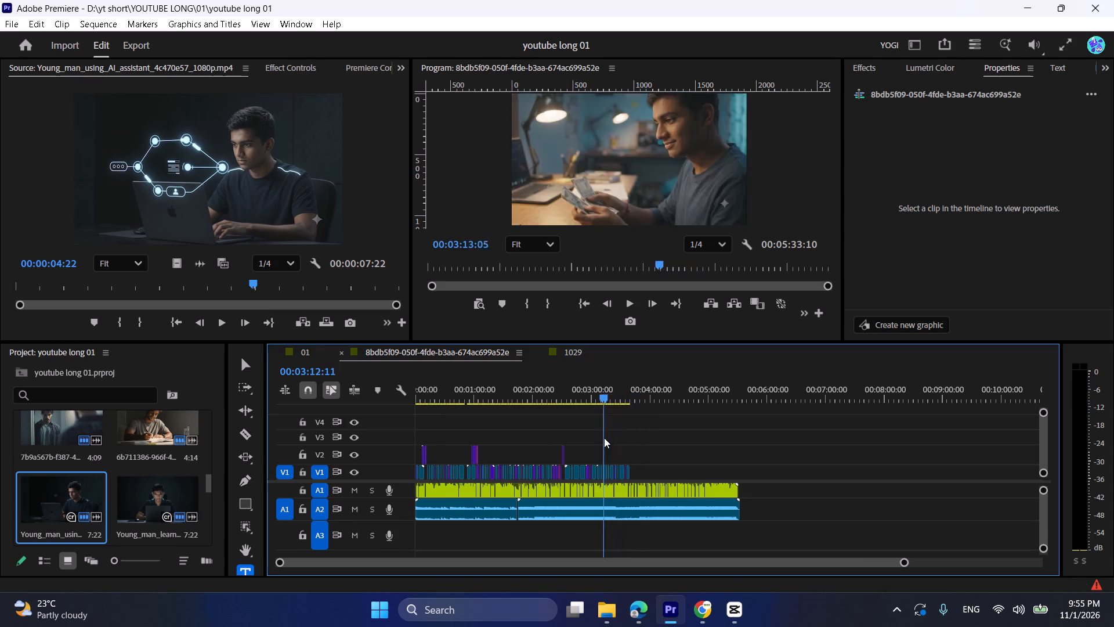
drag(604, 438, 620, 453)
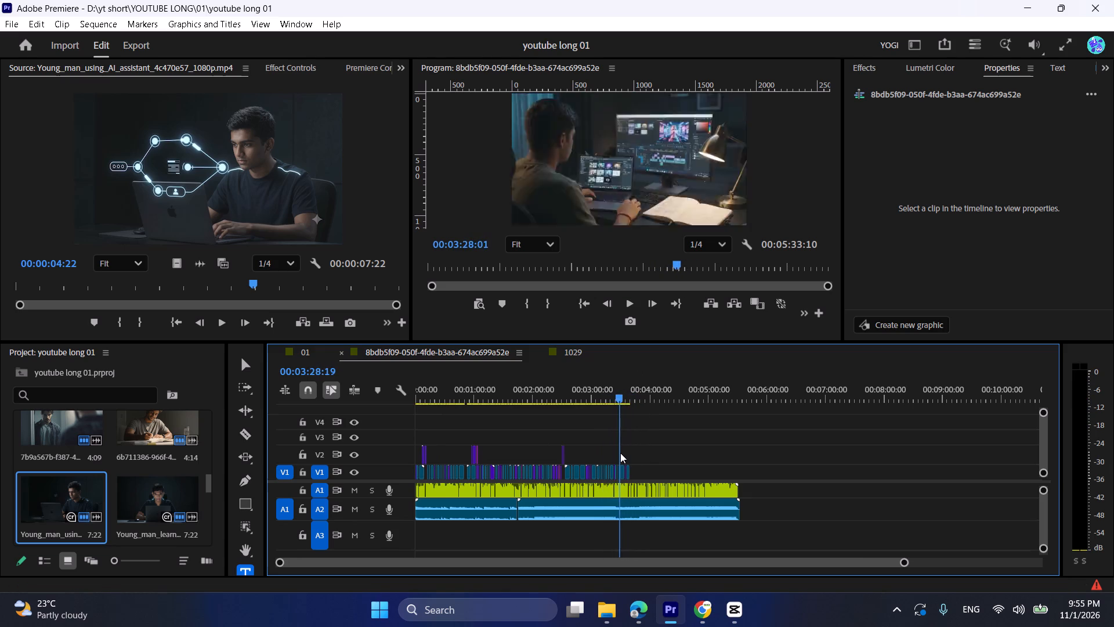
drag(620, 453, 603, 451)
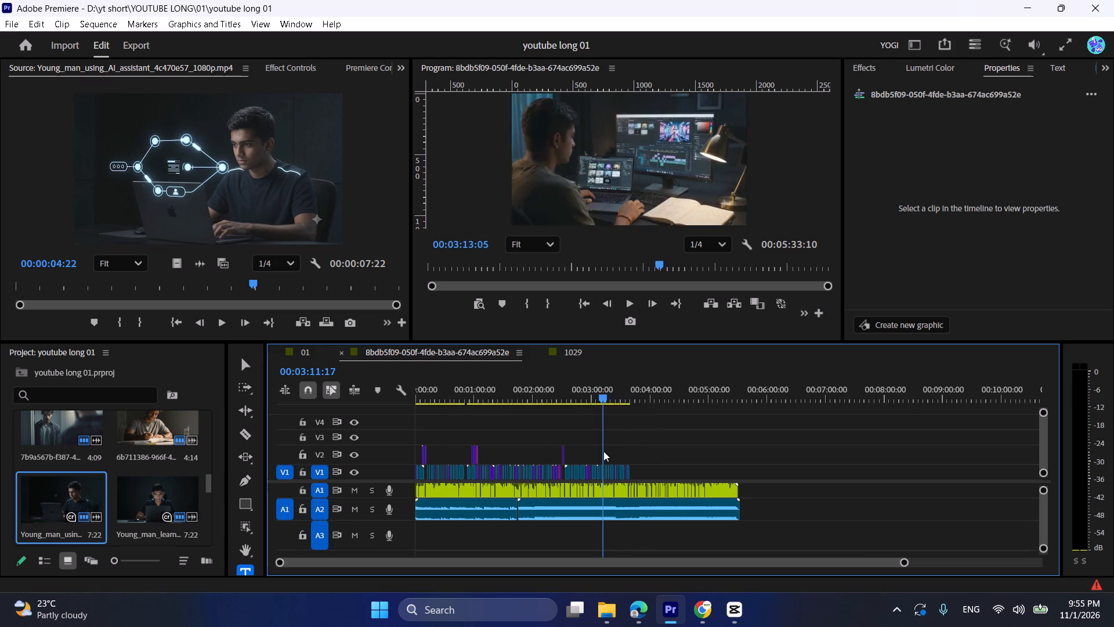
drag(603, 451, 522, 480)
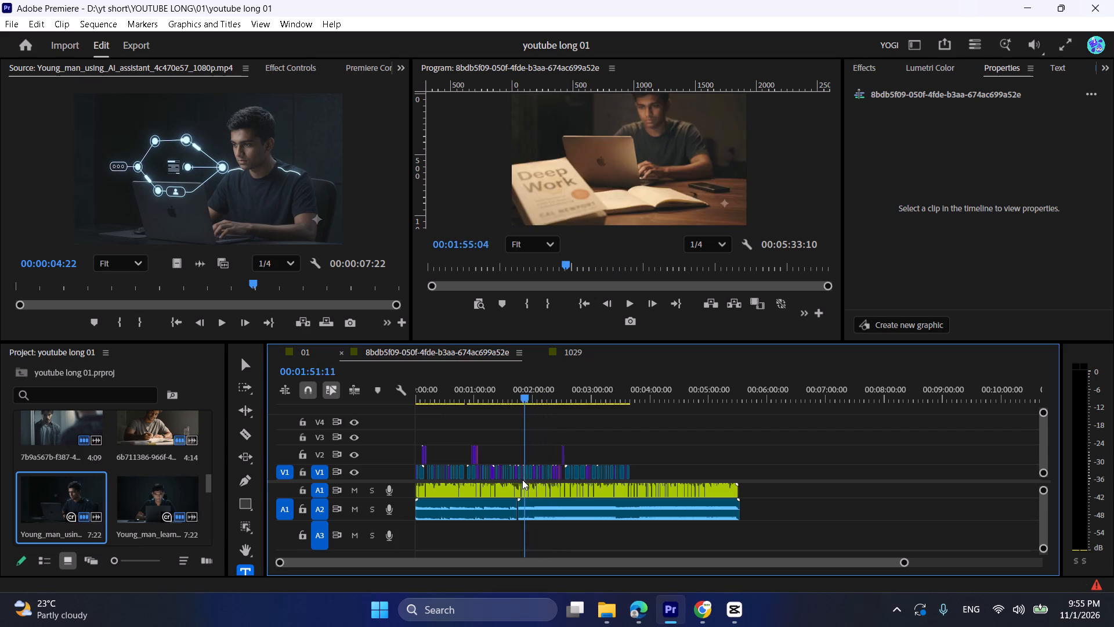
drag(522, 480, 451, 506)
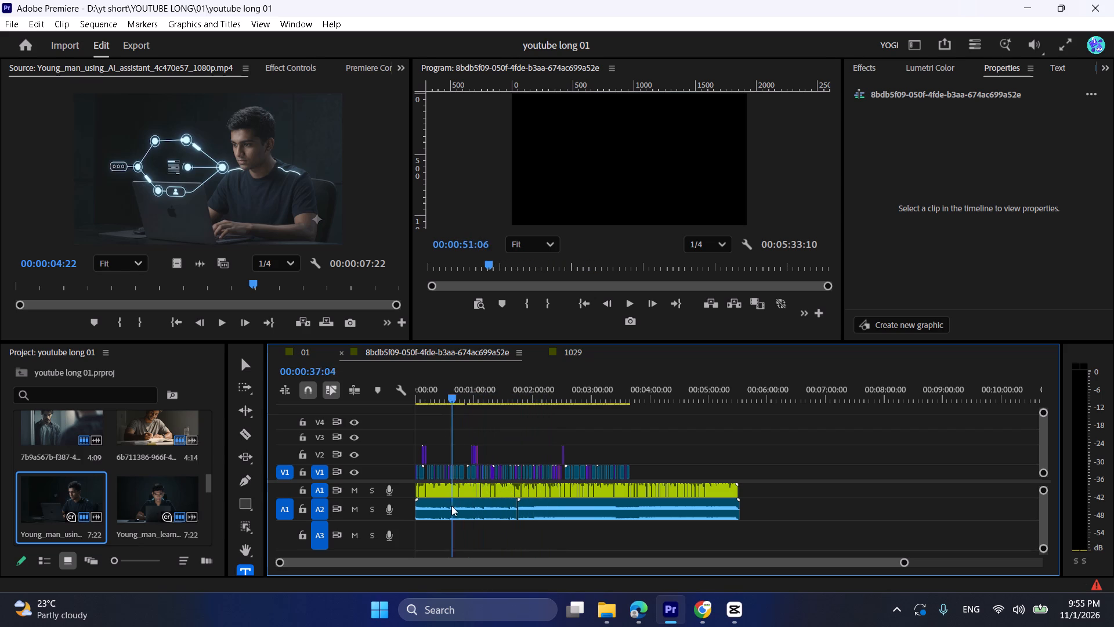
drag(451, 506, 525, 520)
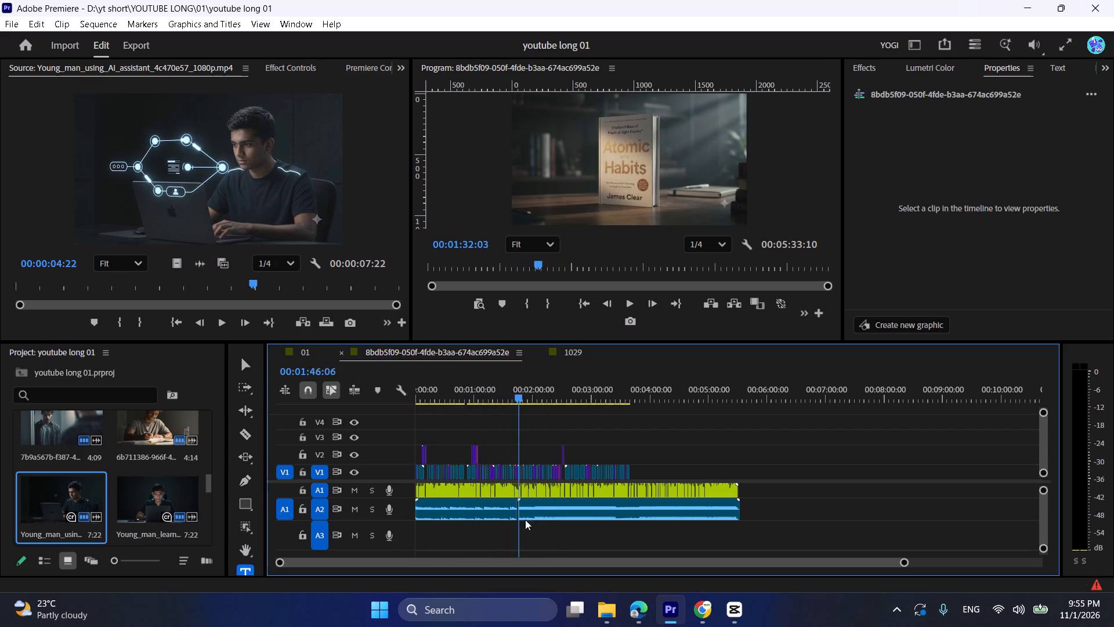
drag(525, 520, 473, 515)
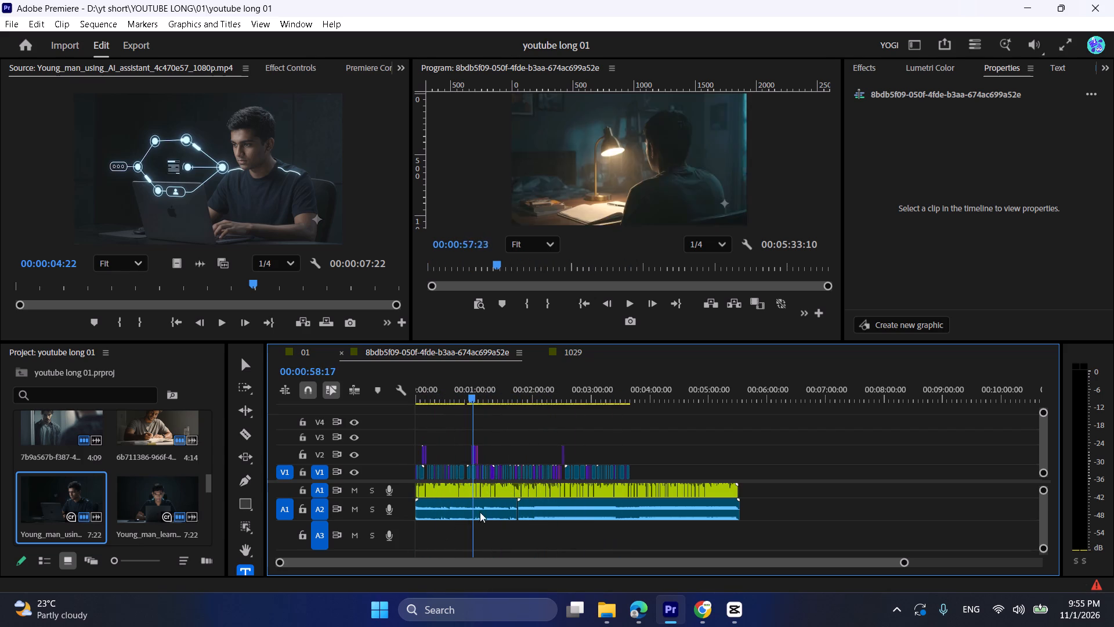
drag(478, 390, 490, 435)
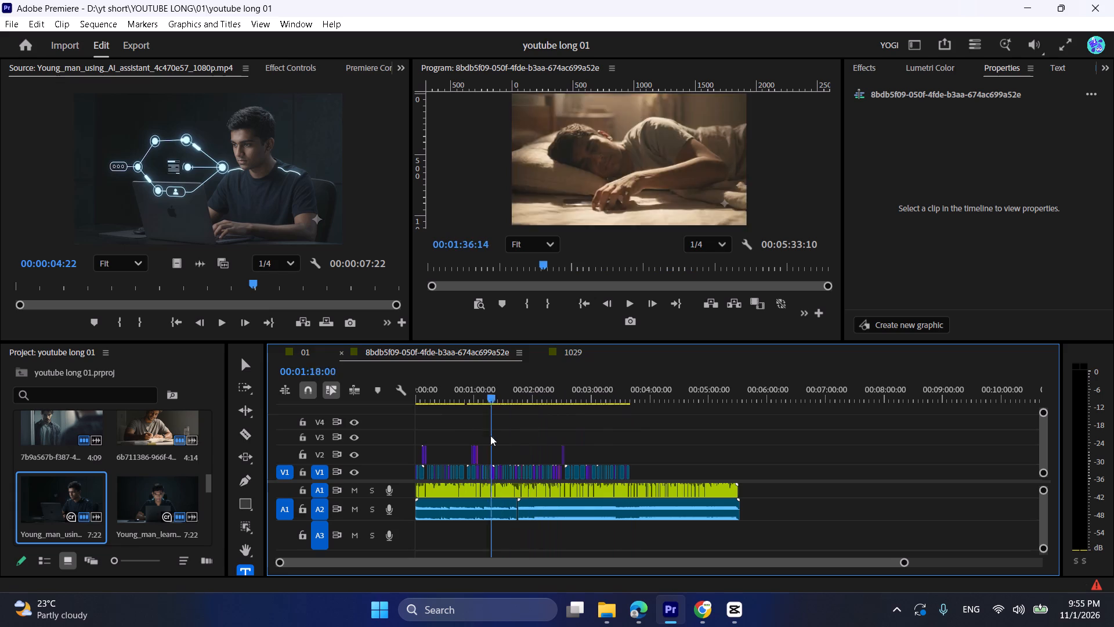
drag(490, 435, 614, 459)
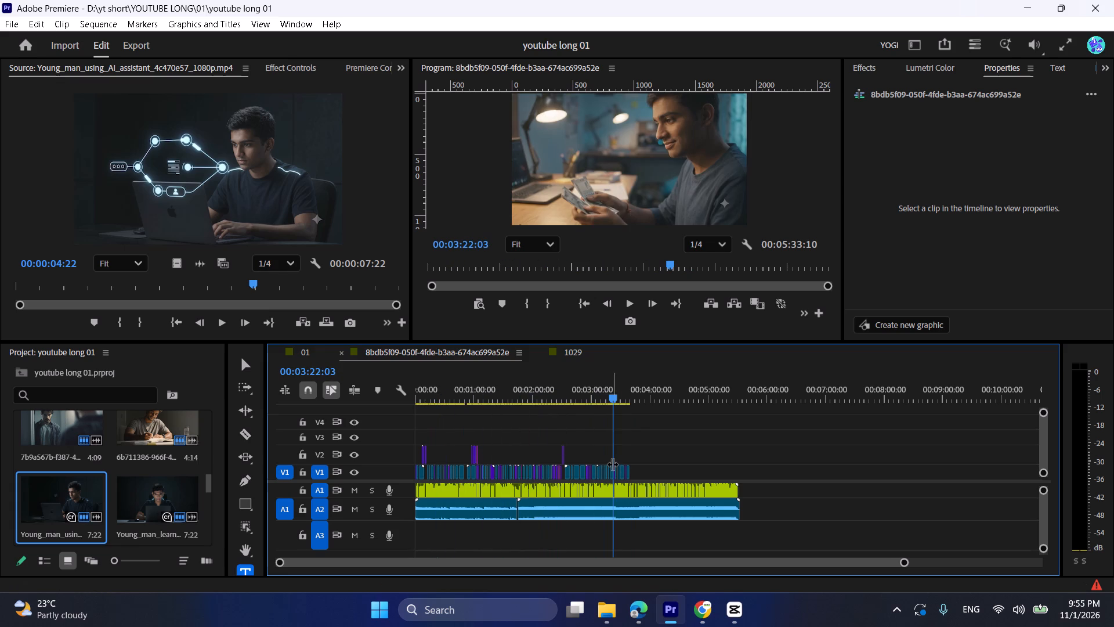
Play the timeline from about 00:03:22 past the last clip, checking the newest visuals and the upcoming narration.
key(space)
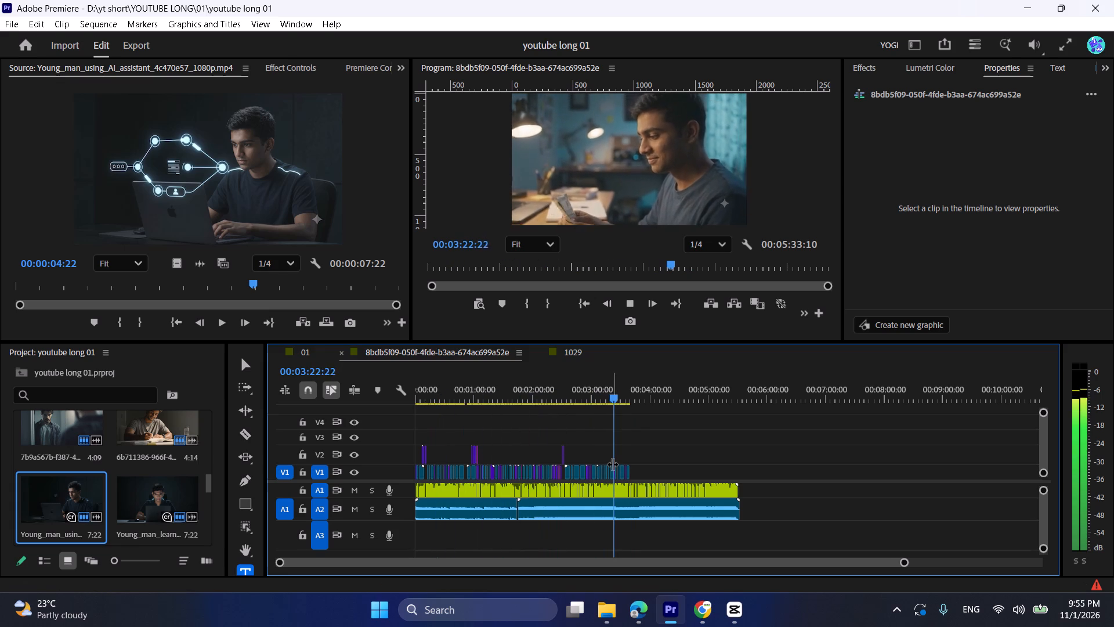
alt+scroll(612, 464, up, 1)
alt+scroll(612, 464, down, 1)
alt+scroll(612, 464, up, 7)
alt+scroll(612, 464, down, 1)
alt+scroll(612, 464, up, 19)
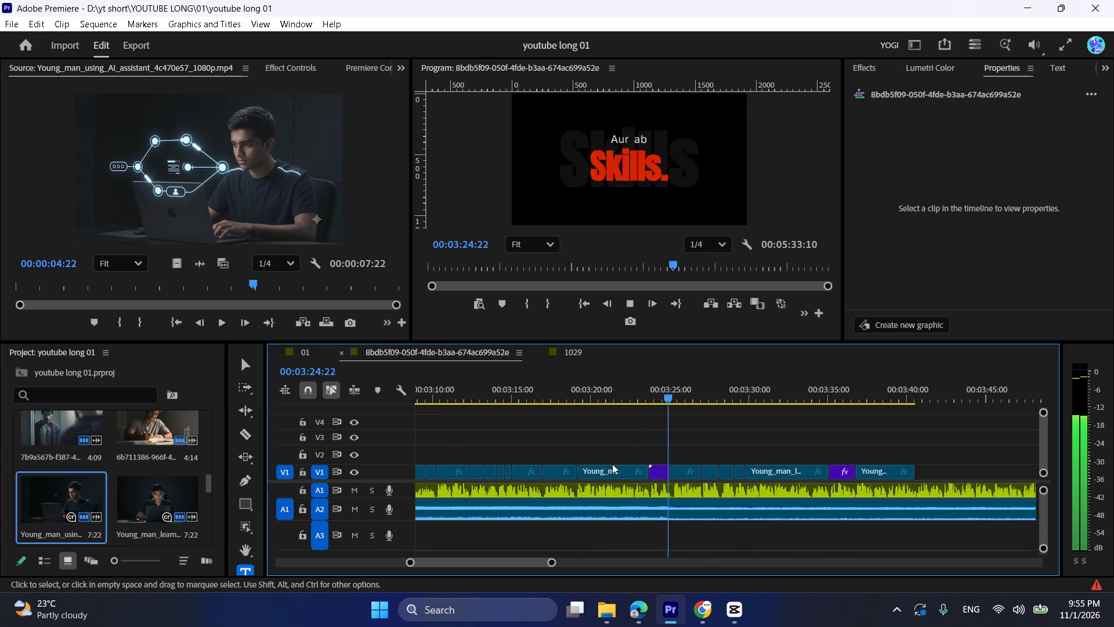
alt+scroll(612, 464, down, 6)
scroll(673, 465, down, 2)
click(690, 387)
key(space)
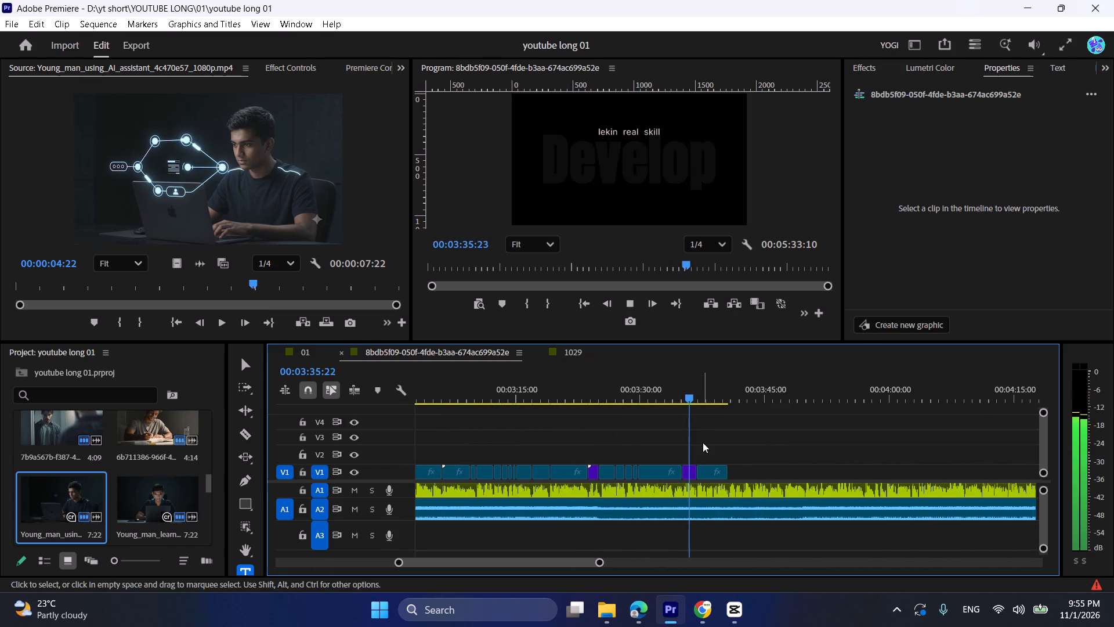
scroll(703, 442, down, 3)
alt+scroll(675, 443, up, 4)
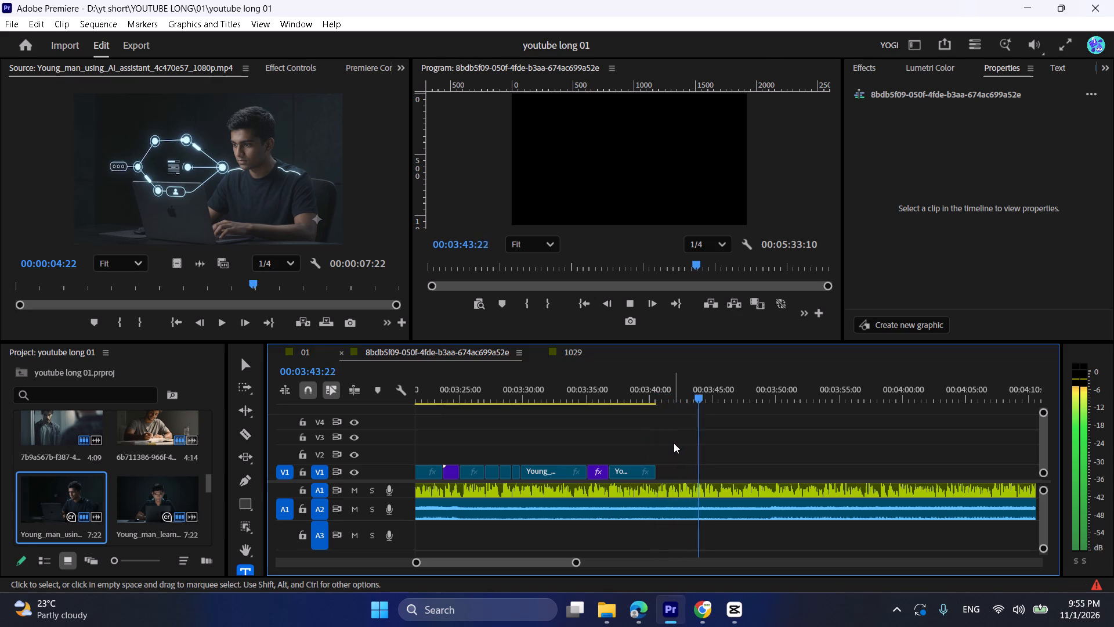
click(633, 387)
key(space)
scroll(634, 404, down, 3)
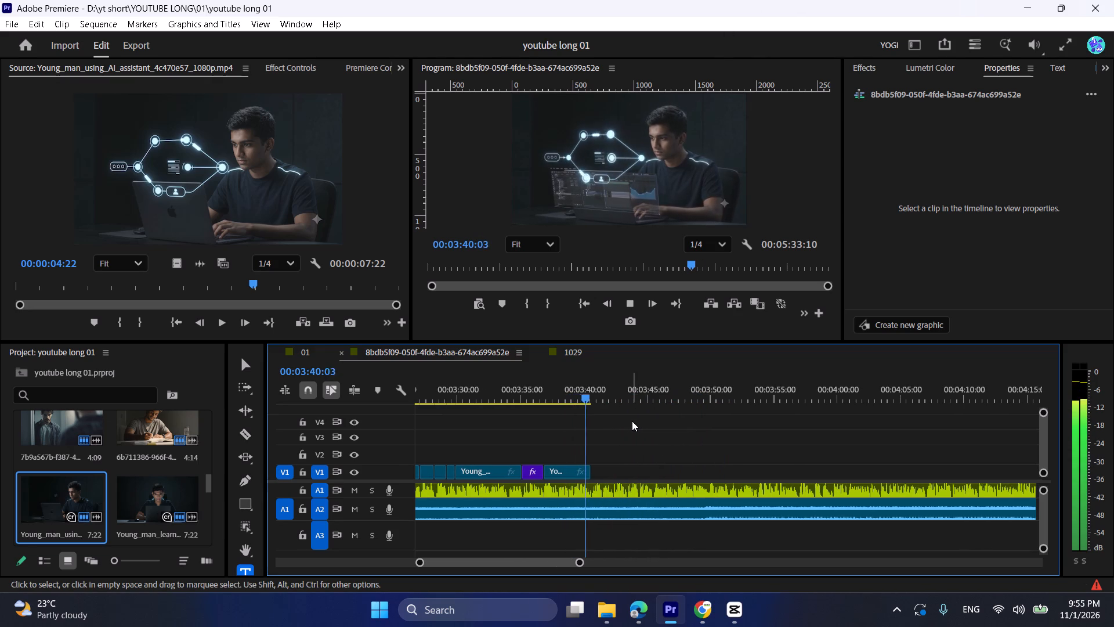
key(space)
Switch to Edge and resume the YouTube reference video.
click(635, 626)
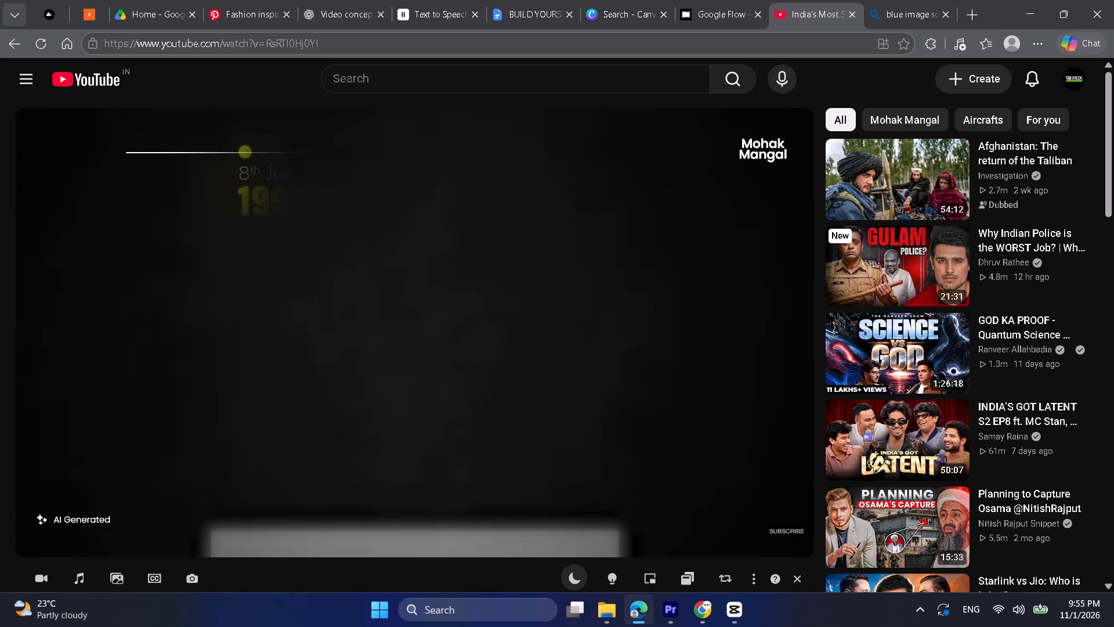
key(space)
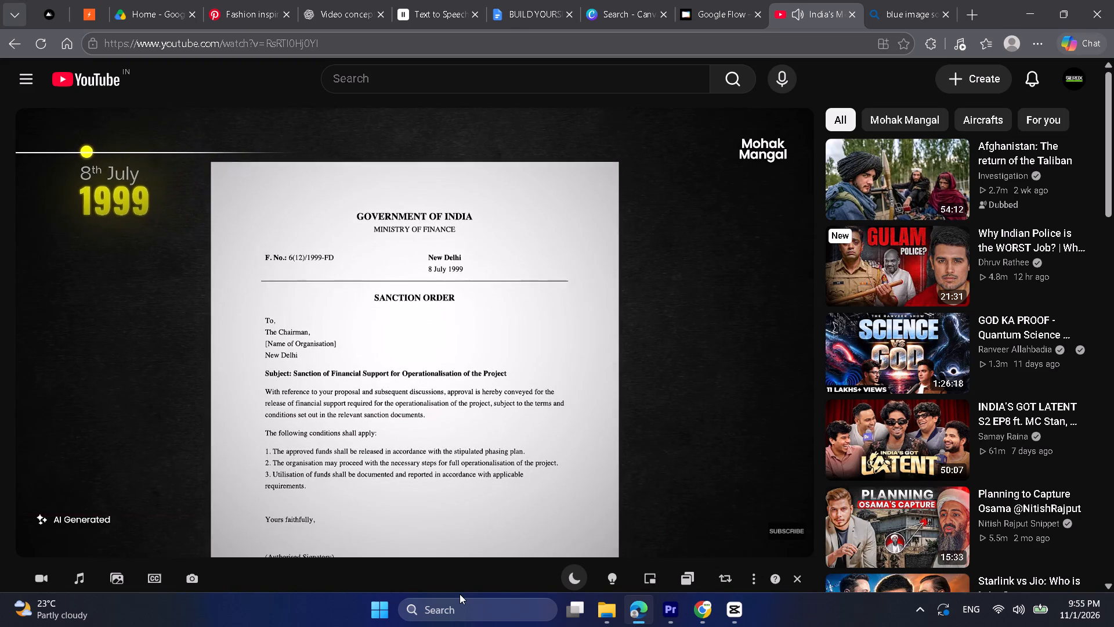
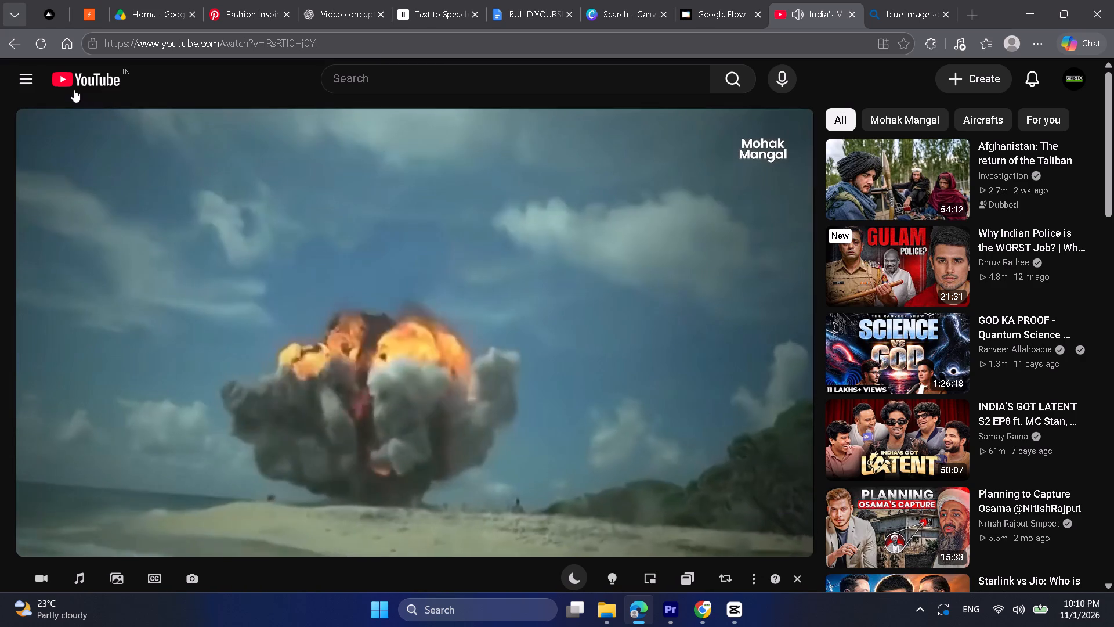
Look through the reference video's comments and preview the first video on the YouTube home feed.
click(304, 222)
scroll(299, 217, down, 8)
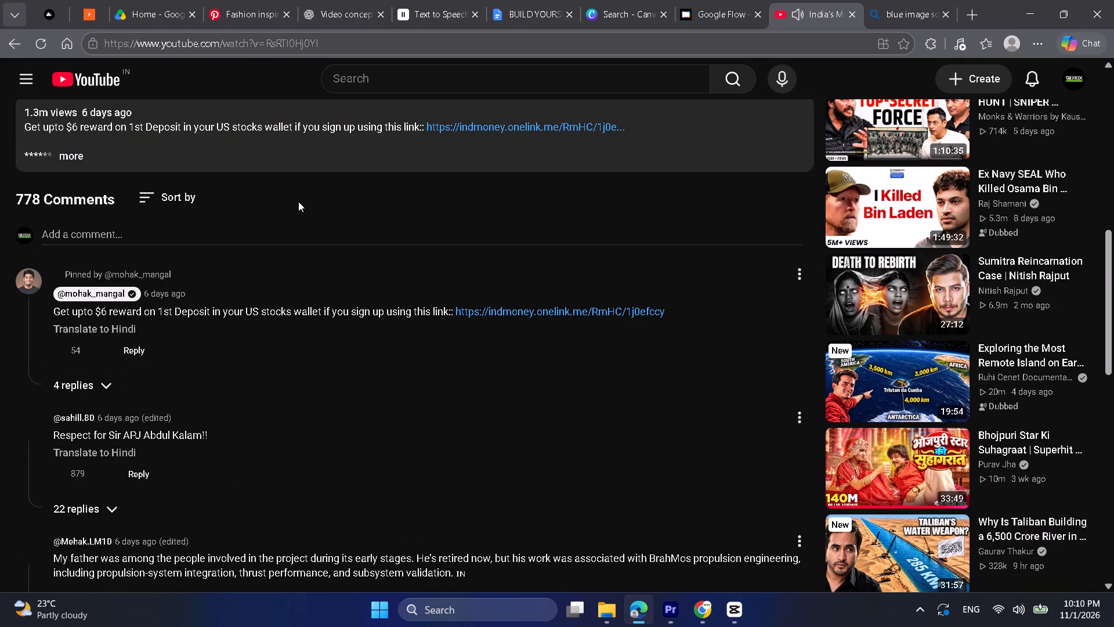
scroll(295, 201, down, 1)
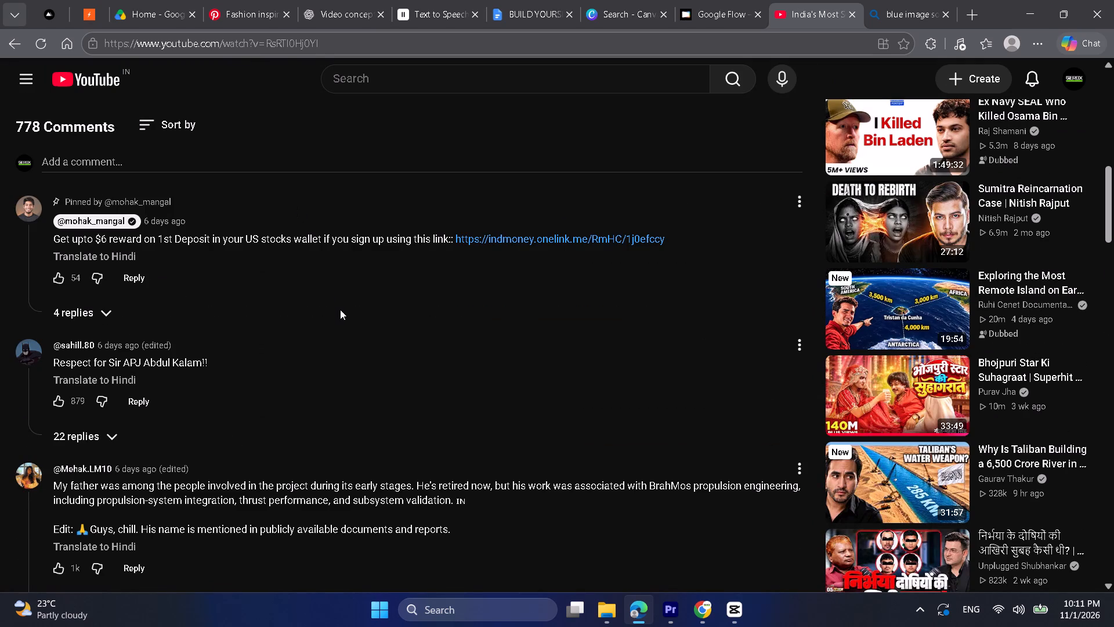
scroll(340, 309, down, 1)
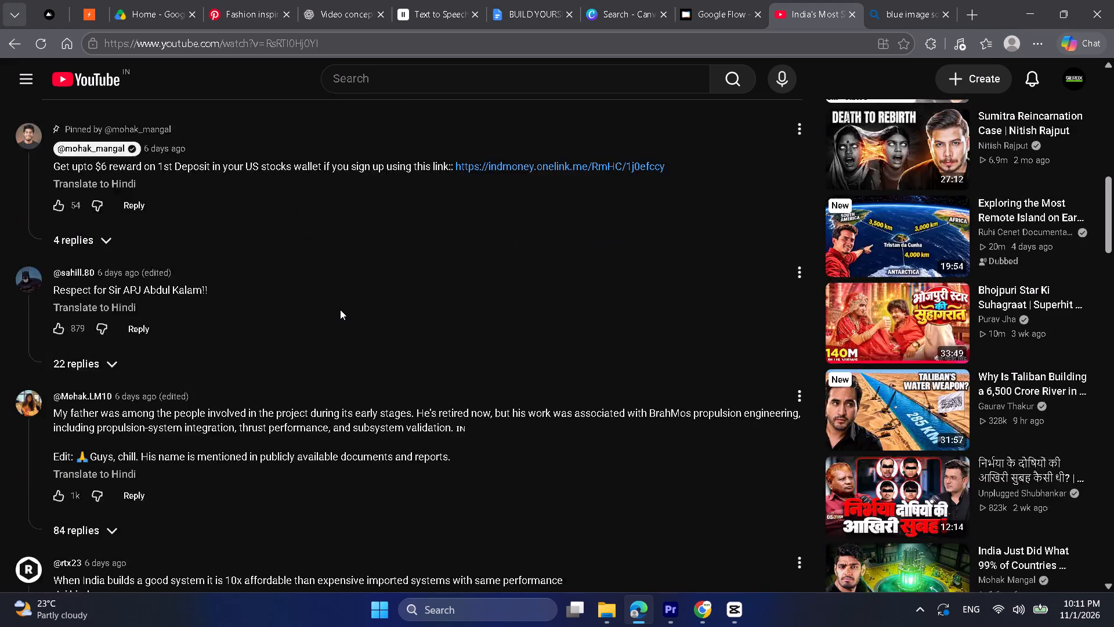
scroll(340, 309, down, 1)
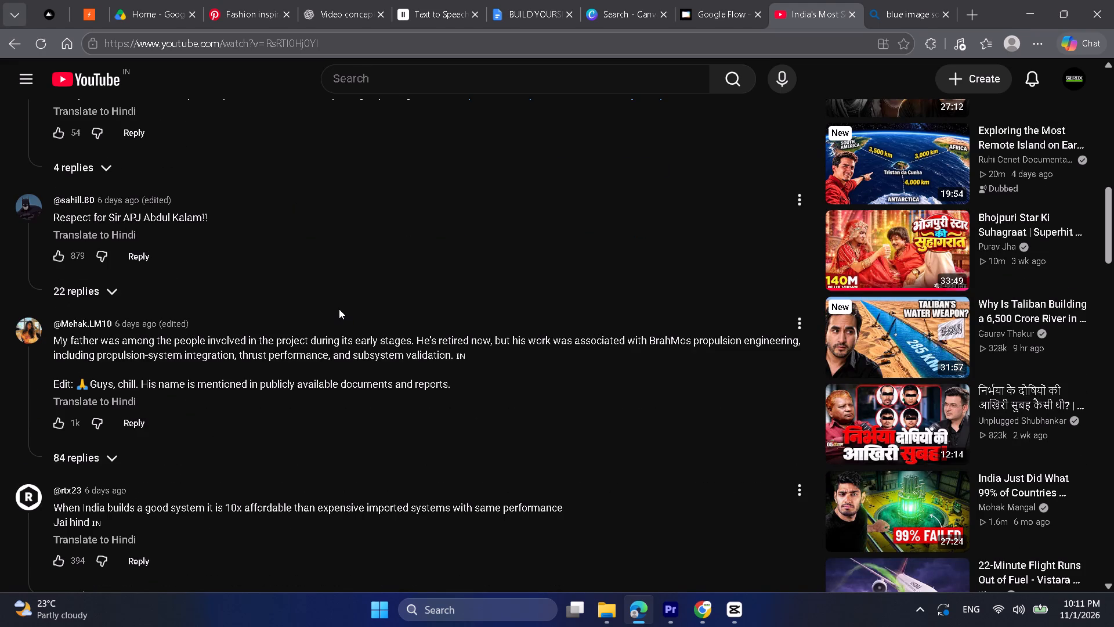
scroll(339, 309, down, 3)
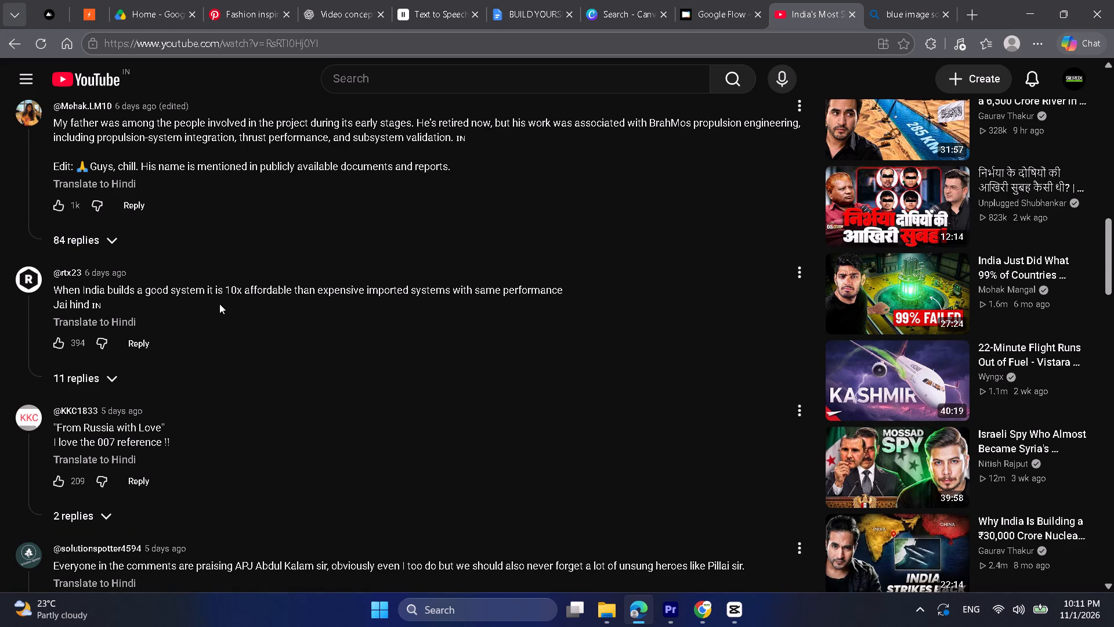
click(63, 82)
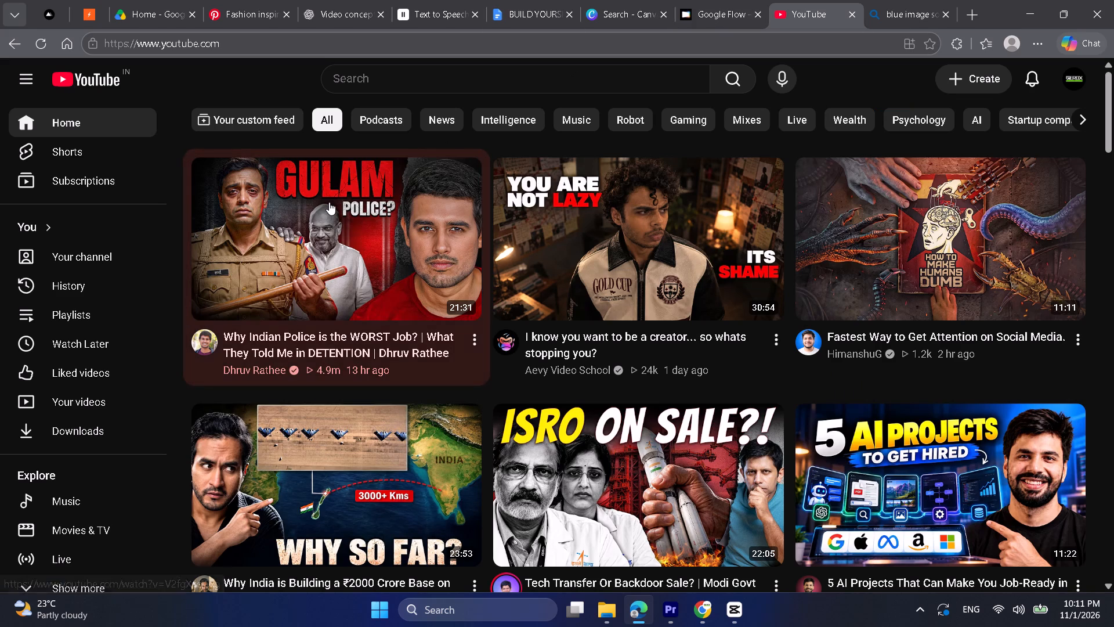
click(457, 180)
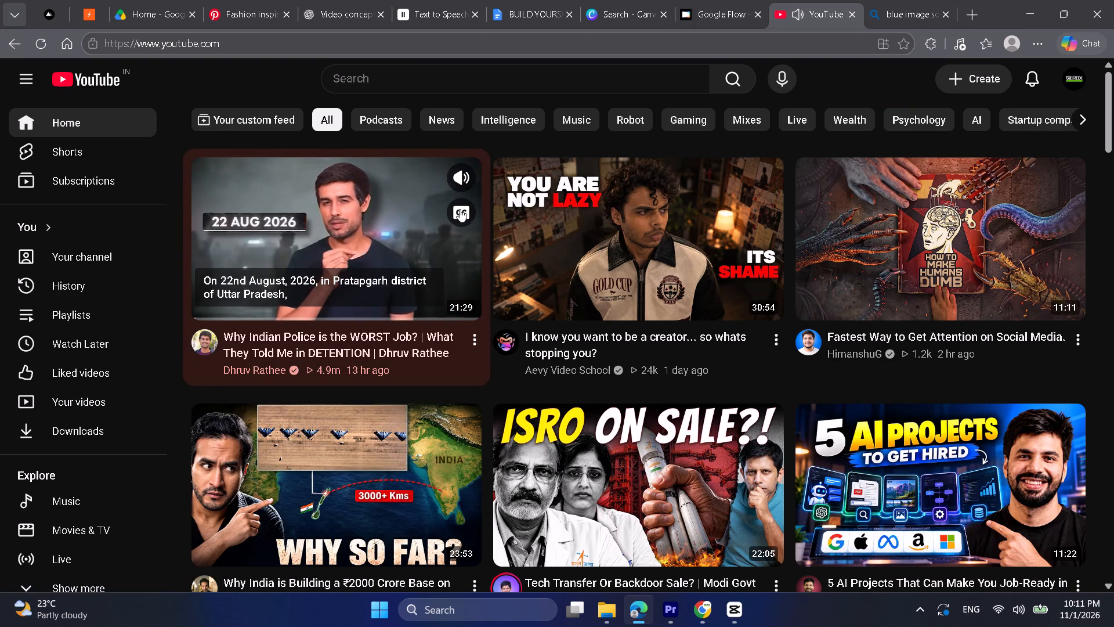
click(460, 211)
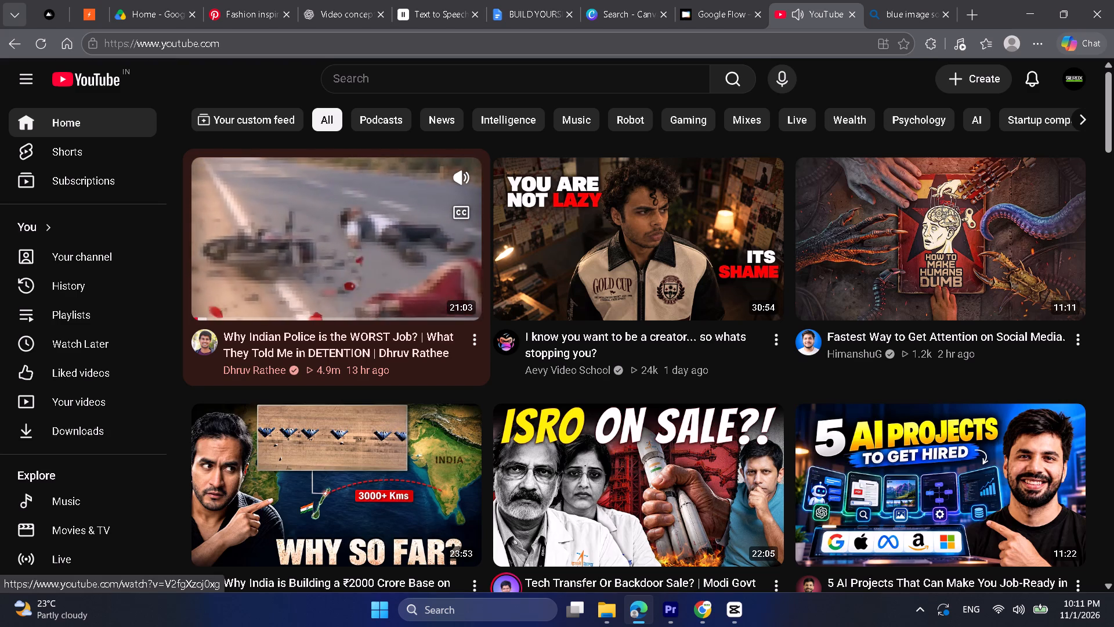
Check the Downloads folder and the Google Flow project for clips that could follow the last one in the Premiere timeline.
click(1027, 0)
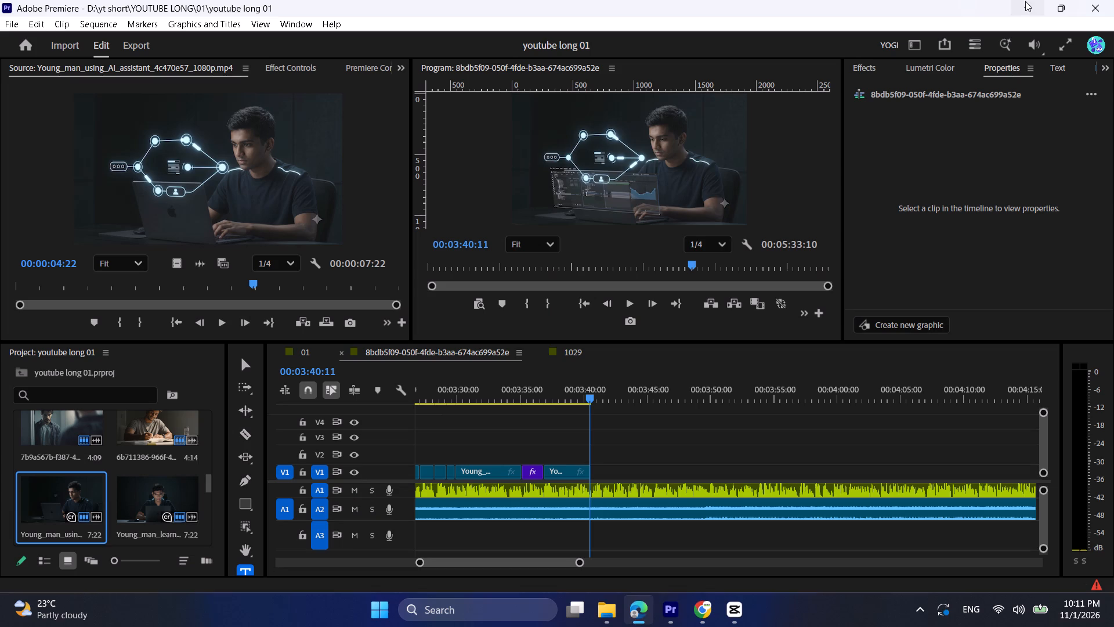
key(space)
key(space)
click(595, 609)
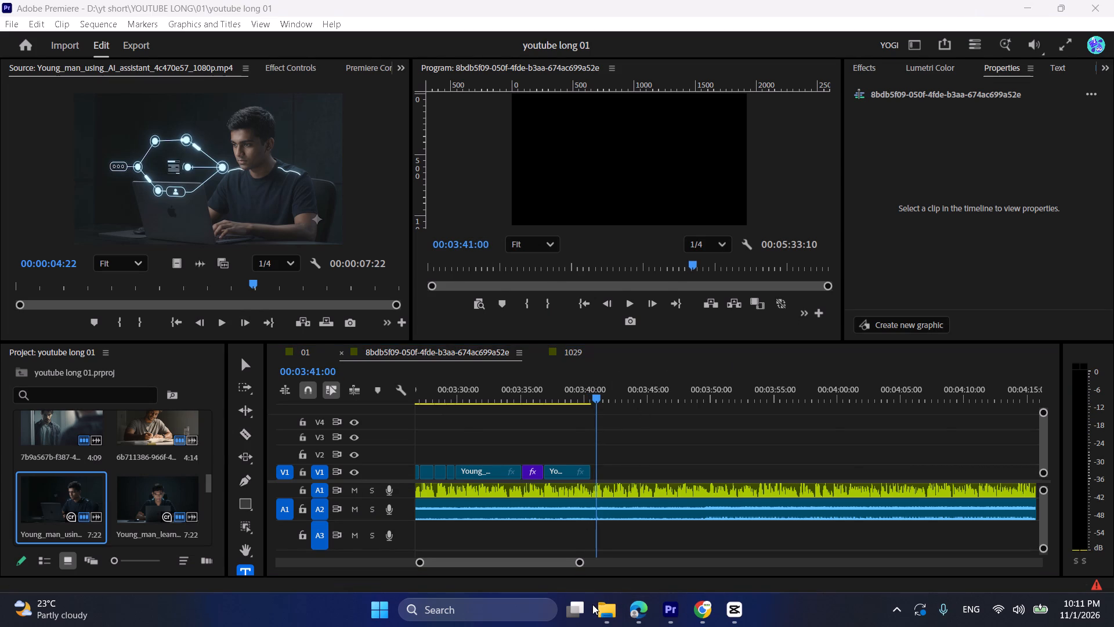
click(592, 603)
click(345, 67)
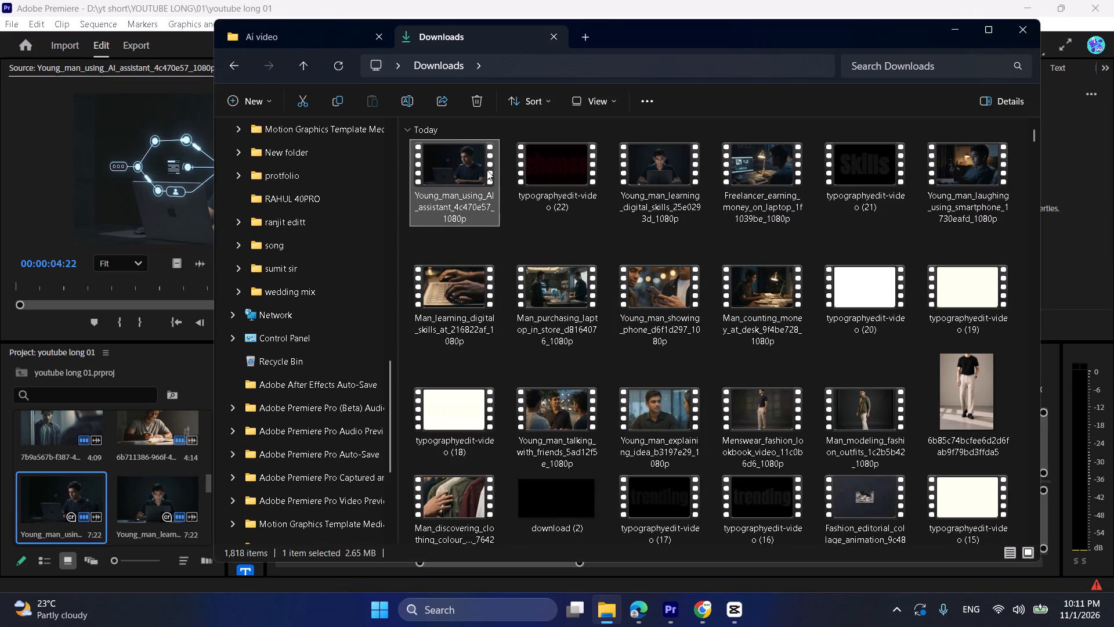
click(601, 608)
click(628, 618)
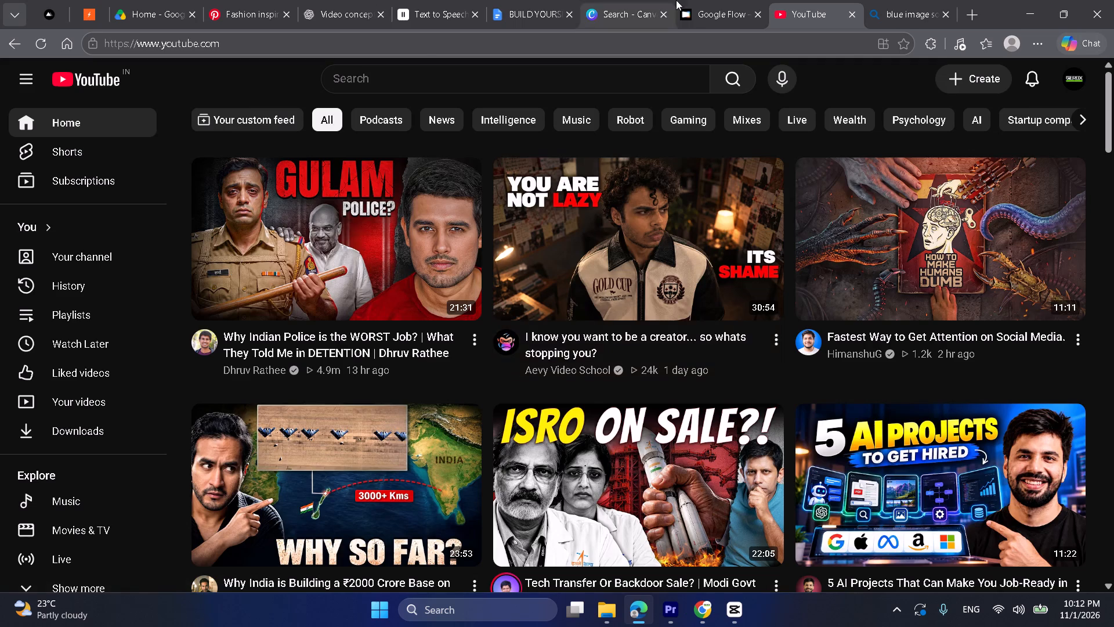
click(720, 0)
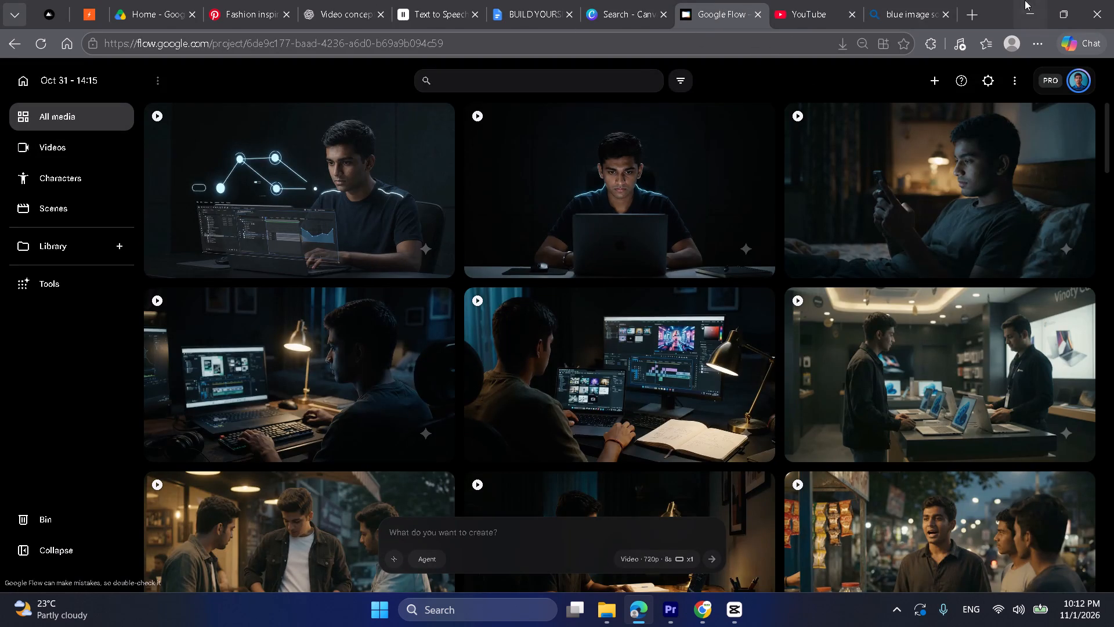
click(1030, 0)
Play the empty part of the timeline from 00:03:41 to about 00:03:44 to hear the narration that needs a visual.
key(space)
alt+scroll(613, 461, up, 9)
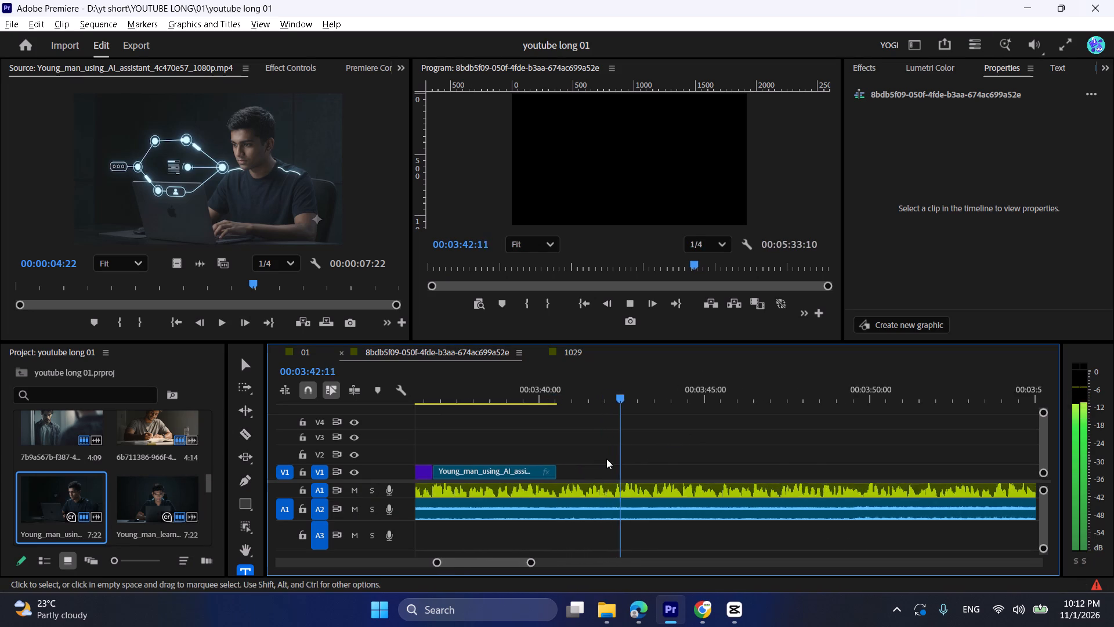
alt+scroll(606, 459, up, 1)
key(space)
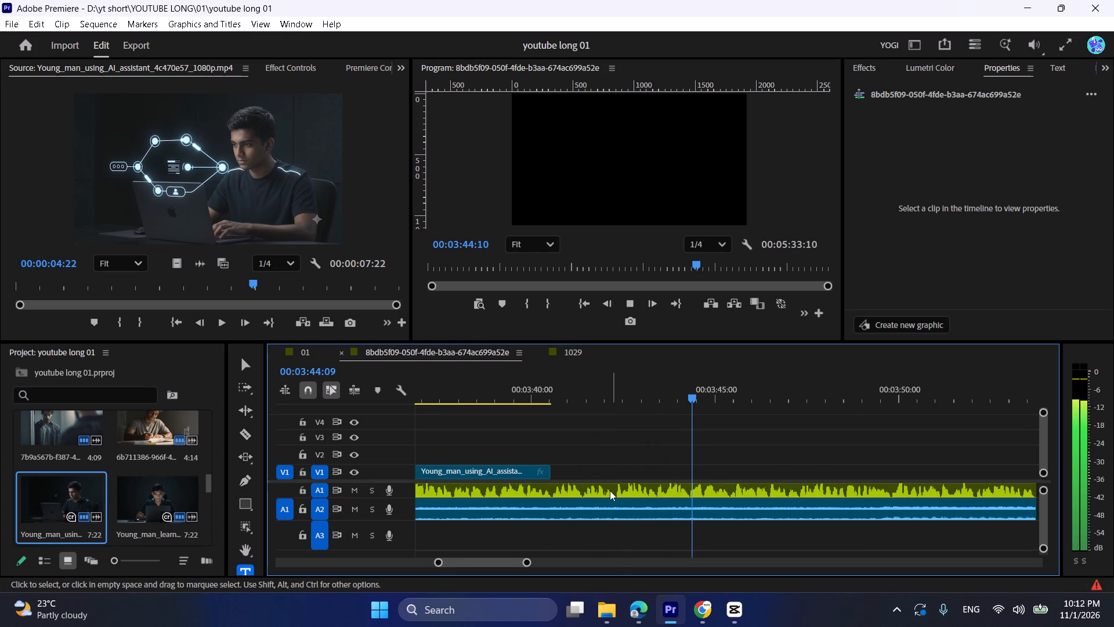
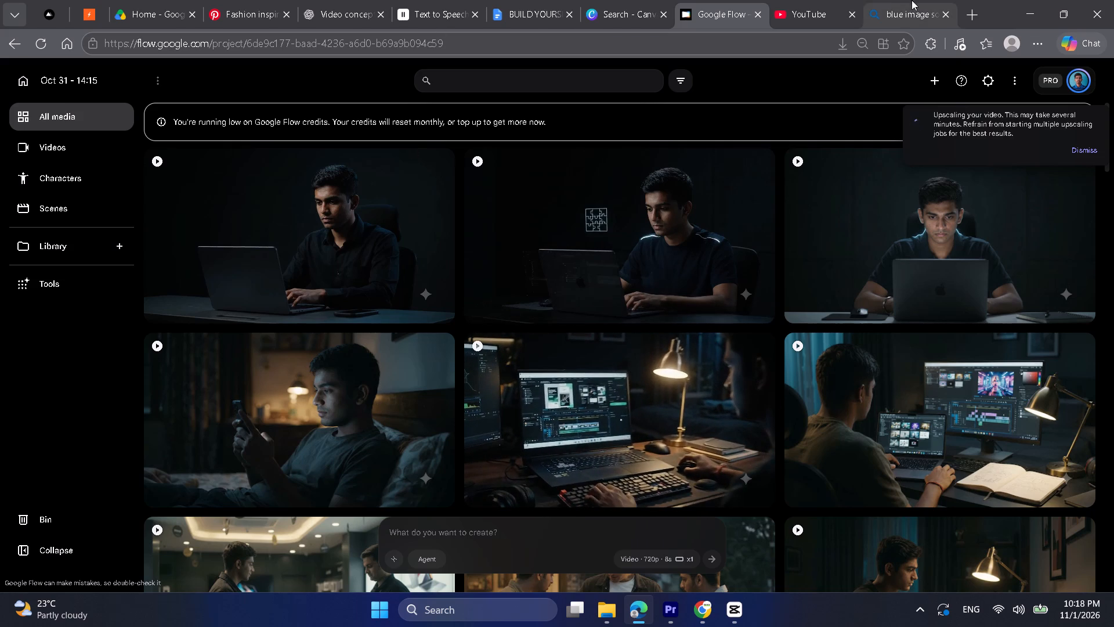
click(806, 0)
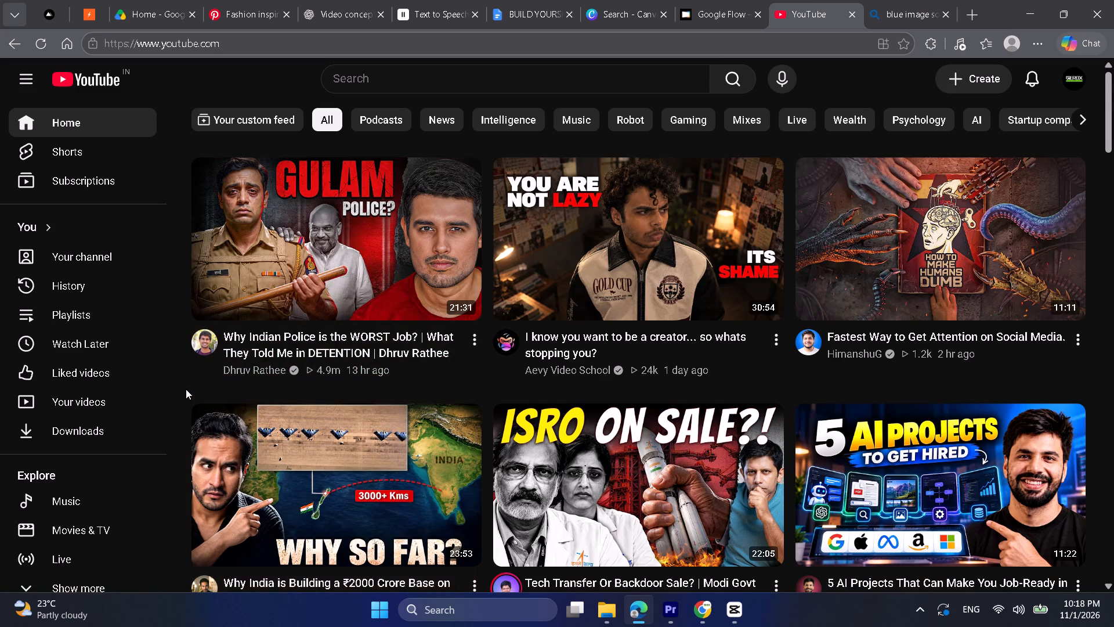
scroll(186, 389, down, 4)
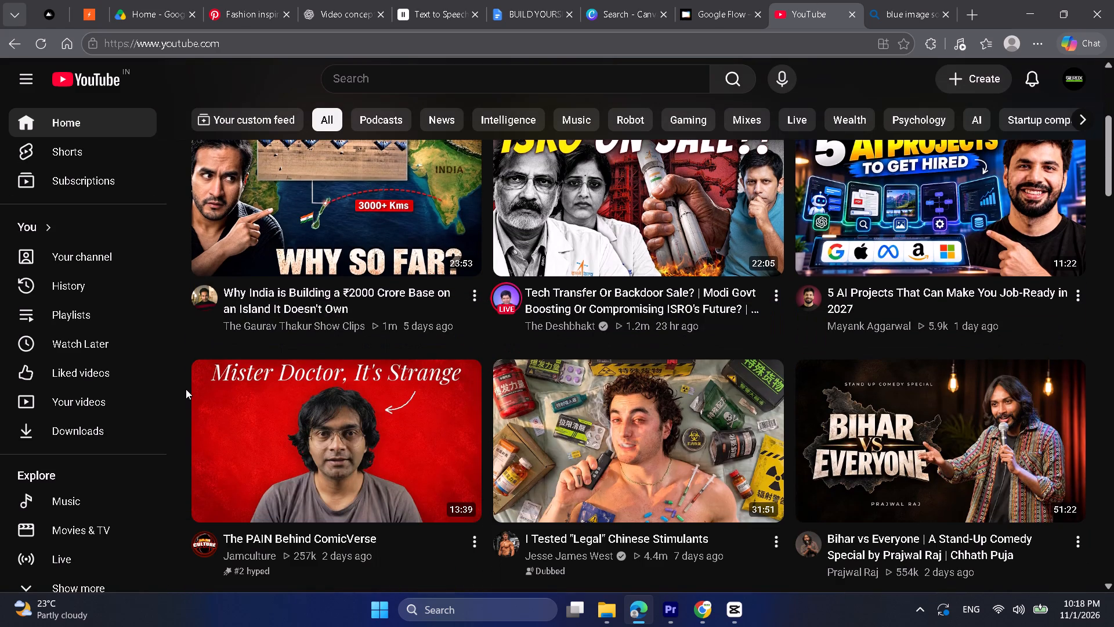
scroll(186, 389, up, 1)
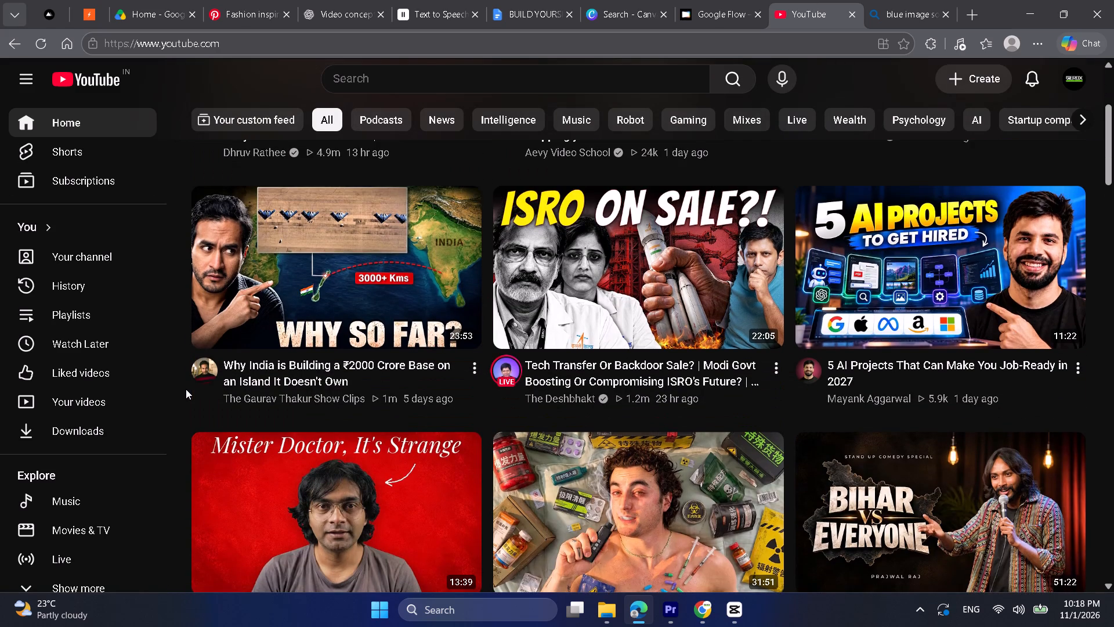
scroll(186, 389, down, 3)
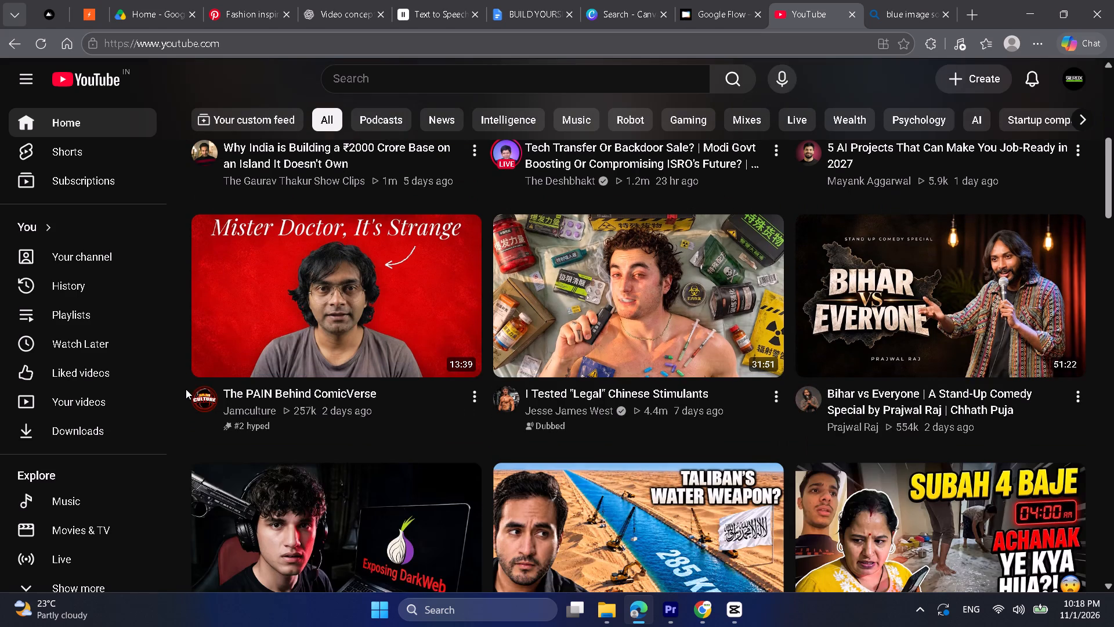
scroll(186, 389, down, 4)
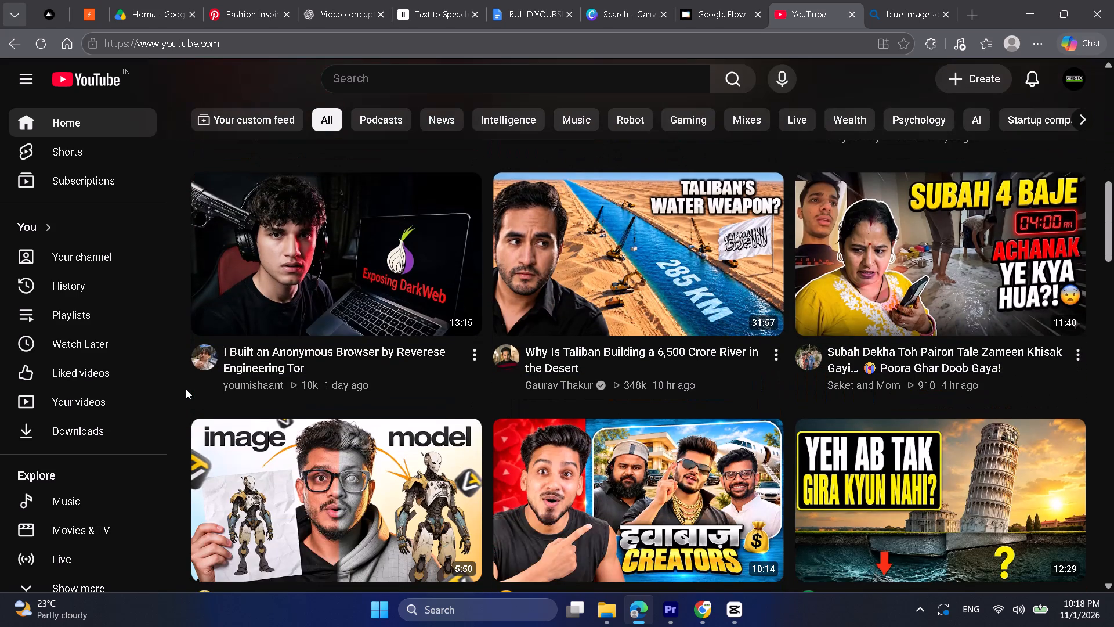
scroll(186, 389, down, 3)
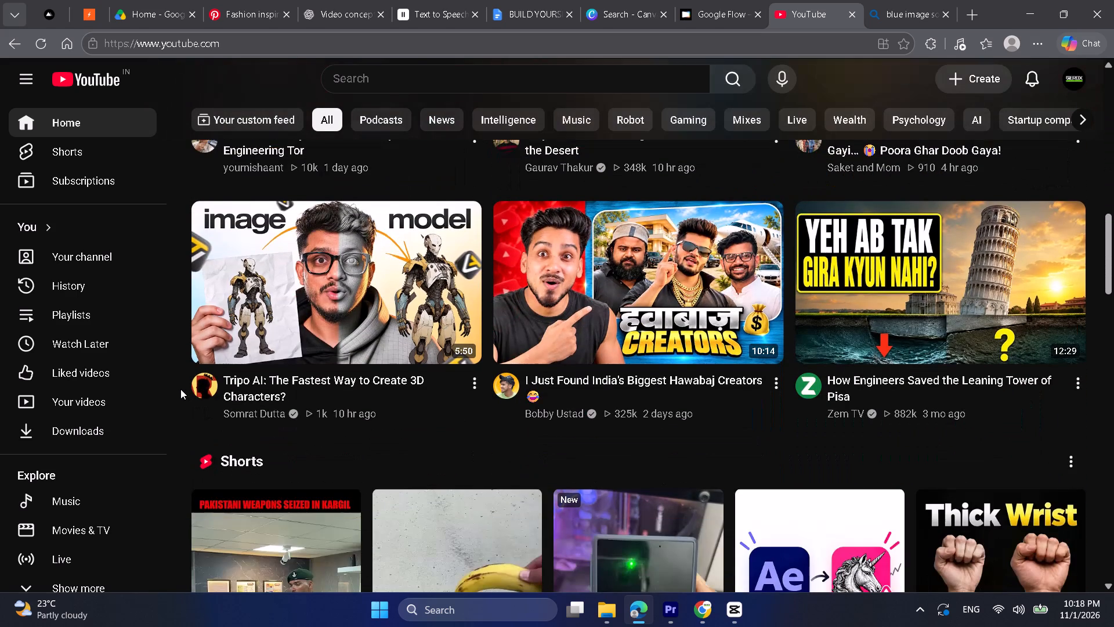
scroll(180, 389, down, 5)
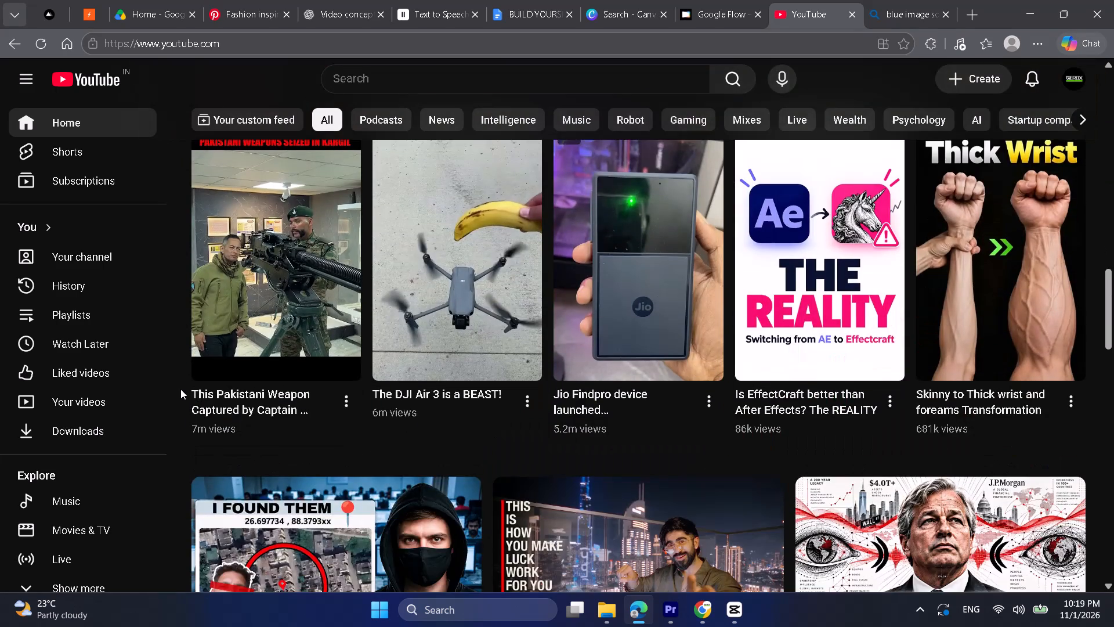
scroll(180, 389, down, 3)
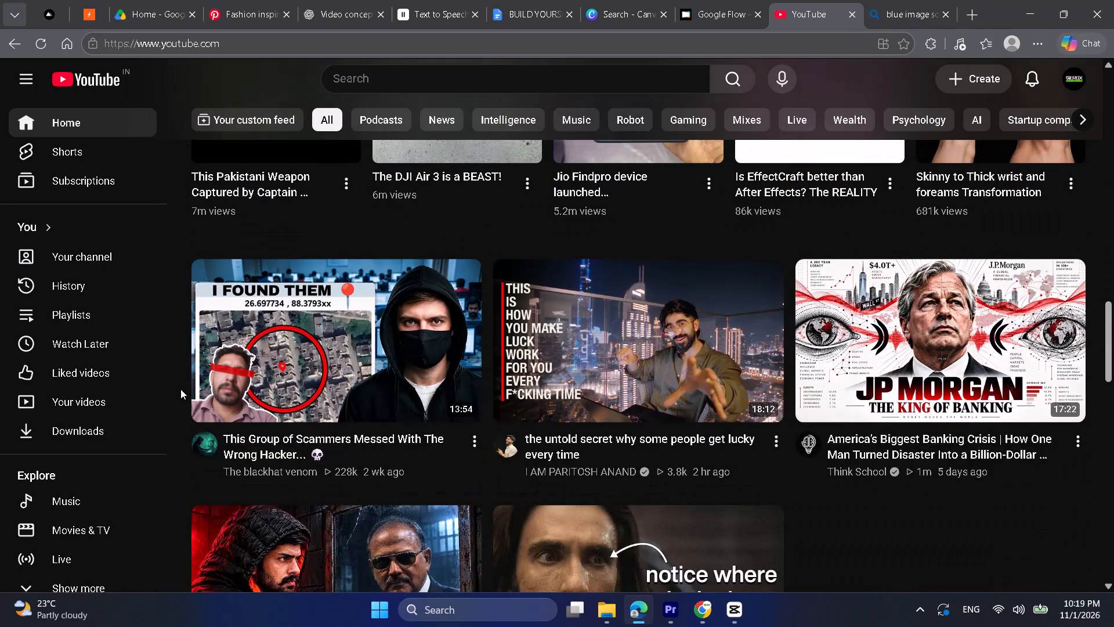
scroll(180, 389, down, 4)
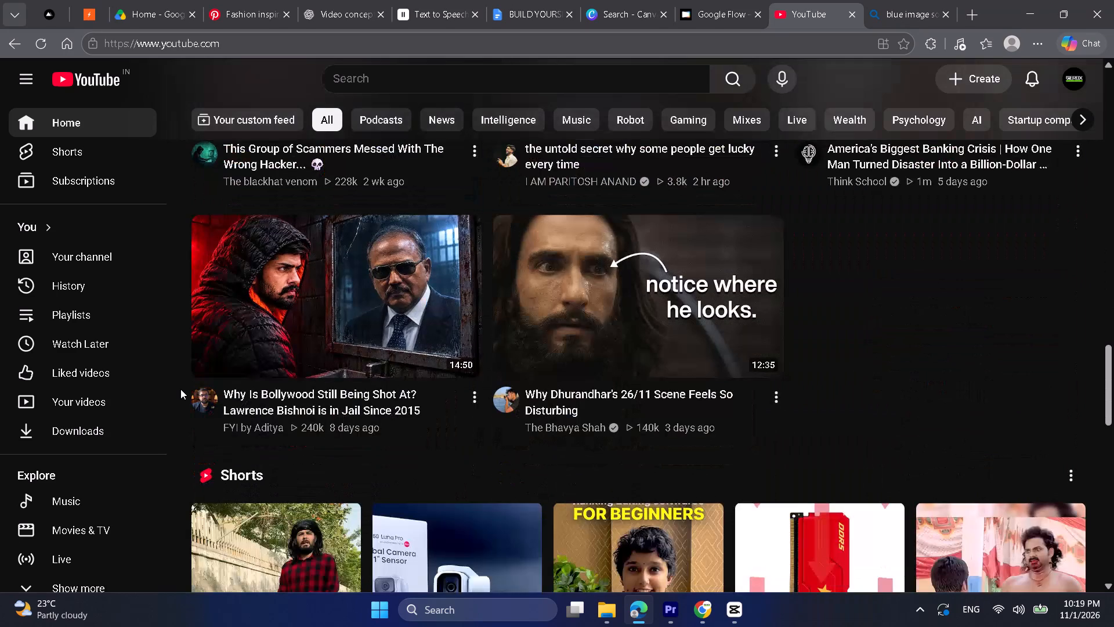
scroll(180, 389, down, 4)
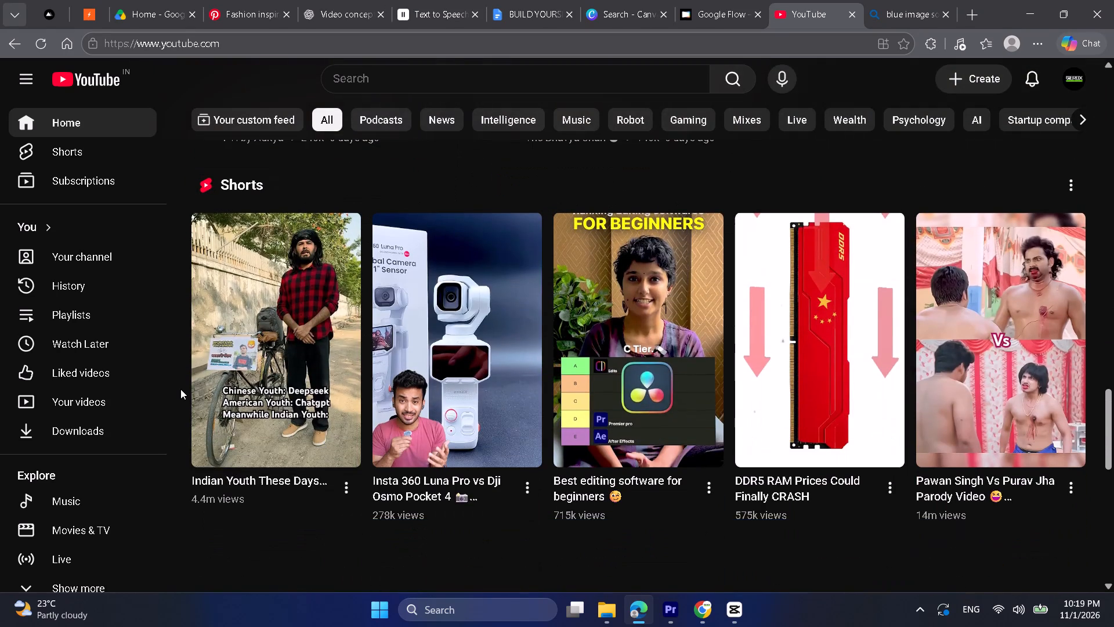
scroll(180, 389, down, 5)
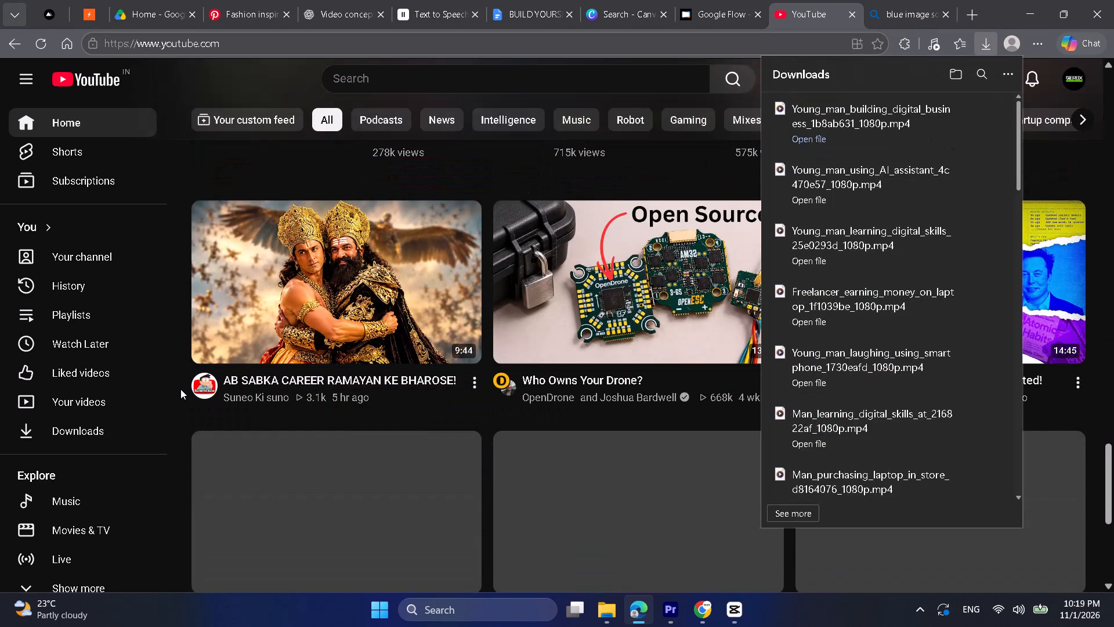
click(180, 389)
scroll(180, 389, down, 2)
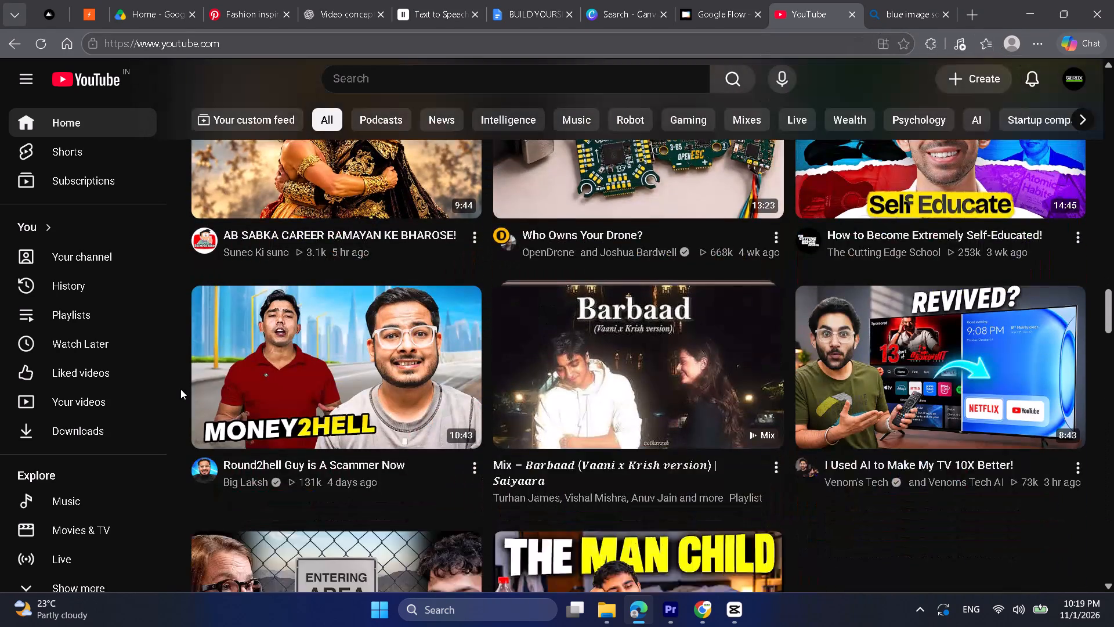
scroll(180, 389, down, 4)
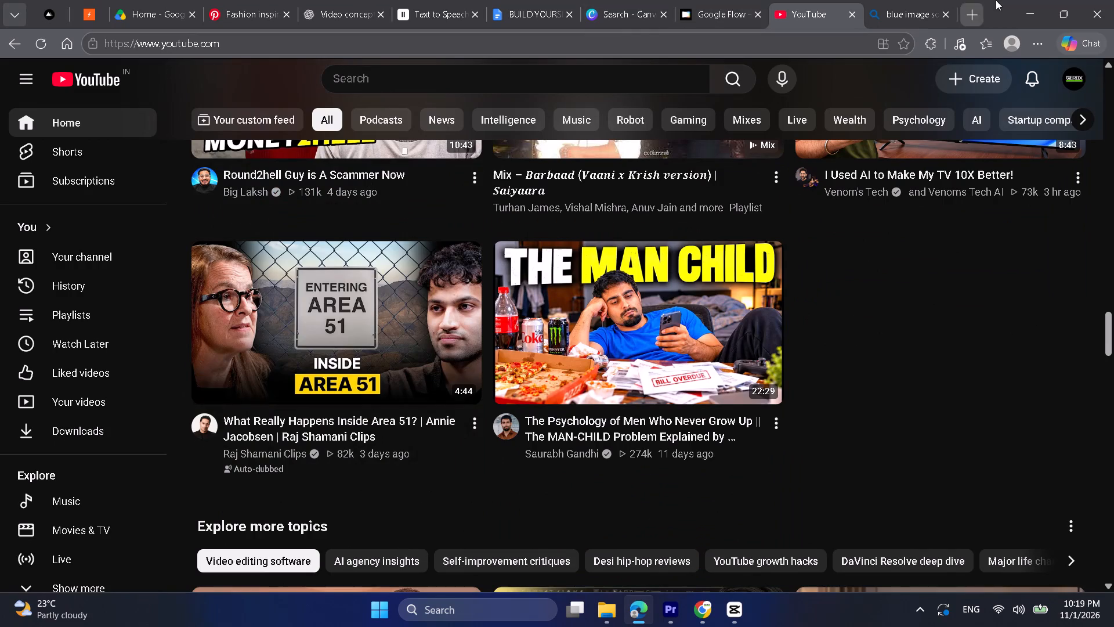
Import the Young_man_building_digital_business 1080p video from the Downloads folder into the Premiere project.
click(1034, 0)
click(667, 625)
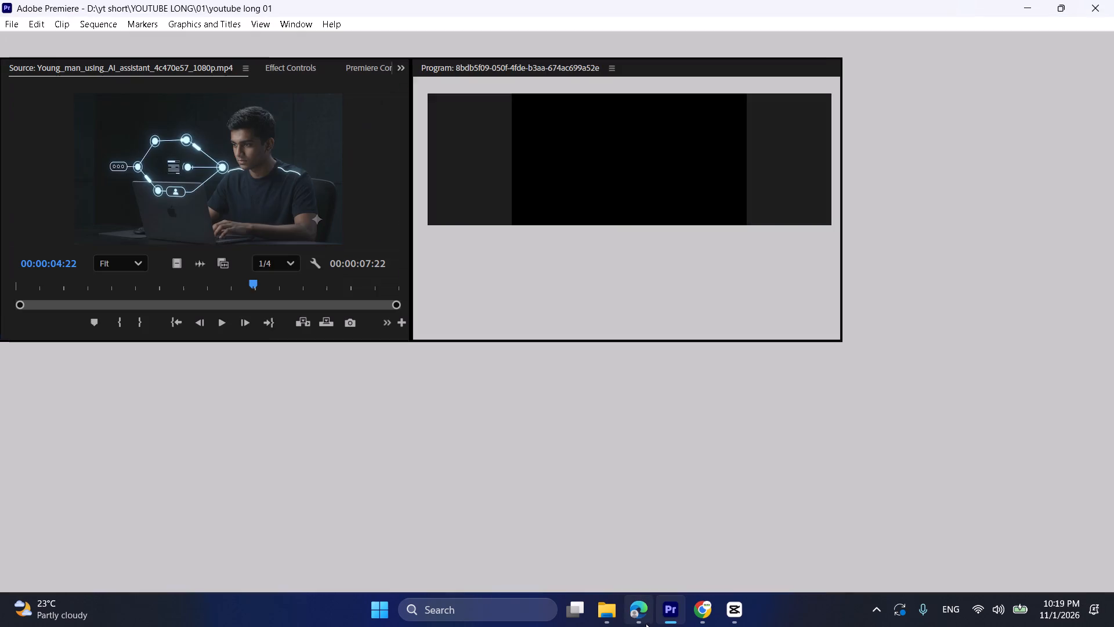
click(616, 614)
drag(458, 186, 126, 466)
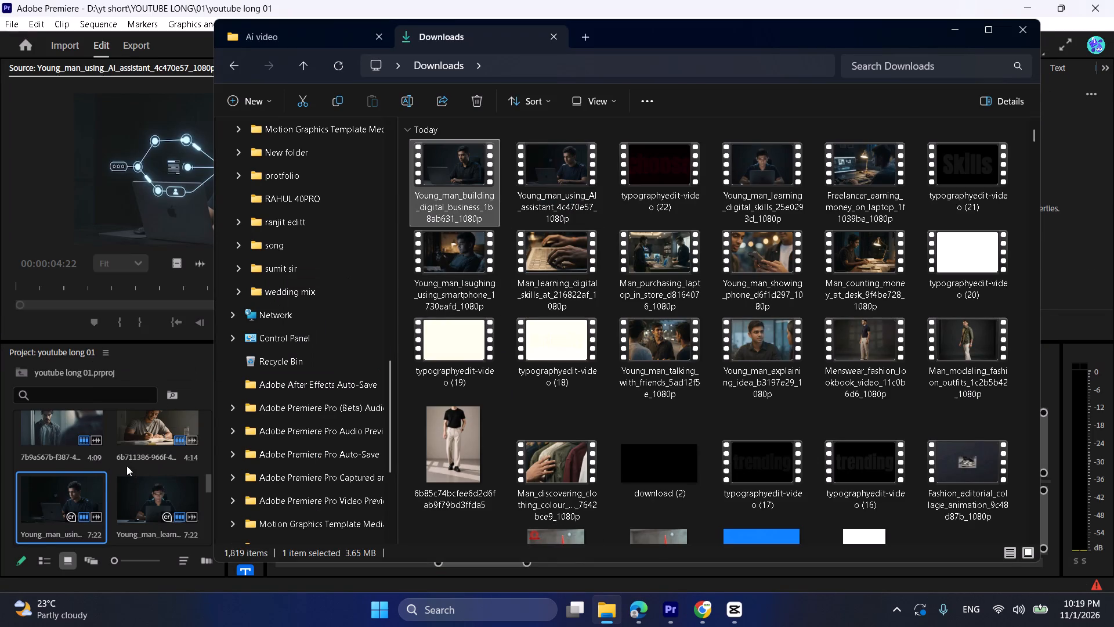
double_click(151, 489)
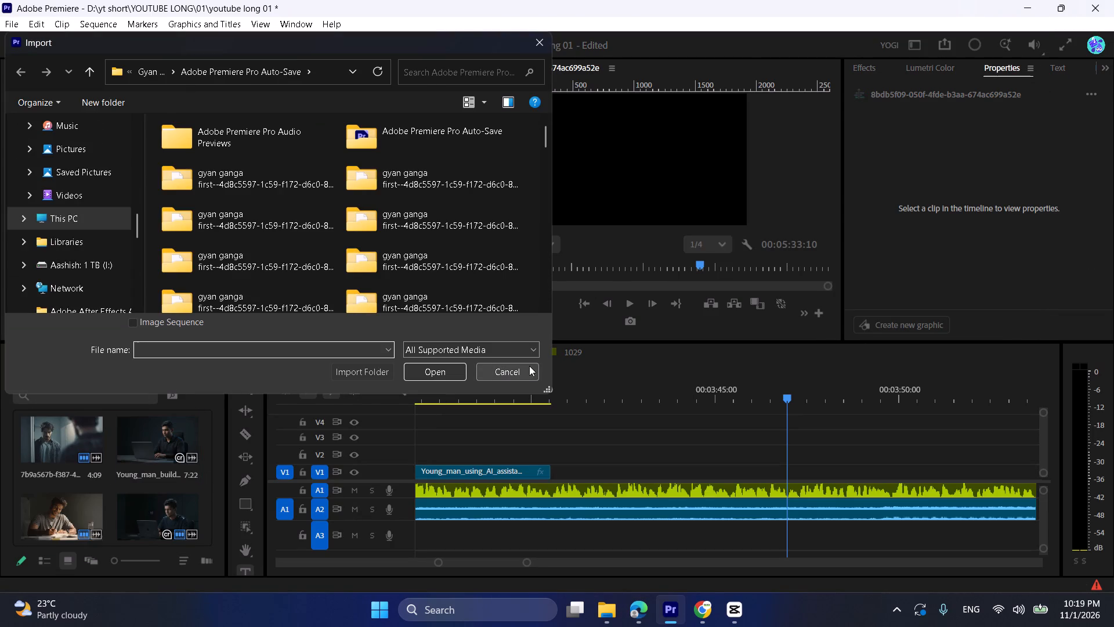
click(529, 366)
Place only the video of the Young_man_building_digital_business clip on V1 directly after the Young_man_using_AI_assistant clip.
click(165, 439)
click(172, 430)
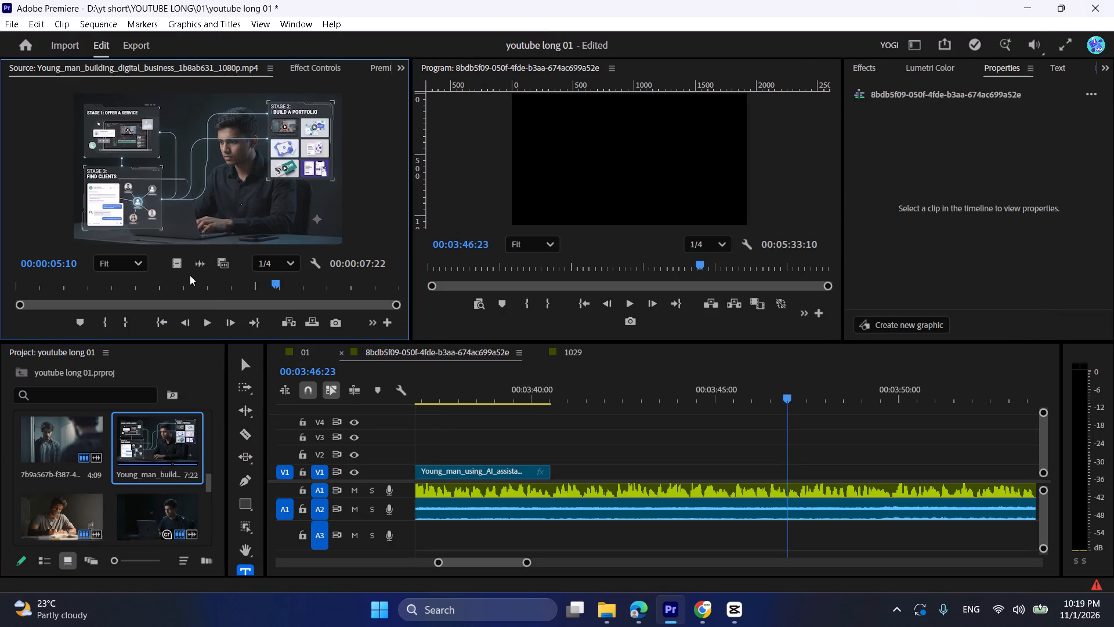
drag(179, 268, 559, 466)
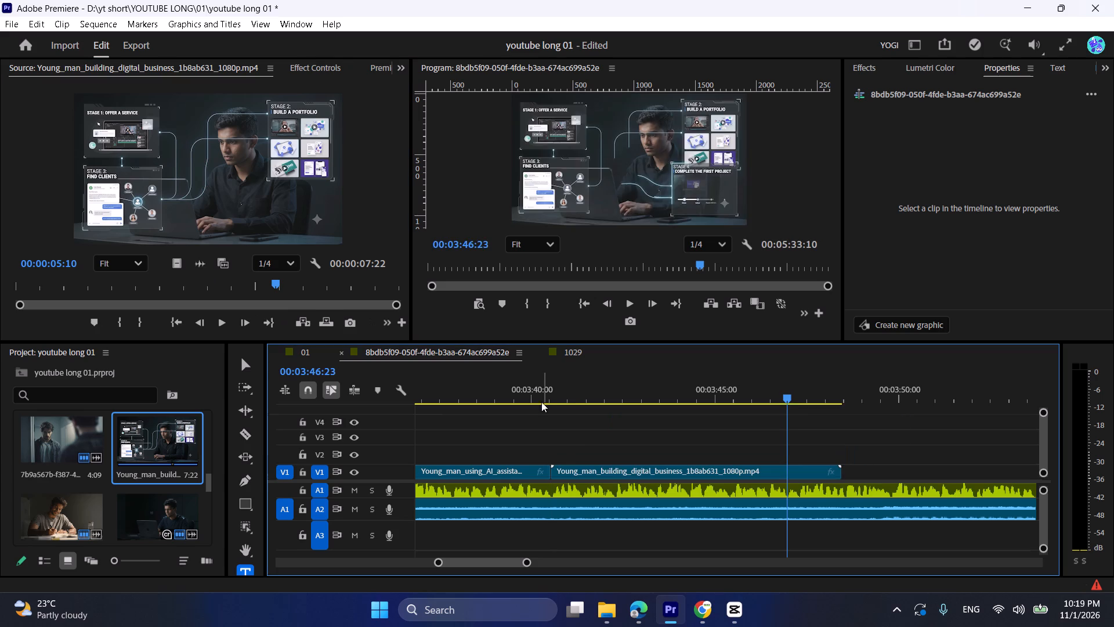
Play the sequence from about 00:03:40 to 00:03:51 to check the new clip against the narration.
click(540, 401)
key(space)
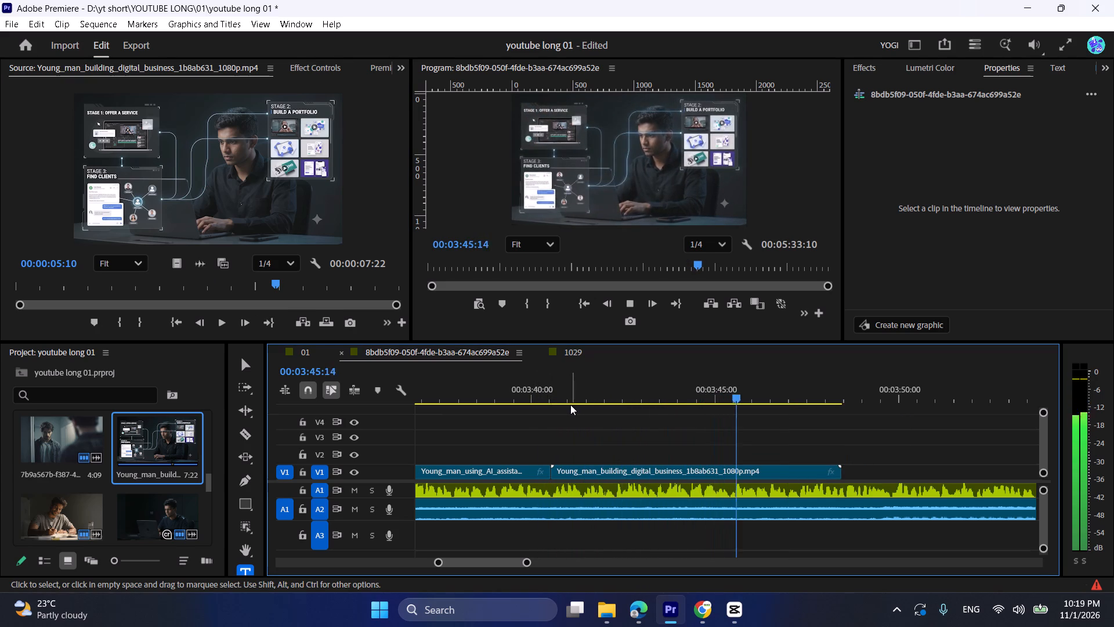
key(space)
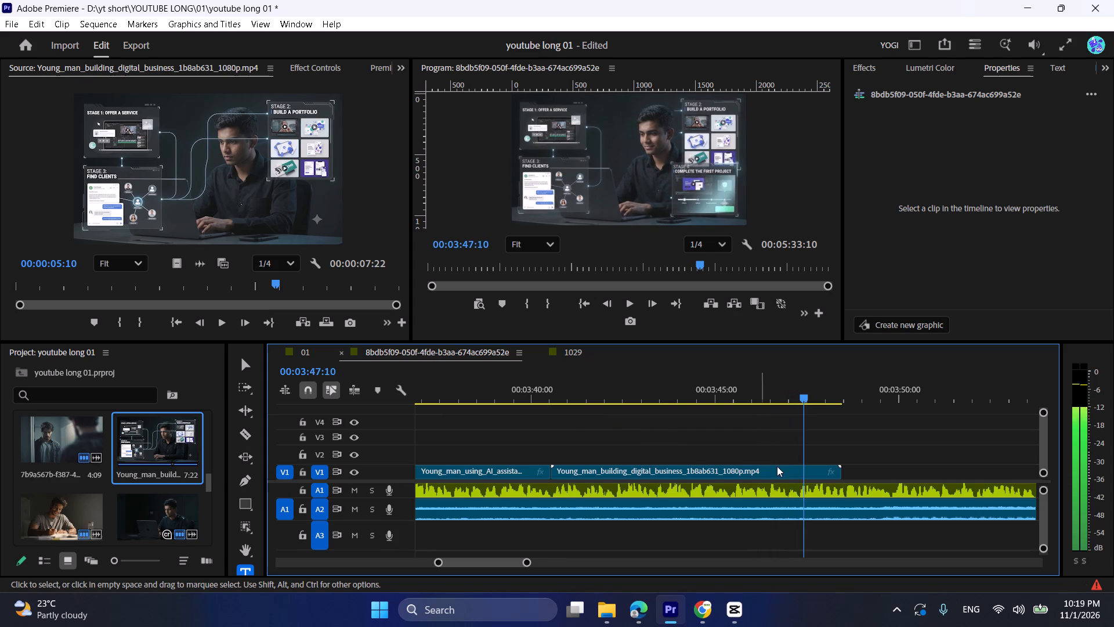
key(space)
drag(847, 474, 900, 478)
key(space)
key(space)
key(space)
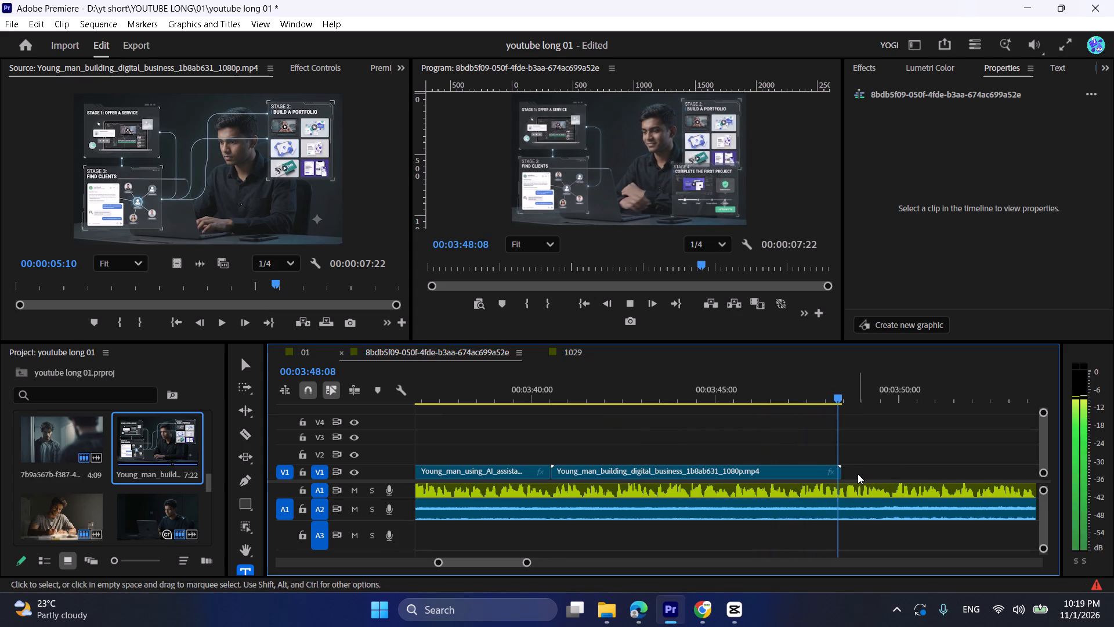
key(space)
alt+scroll(848, 476, down, 8)
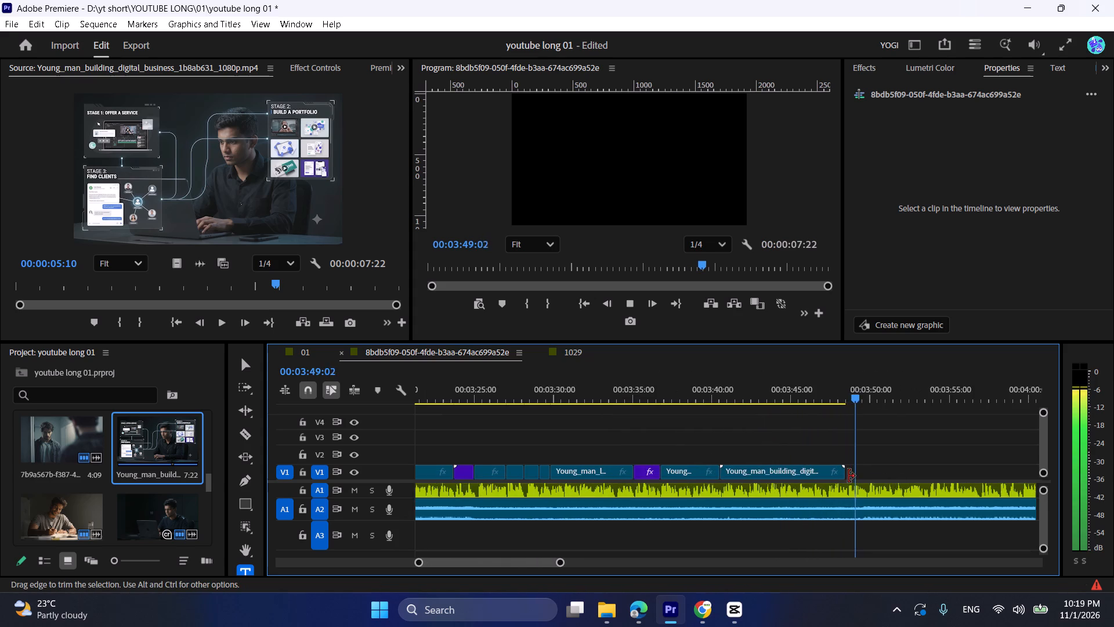
scroll(842, 476, down, 5)
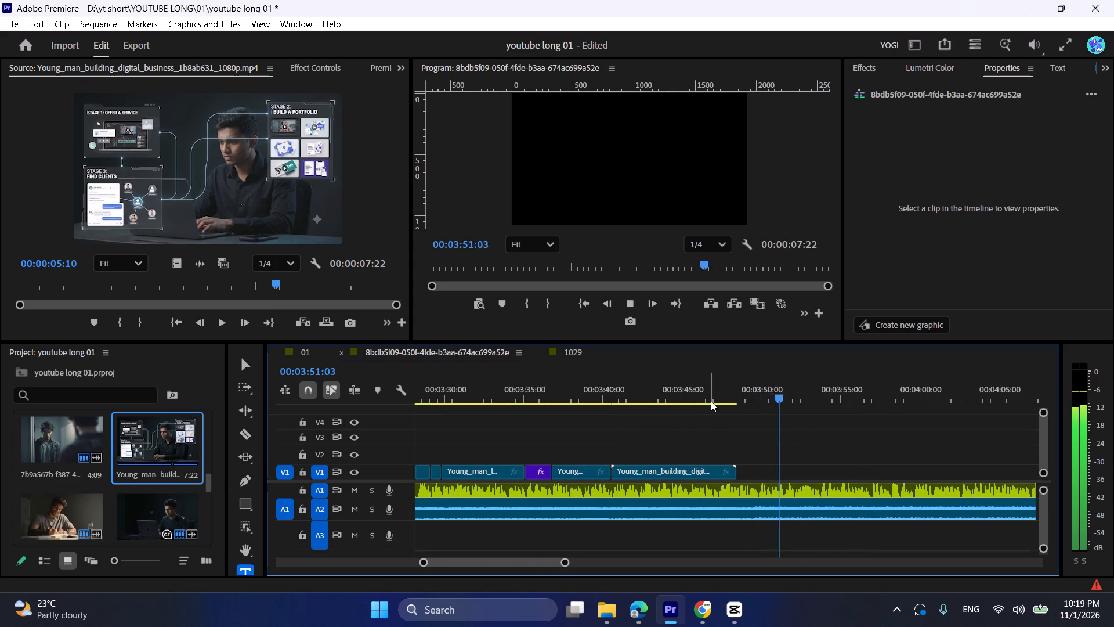
Reuse the Young_man_counting_money clip from about 00:03:21 by copying it on V1 directly after the Young_man_building_digital_business clip.
drag(711, 401, 705, 398)
drag(705, 398, 486, 398)
alt+scroll(560, 424, down, 6)
scroll(581, 427, up, 3)
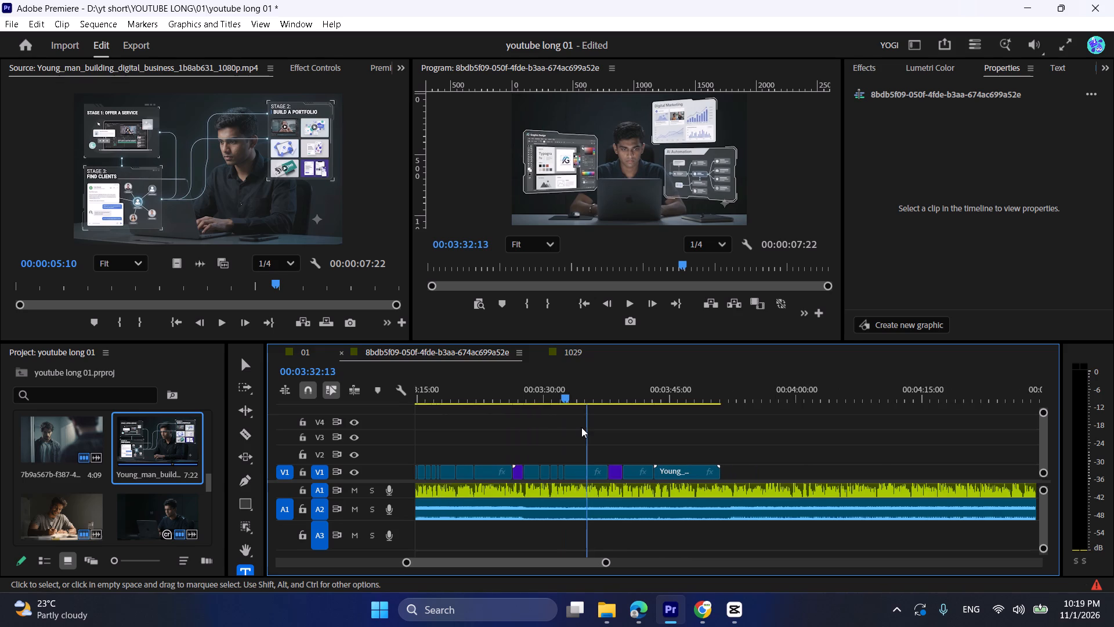
key(space)
key(space)
key(space)
drag(541, 367, 501, 363)
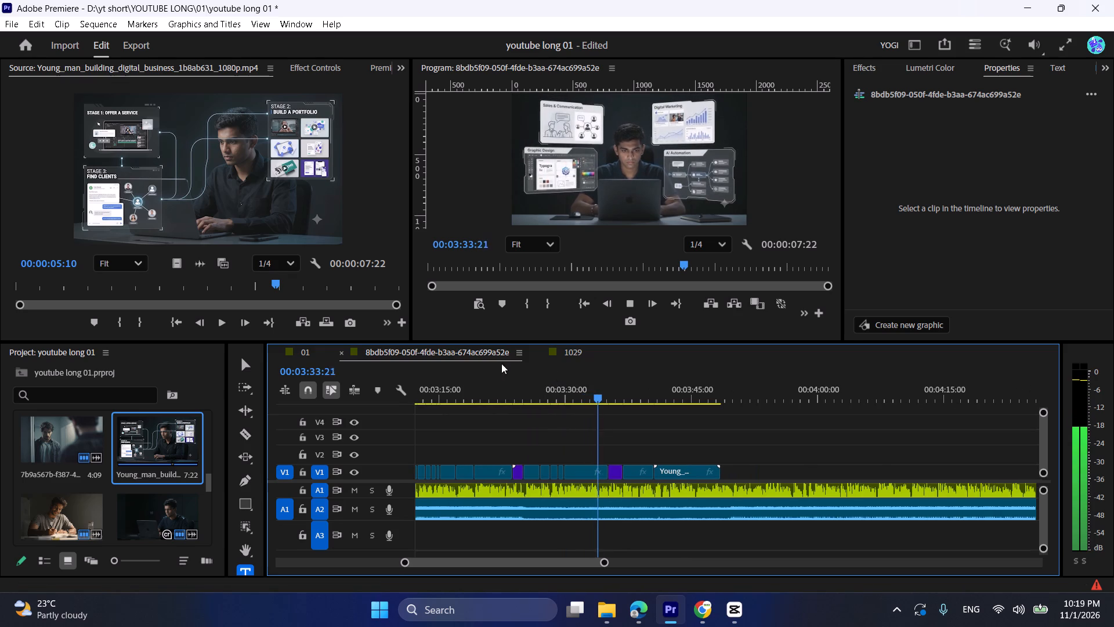
drag(501, 363, 498, 363)
key(space)
drag(518, 364, 496, 364)
drag(559, 385, 542, 385)
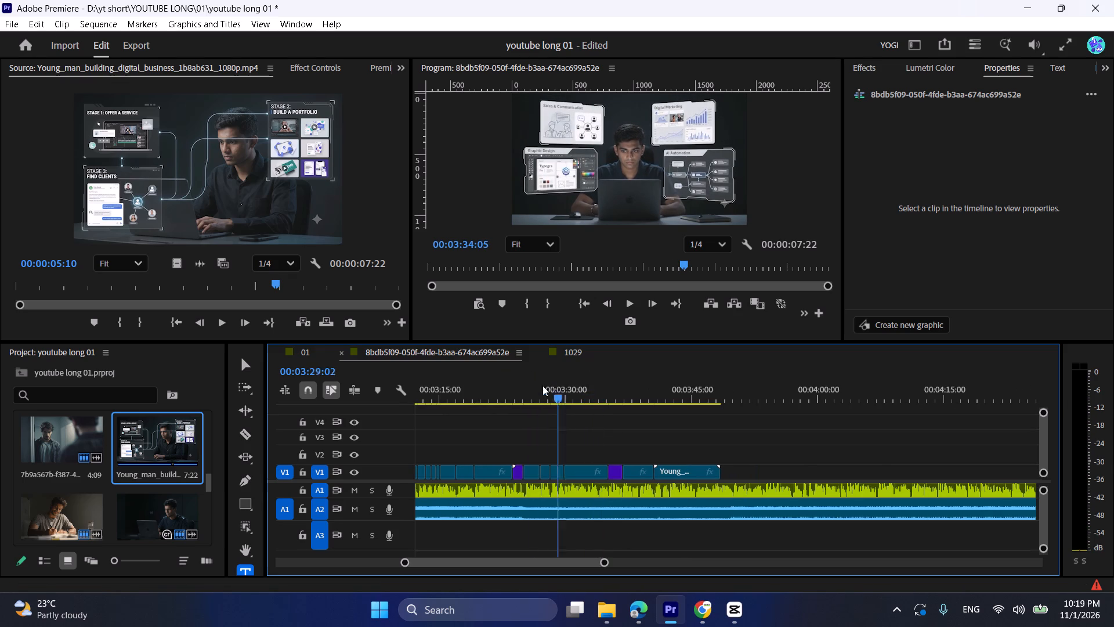
drag(542, 385, 575, 395)
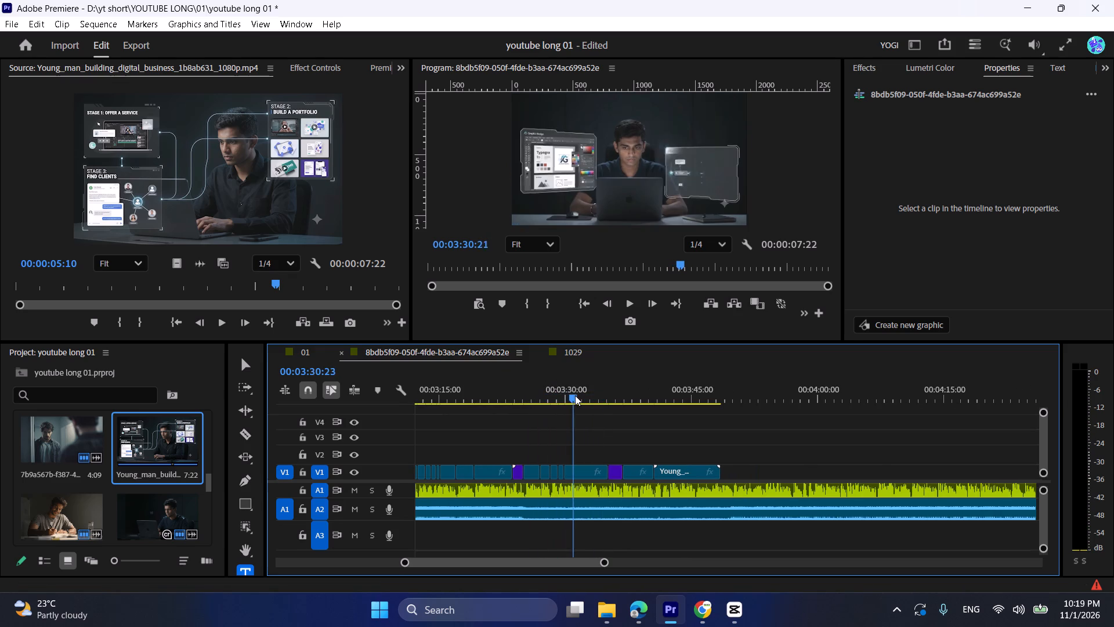
drag(575, 395, 500, 387)
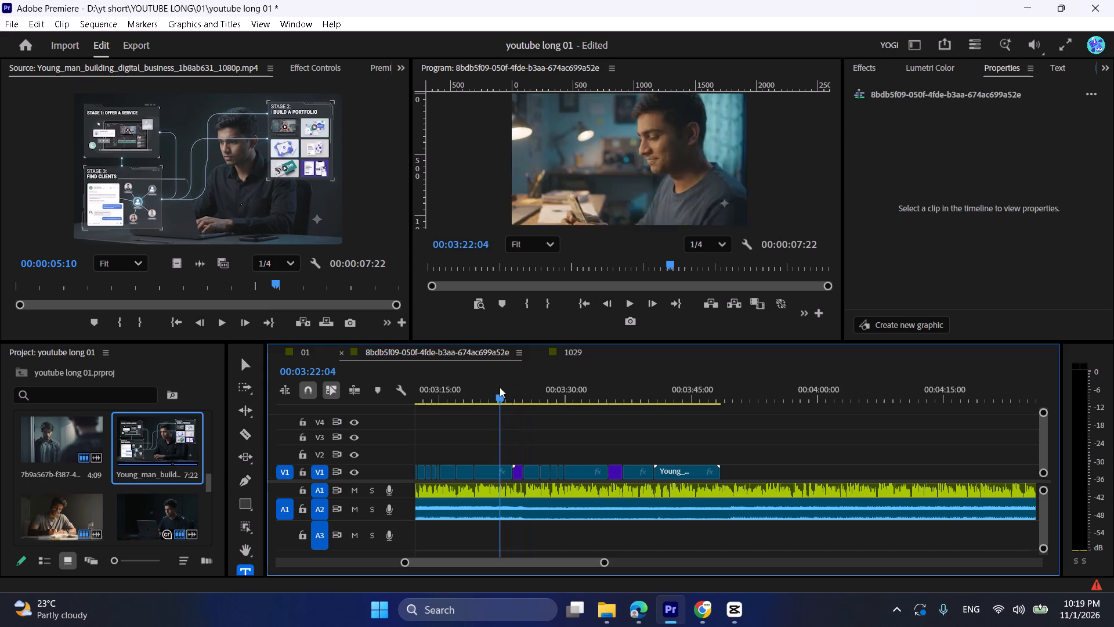
drag(500, 387, 493, 387)
drag(494, 473, 750, 474)
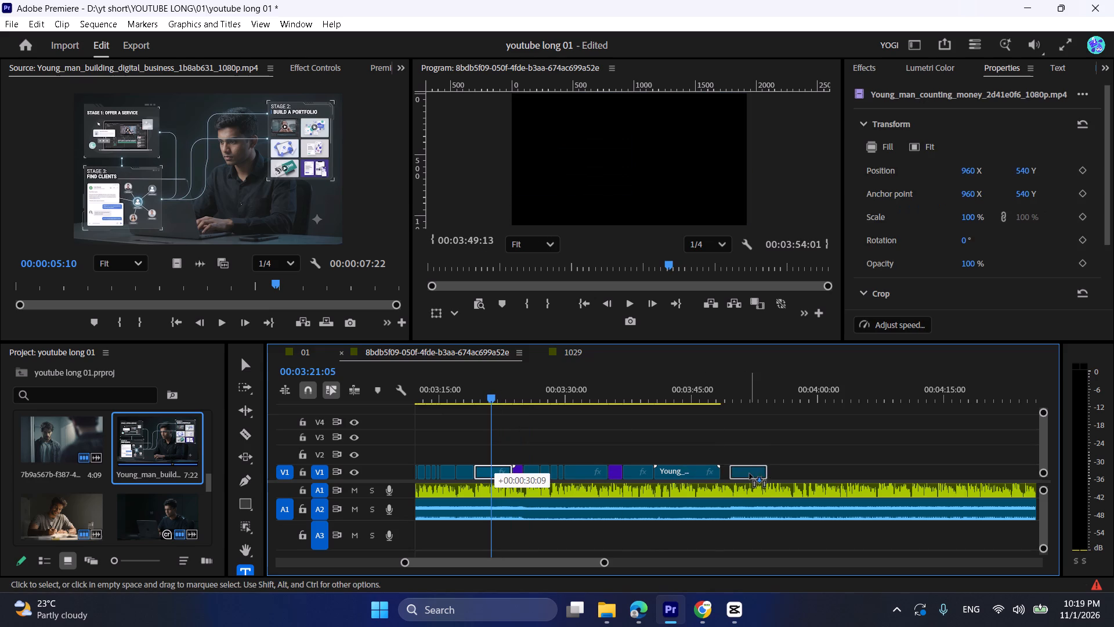
drag(750, 474, 744, 474)
Play from about 00:03:45 and extend the end of the reused Young_man_counting_money clip on V1 to about 00:03:54.
click(702, 377)
key(space)
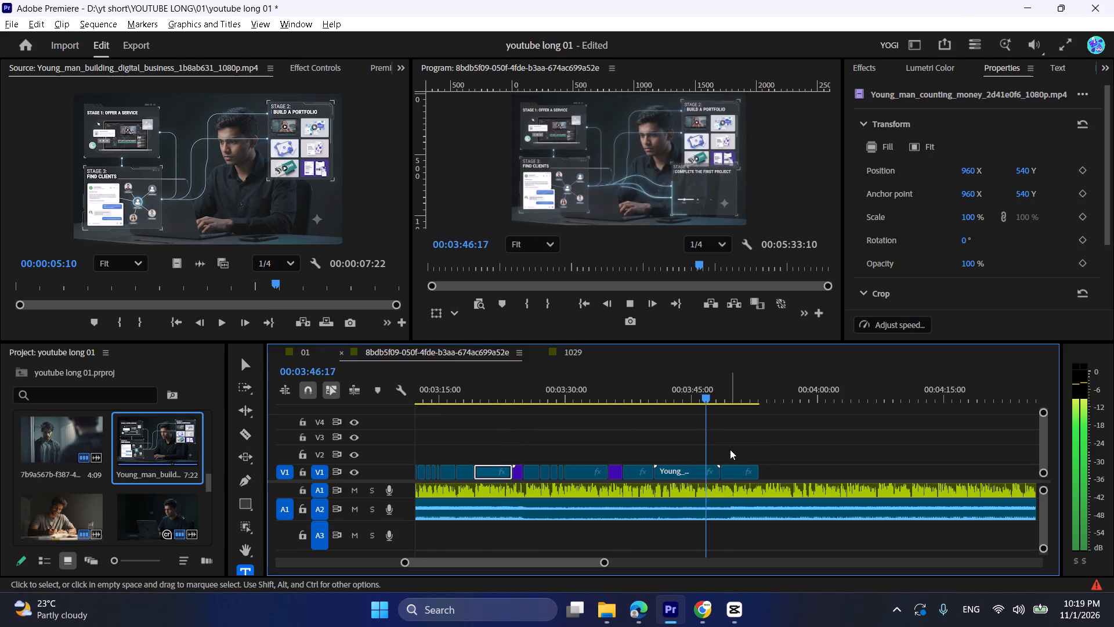
alt+scroll(730, 449, up, 3)
click(728, 450)
scroll(728, 450, down, 3)
alt+scroll(686, 461, up, 2)
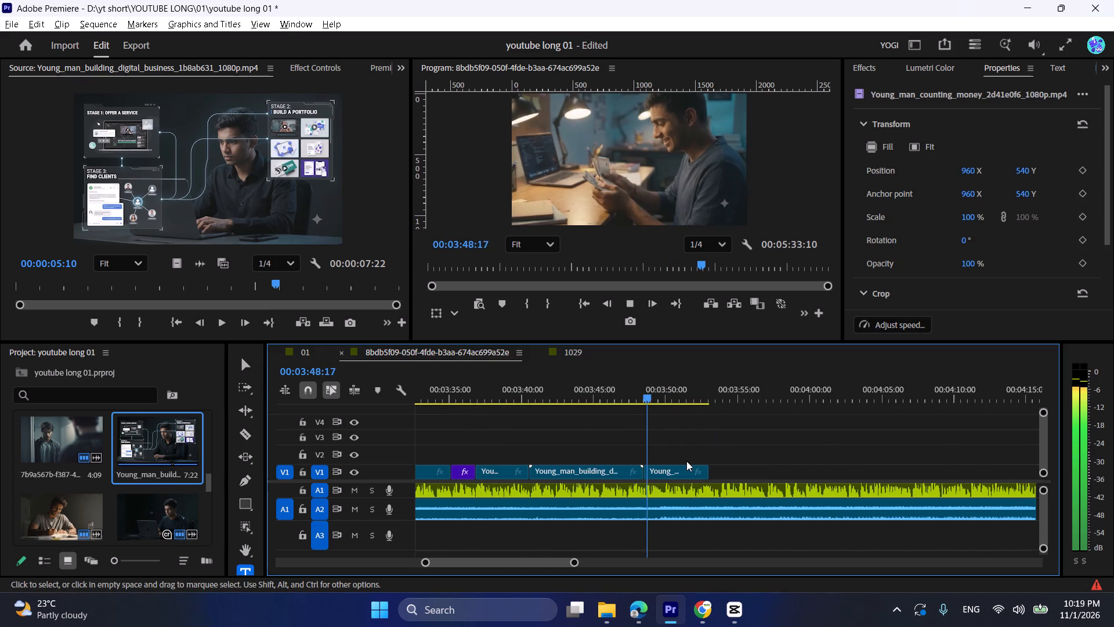
alt+scroll(685, 461, up, 4)
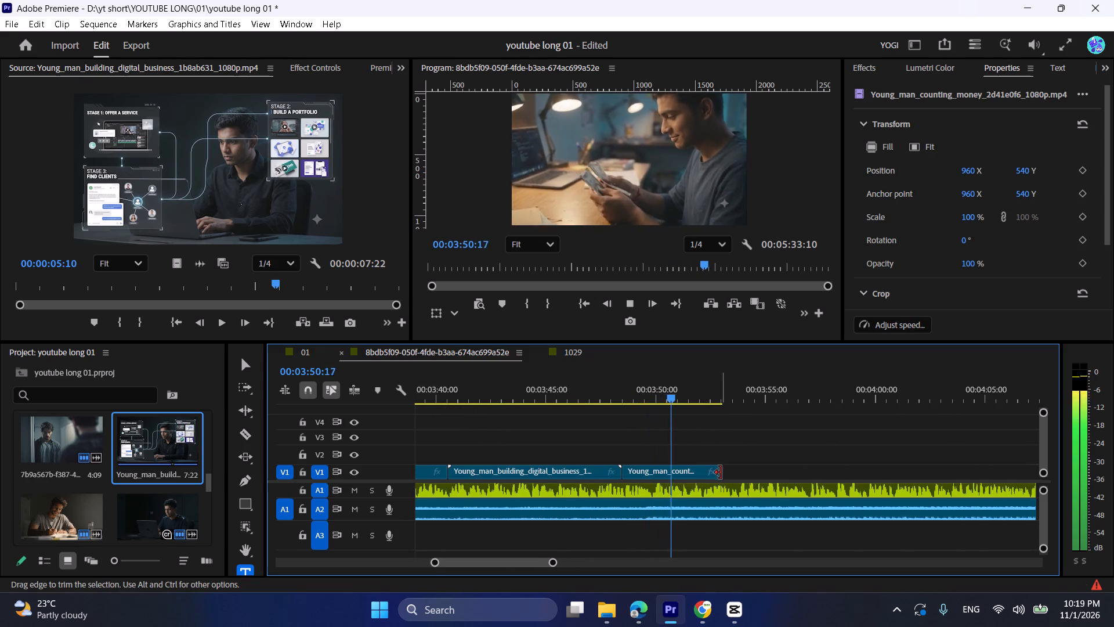
drag(725, 476, 757, 473)
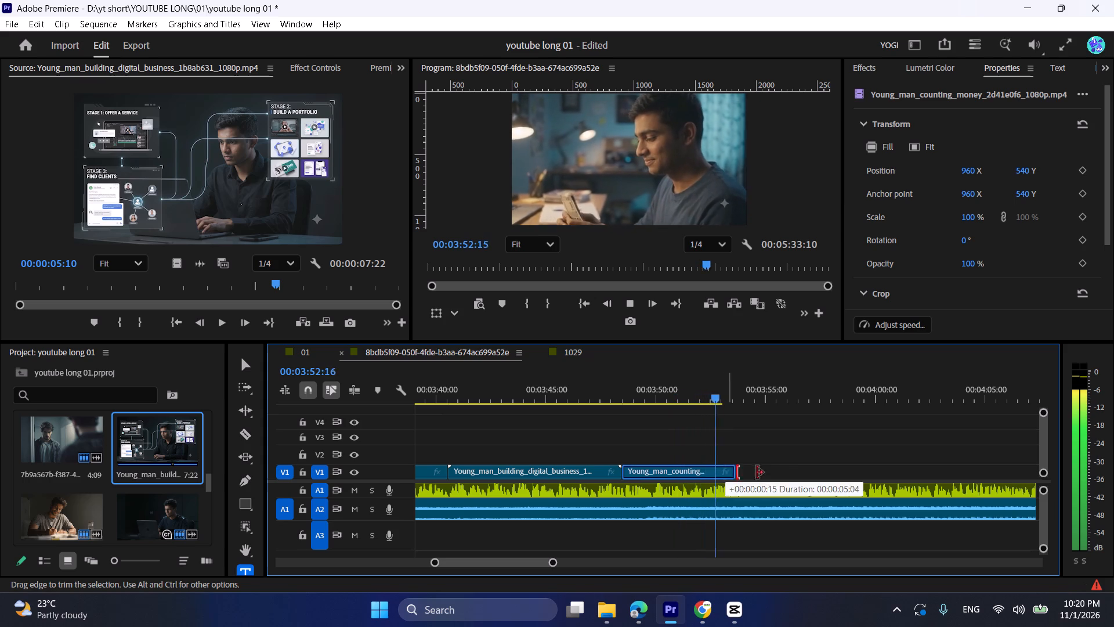
drag(757, 473, 774, 469)
key(space)
drag(756, 475, 750, 475)
key(space)
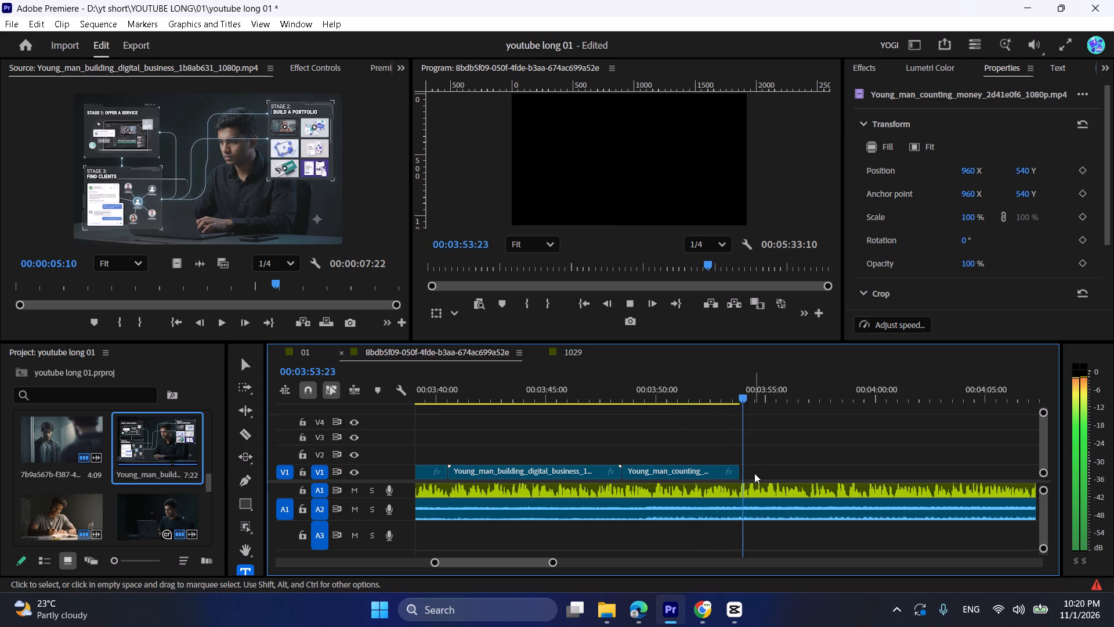
Listen to the narration just past the last V1 clip, stopping at about 00:03:56, and save the project.
alt+scroll(754, 473, down, 6)
scroll(757, 473, down, 7)
click(538, 437)
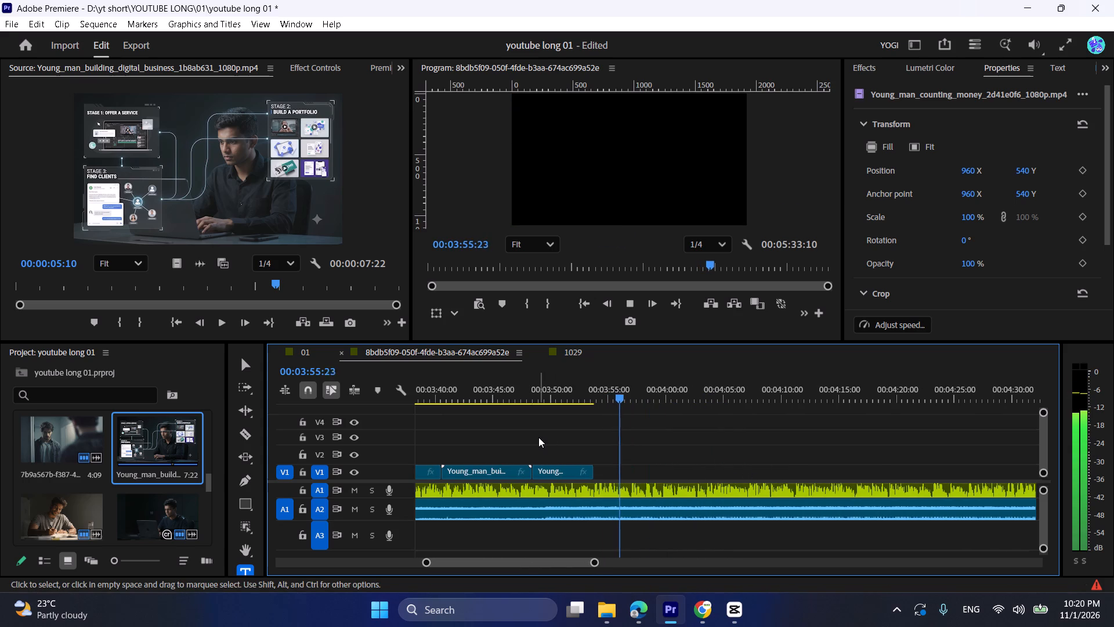
key(space)
key(ctrl+s)
key(space)
key(space)
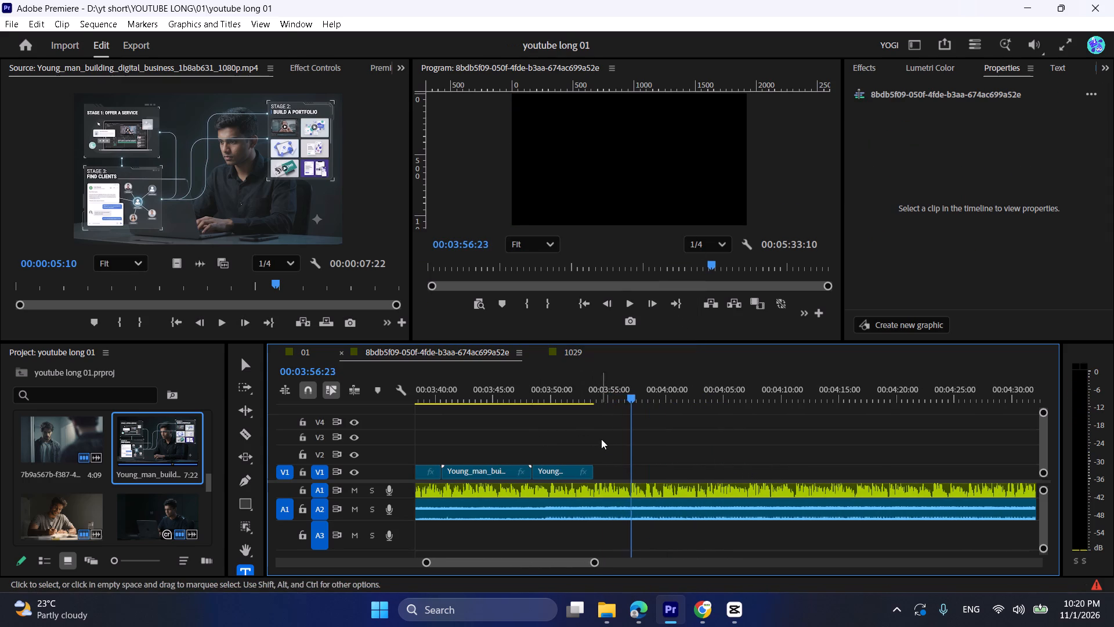
alt+scroll(610, 445, up, 1)
alt+scroll(610, 445, down, 1)
alt+scroll(610, 445, up, 3)
Switch to Microsoft Edge and bring up the BUILD YOURS… document in Google Docs.
click(638, 609)
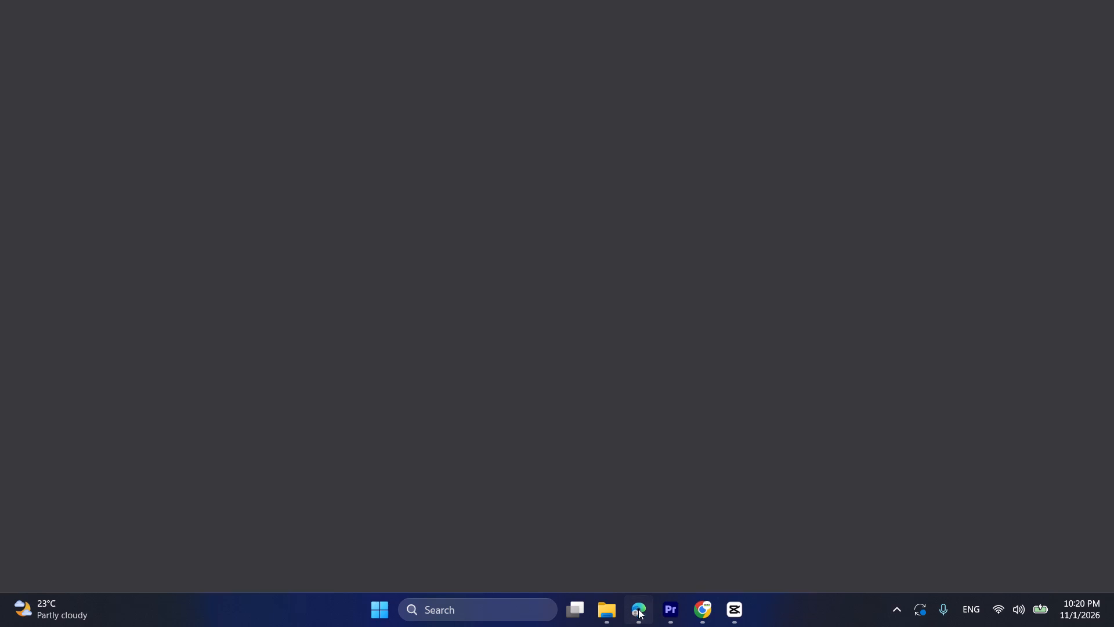
click(558, 0)
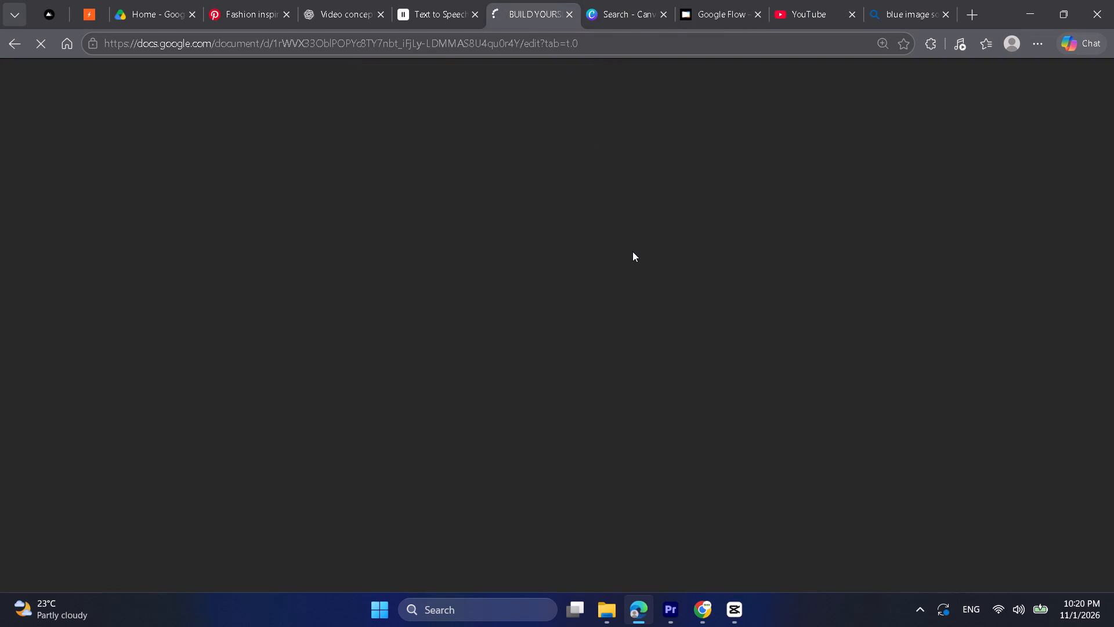
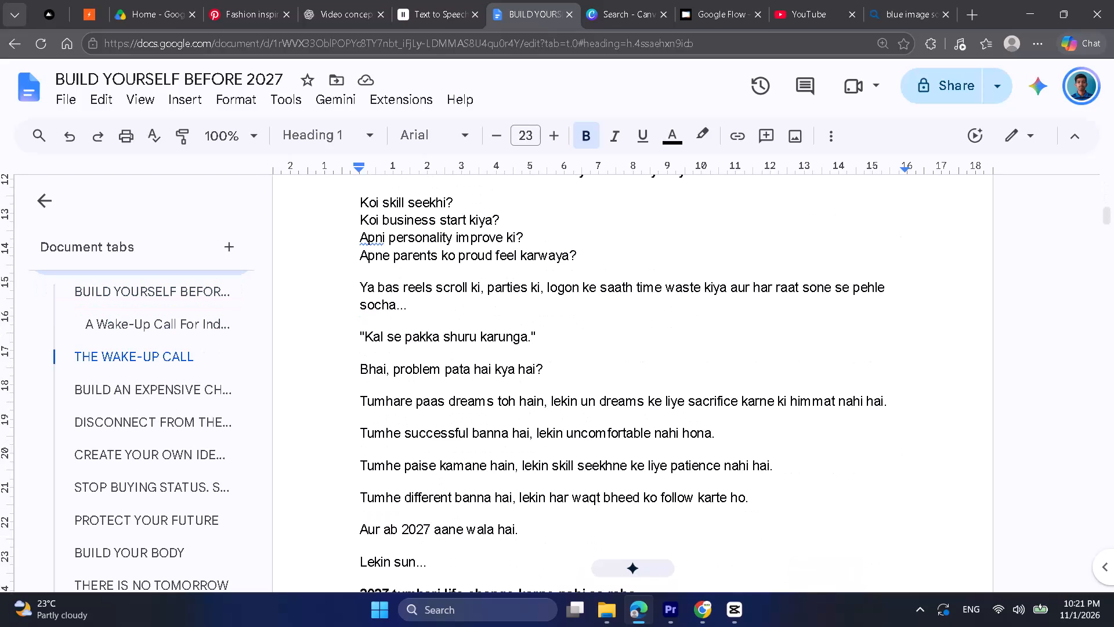
Copy the line "Your skills should be more expensive than your lifestyle." that ends the section before PROTECT YOUR FUTURE.
scroll(632, 359, up, 3)
scroll(632, 359, down, 20)
scroll(632, 359, down, 12)
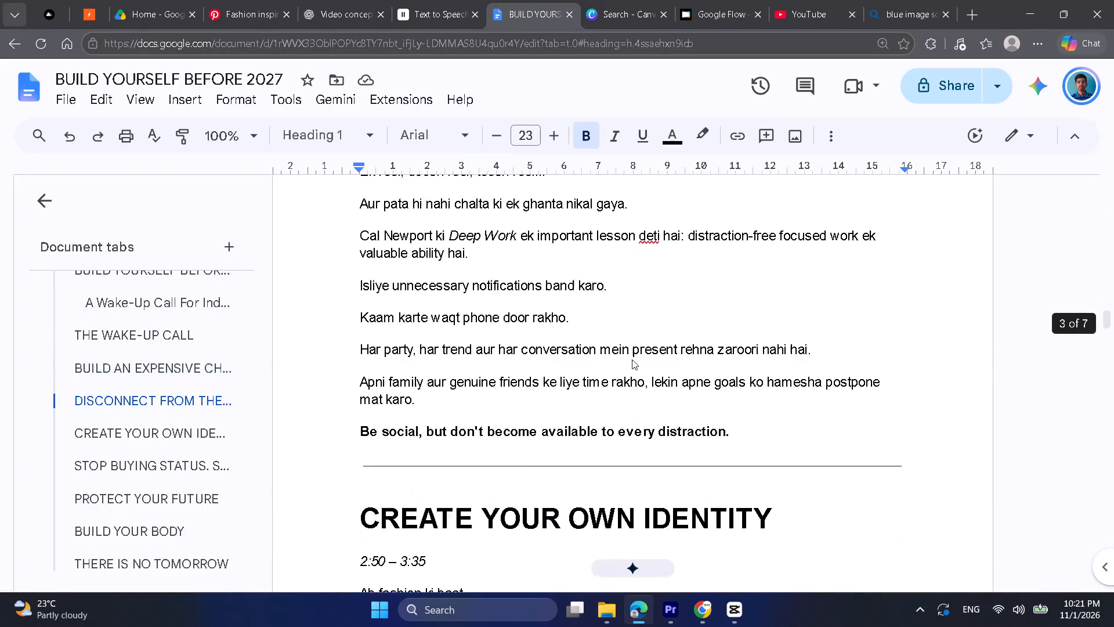
scroll(632, 359, down, 17)
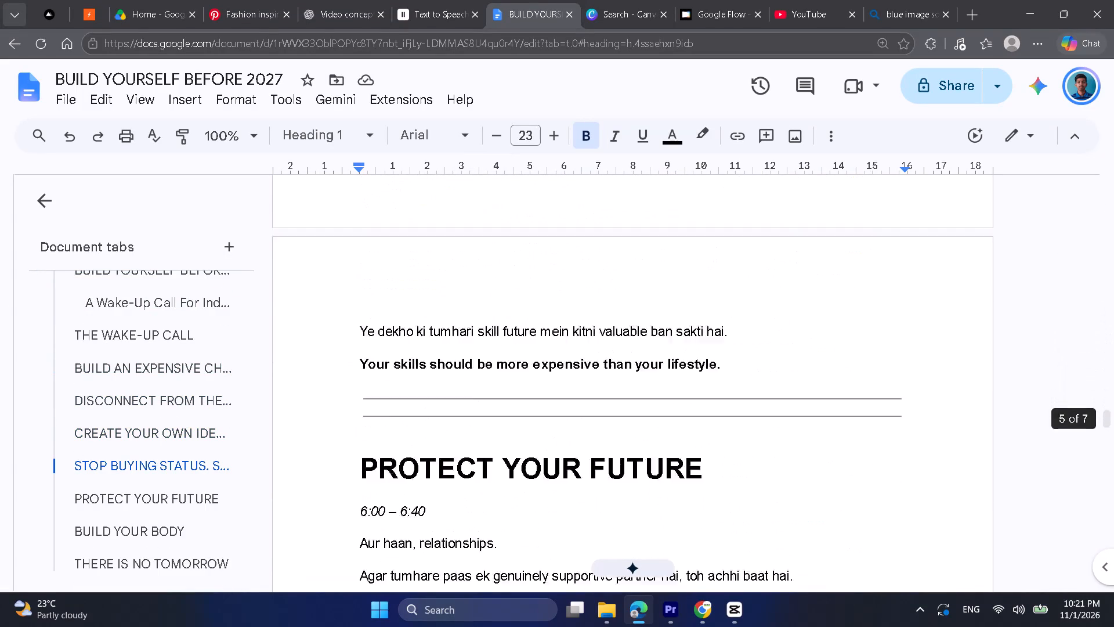
scroll(636, 359, down, 1)
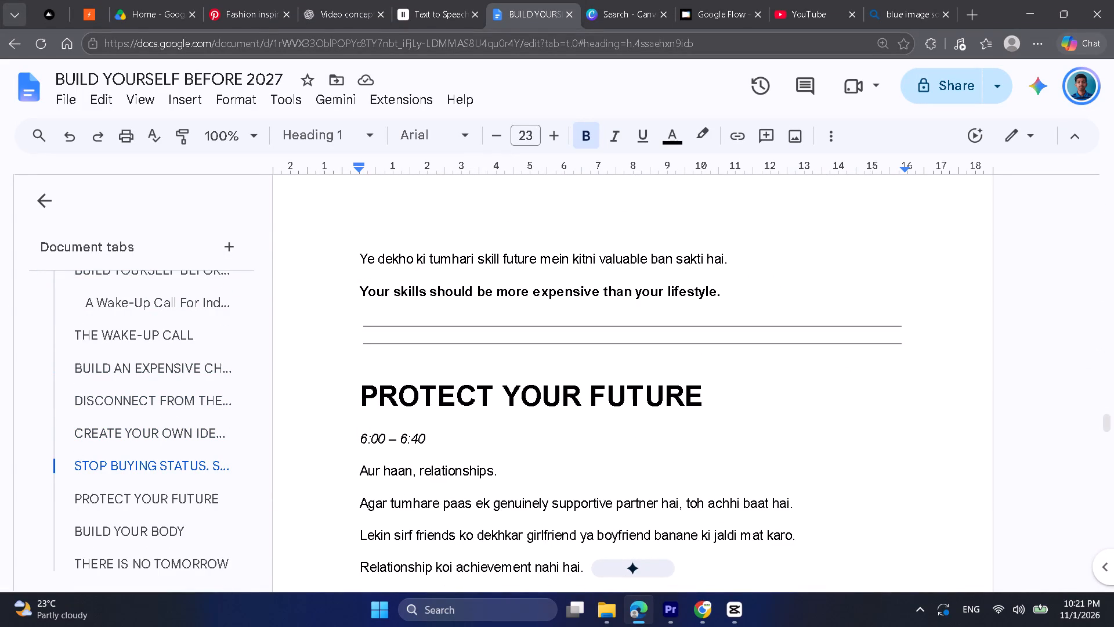
drag(362, 294, 724, 299)
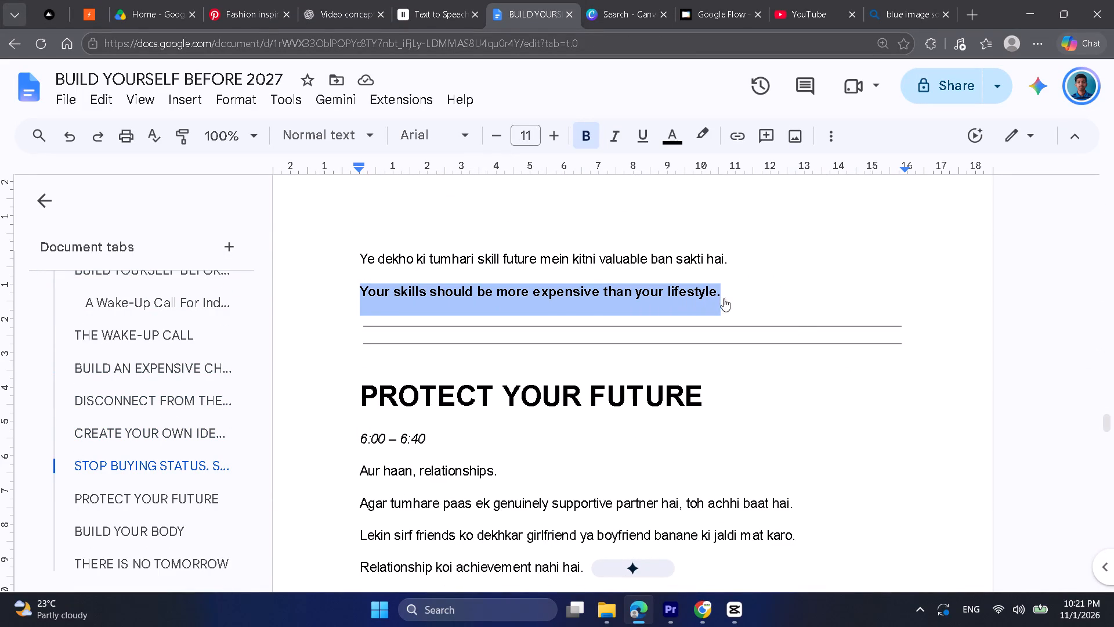
key(ctrl+c)
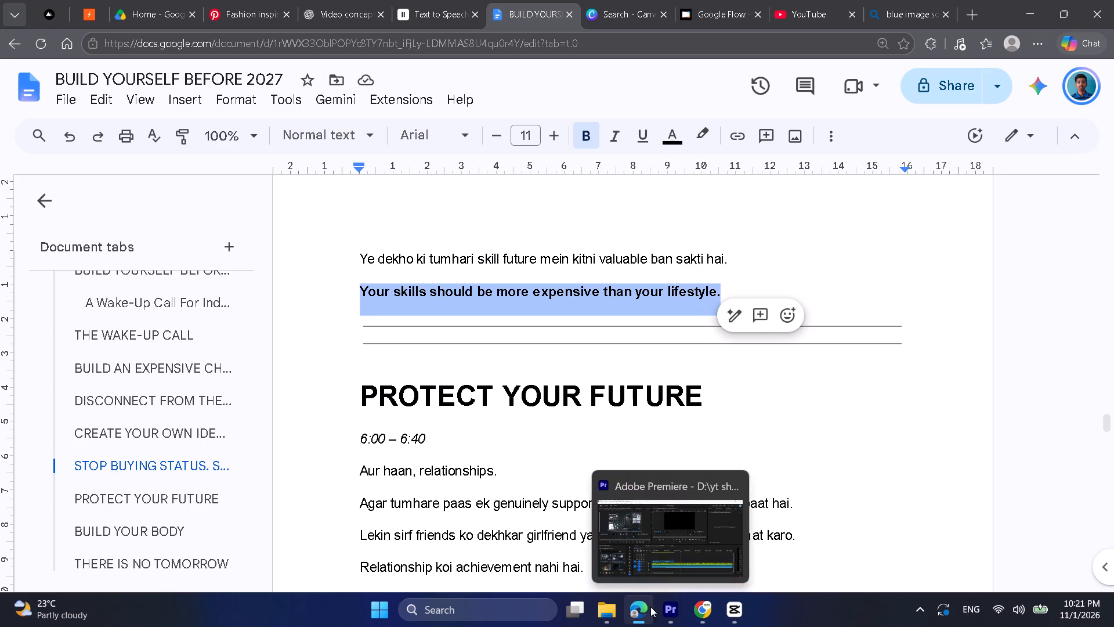
Switch to TypographyEdit in Chrome, replace the script with the copied line, capitalise Expensive and Lifestyle, and generate the styles.
click(637, 606)
click(699, 612)
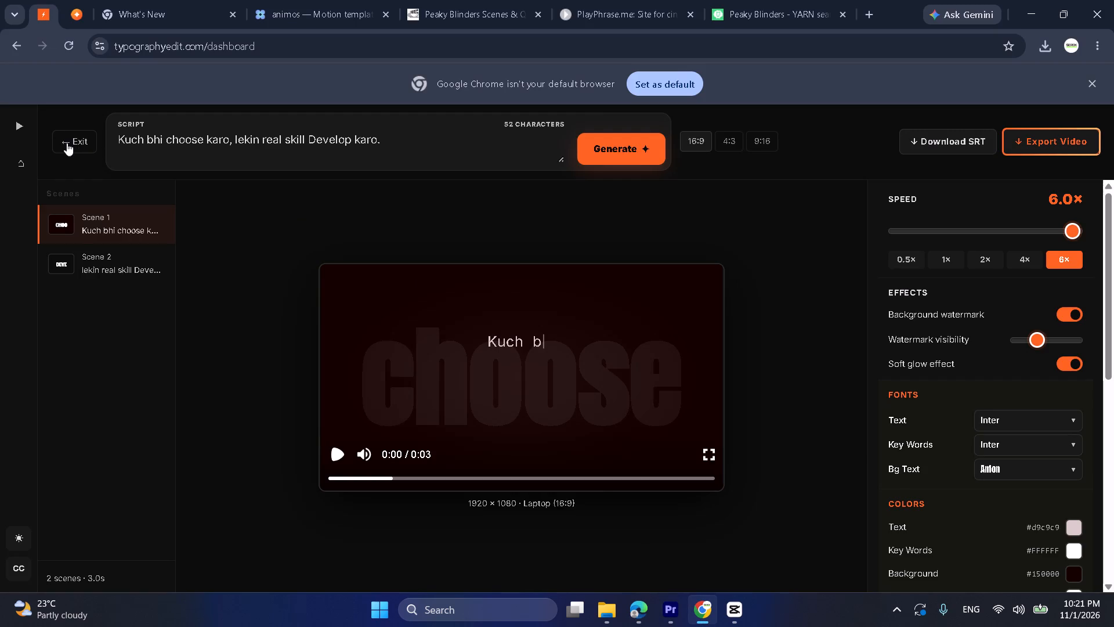
click(67, 143)
triple_click(305, 228)
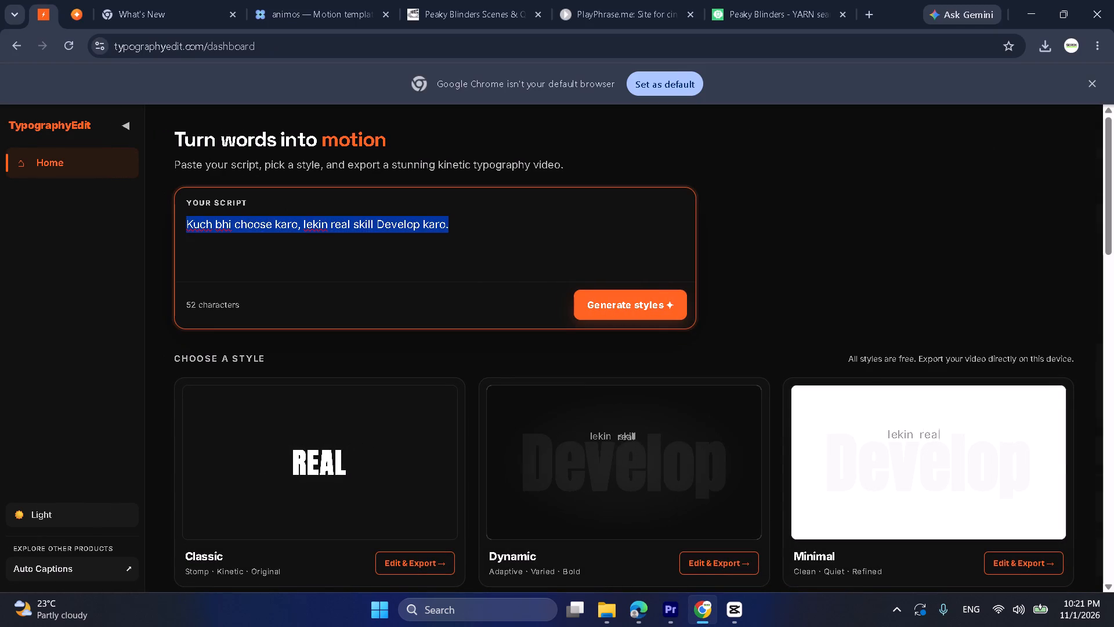
key(ctrl+v)
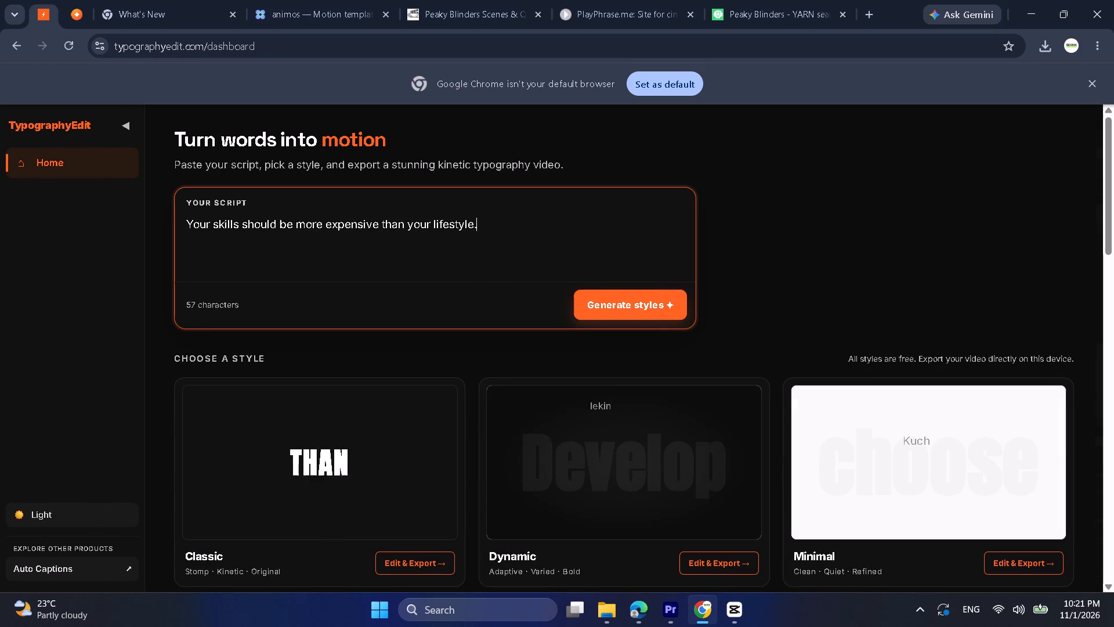
click(330, 228)
key(shift+e)
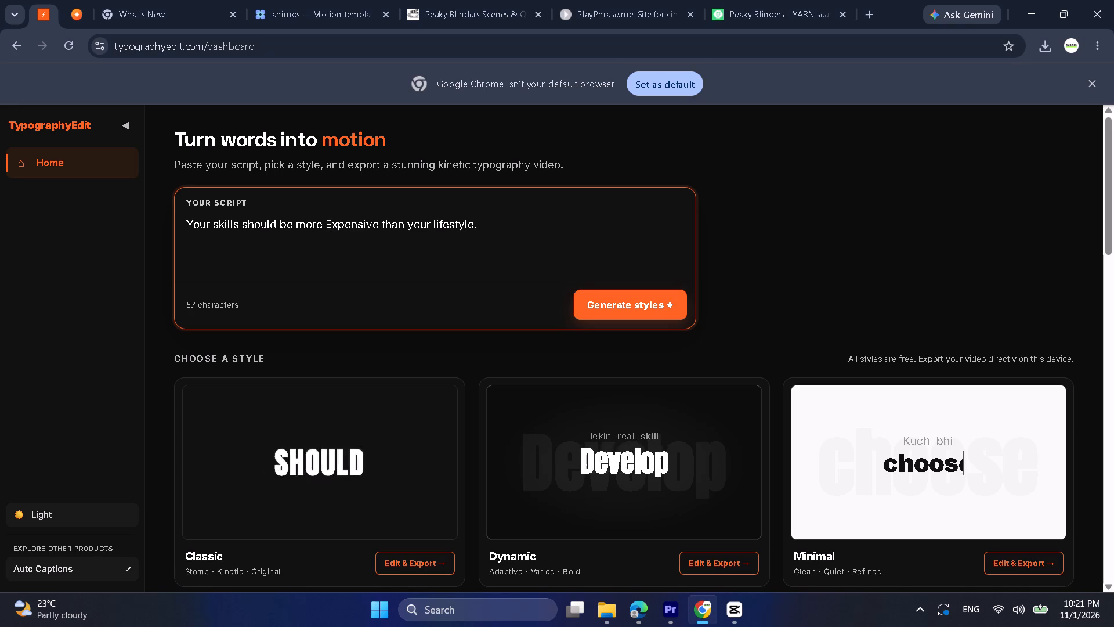
click(361, 235)
click(435, 221)
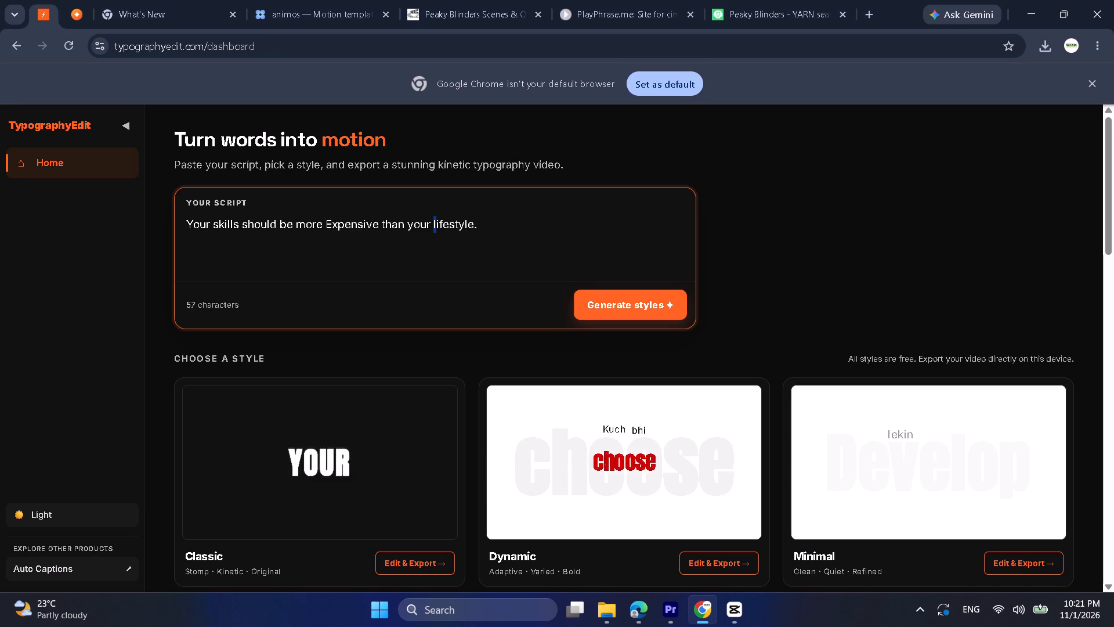
key(shift+colon)
key(shift+BackSpace)
key(shift+l)
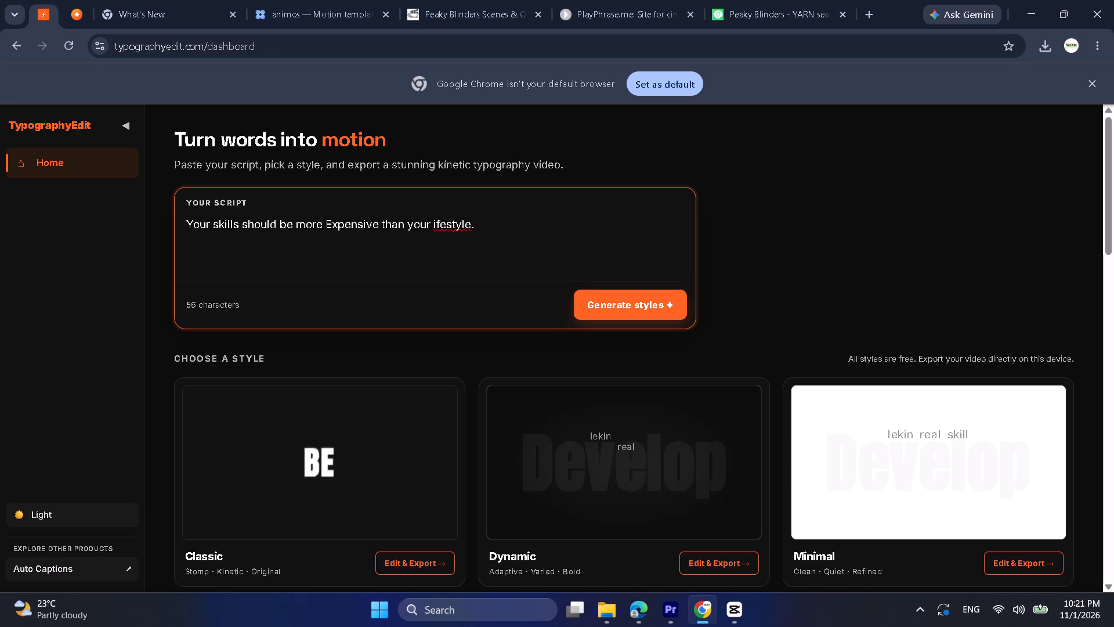
click(642, 299)
Open the Dynamic style for editing, set its speed to 2×, and export the video as an MP4 download.
scroll(657, 243, down, 1)
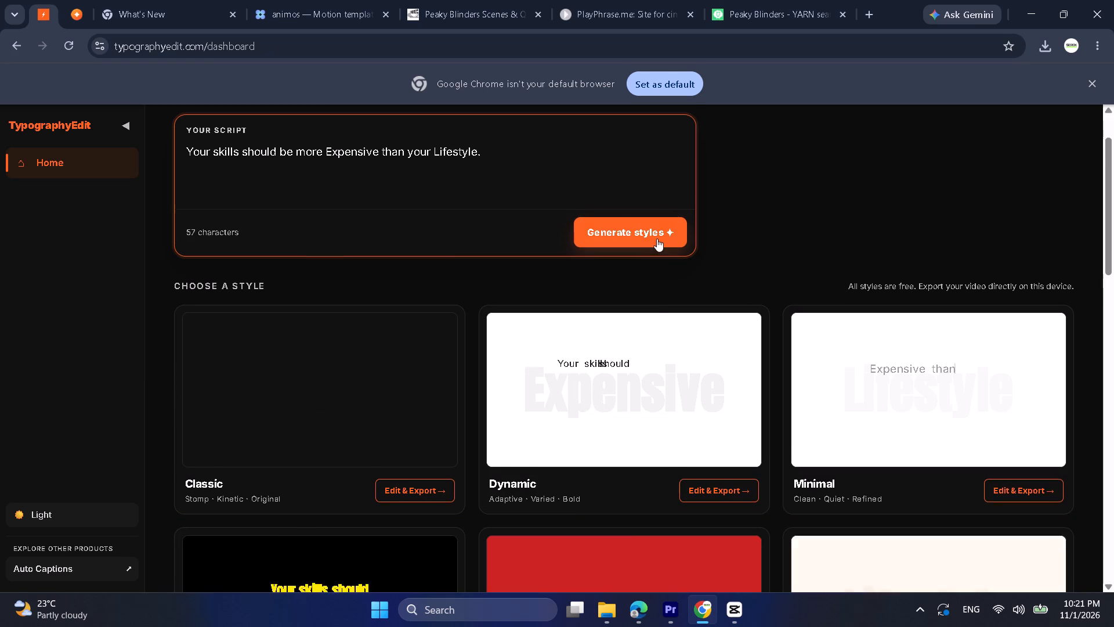
scroll(657, 239, down, 1)
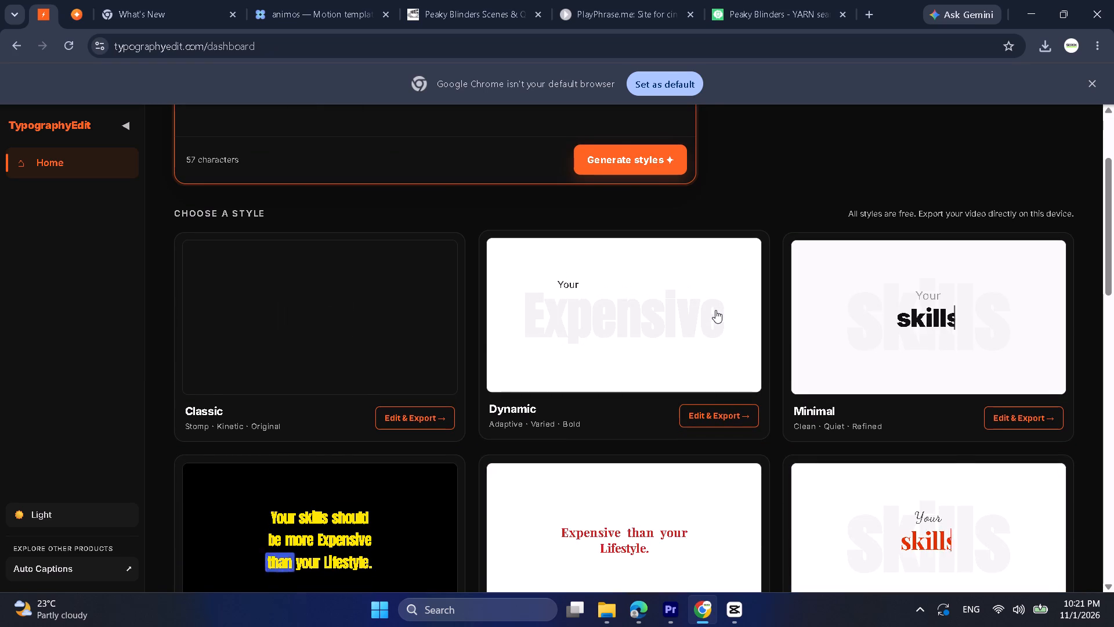
click(715, 310)
click(1053, 160)
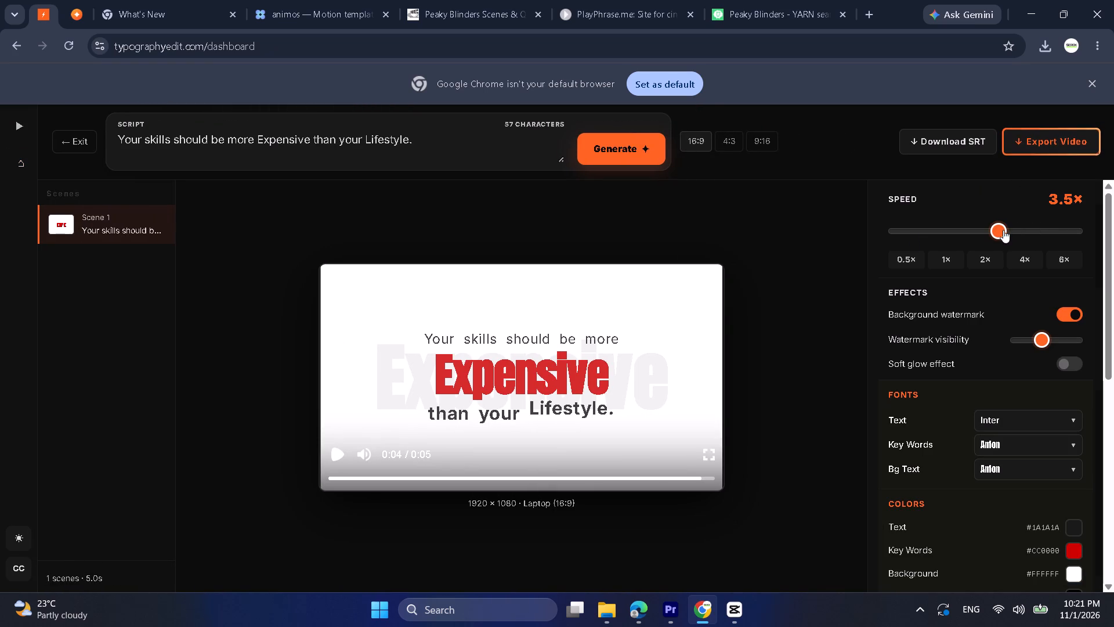
click(998, 230)
click(976, 265)
click(1023, 149)
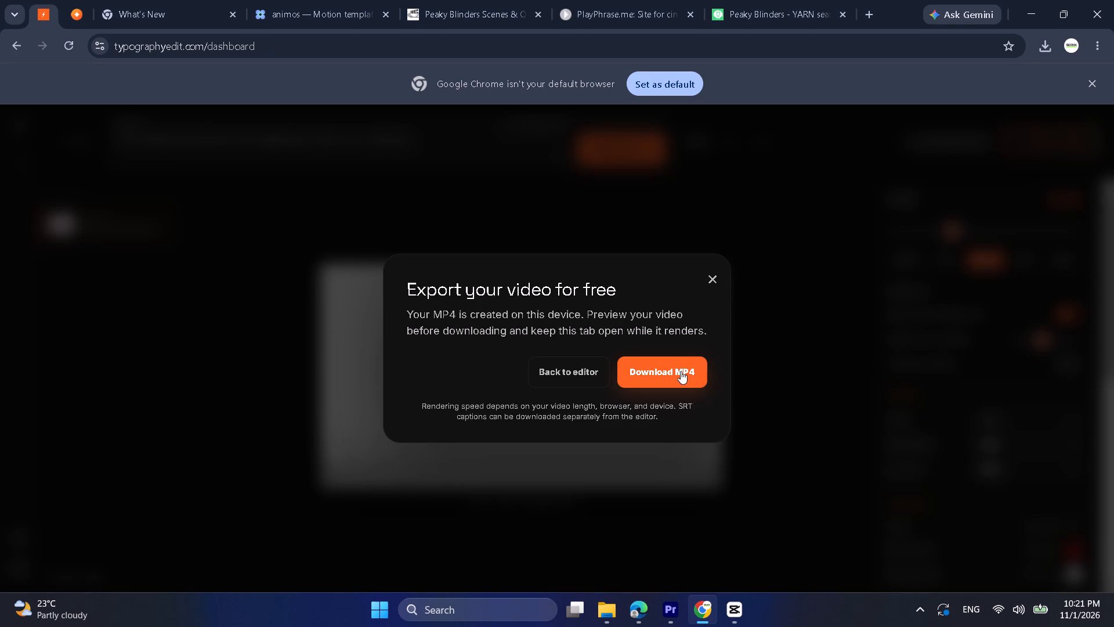
click(681, 371)
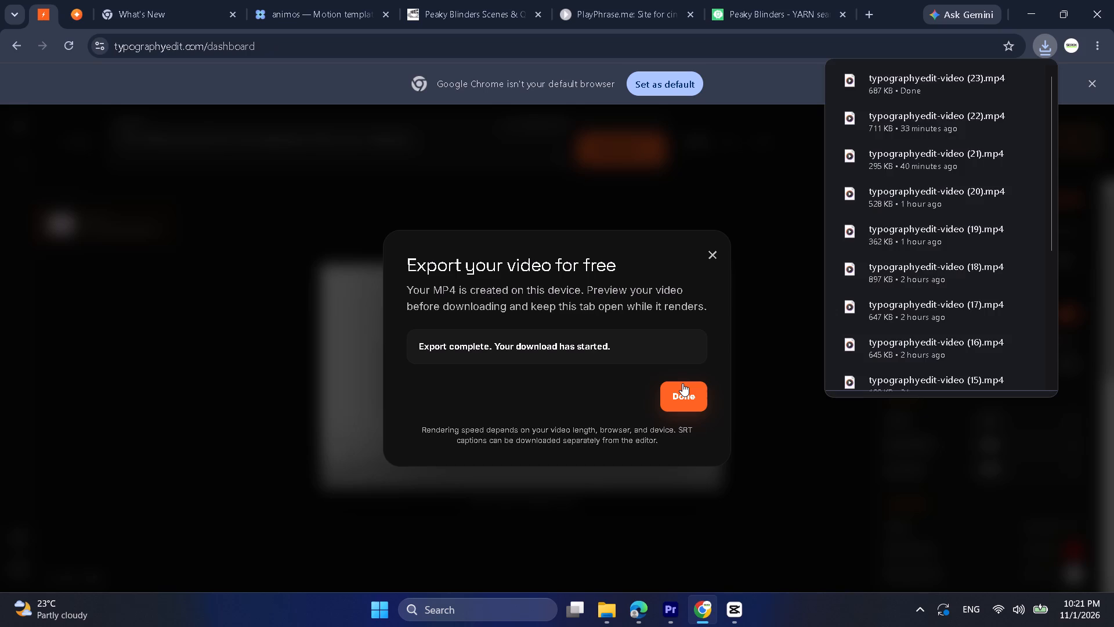
click(683, 383)
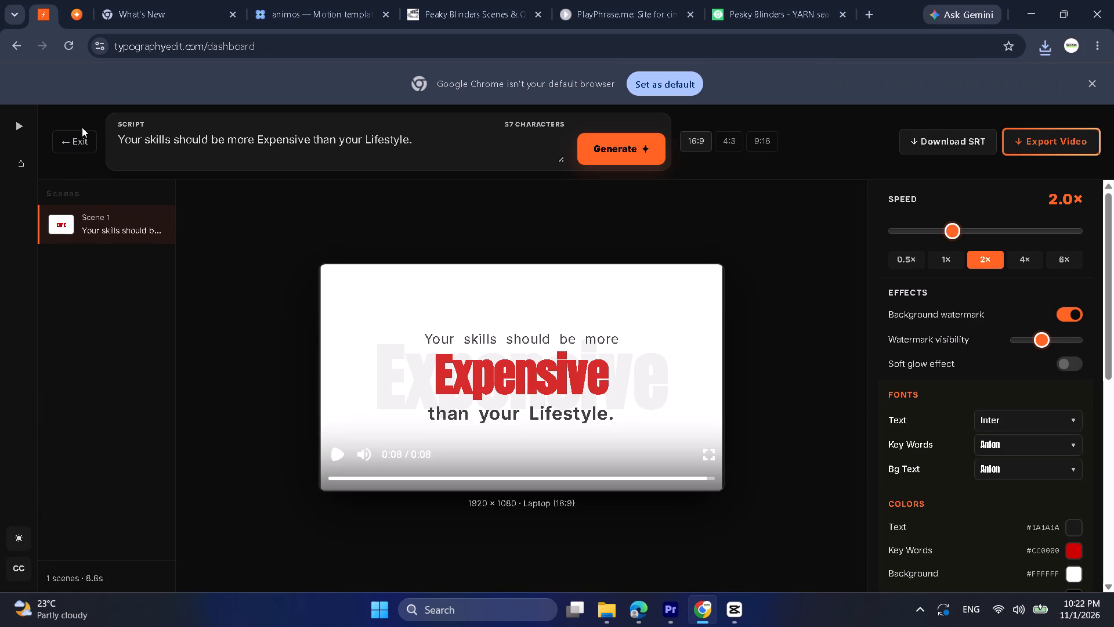
Return to the dashboard and look through the remaining typography style previews for this script.
click(85, 145)
scroll(526, 377, down, 6)
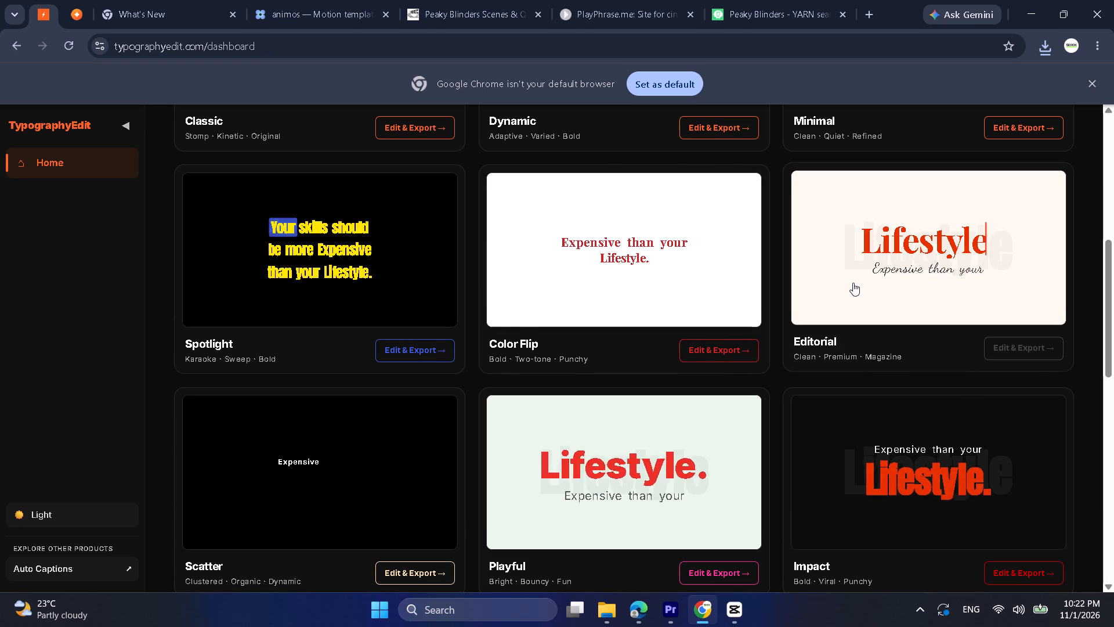
scroll(863, 285, down, 4)
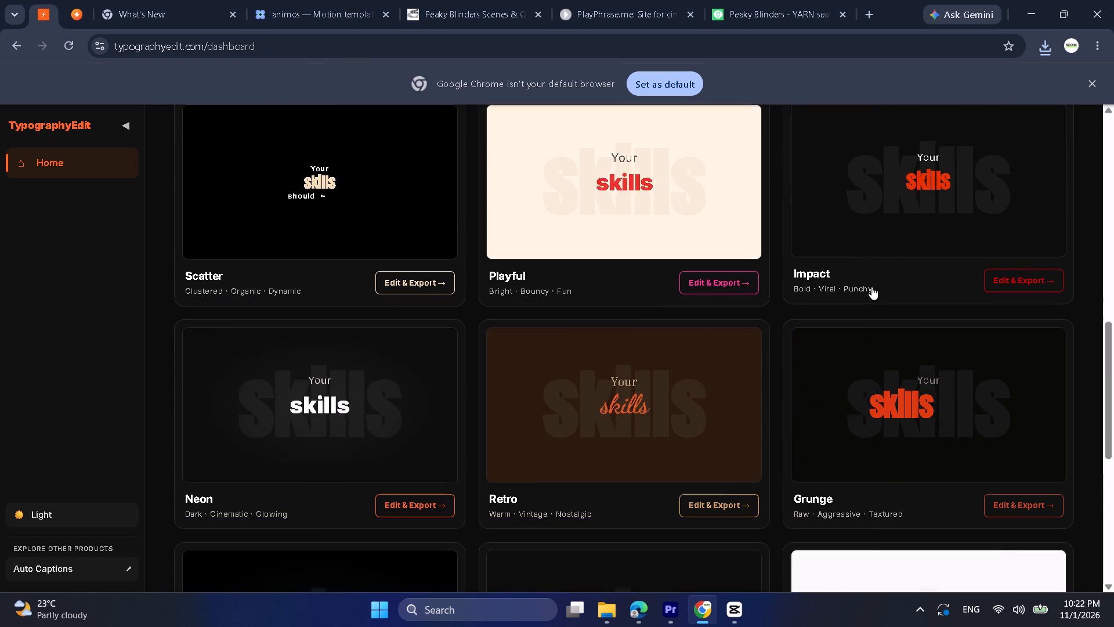
scroll(871, 287, down, 4)
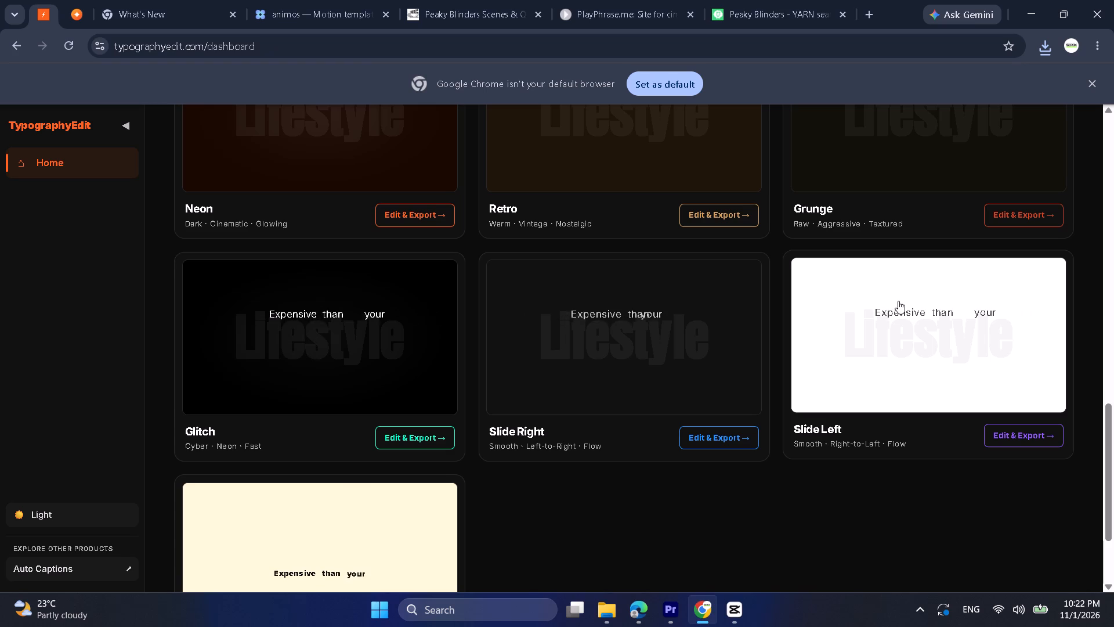
scroll(903, 293, down, 3)
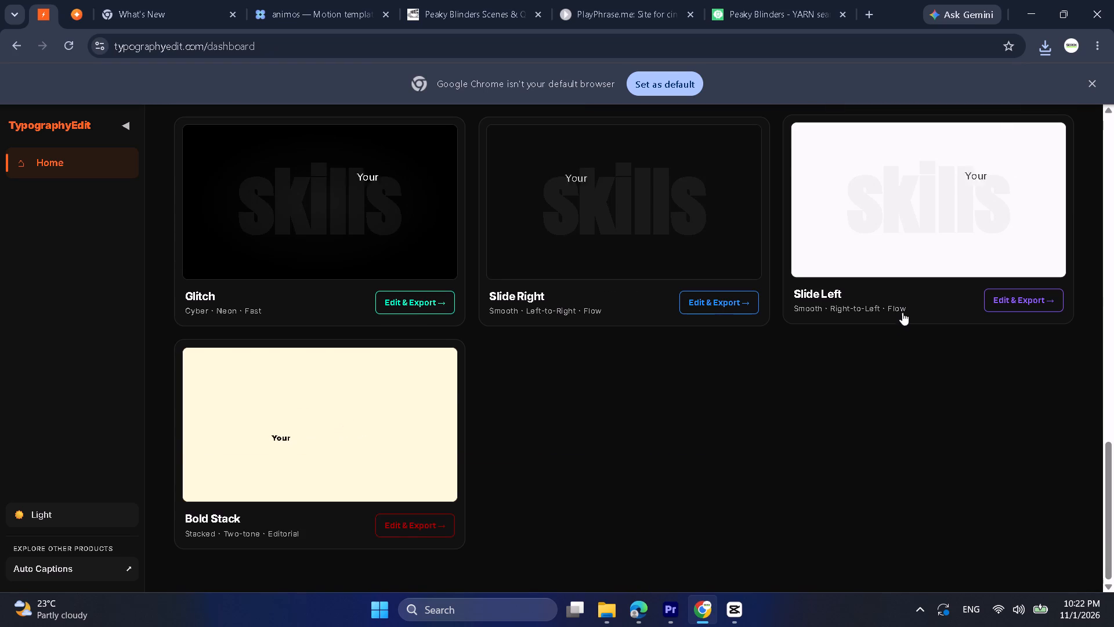
Switch to Premiere Pro, import typographyedit-video (23) from Downloads and place it on V1 directly after the Young_man_counting_money clip.
click(1032, 0)
click(607, 622)
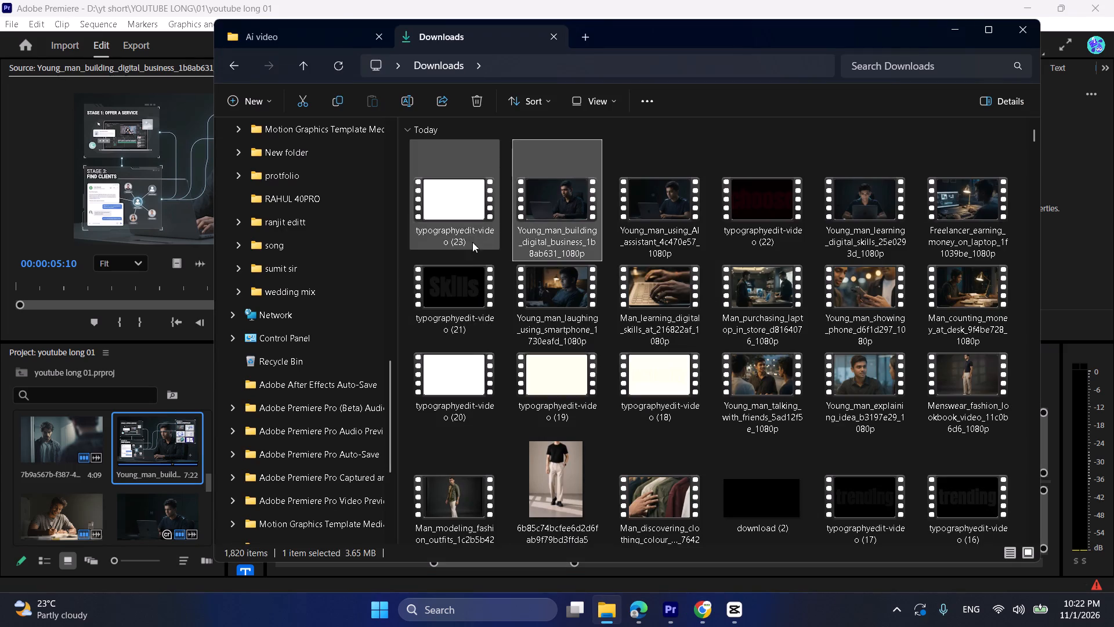
drag(467, 220, 129, 487)
drag(141, 493, 437, 501)
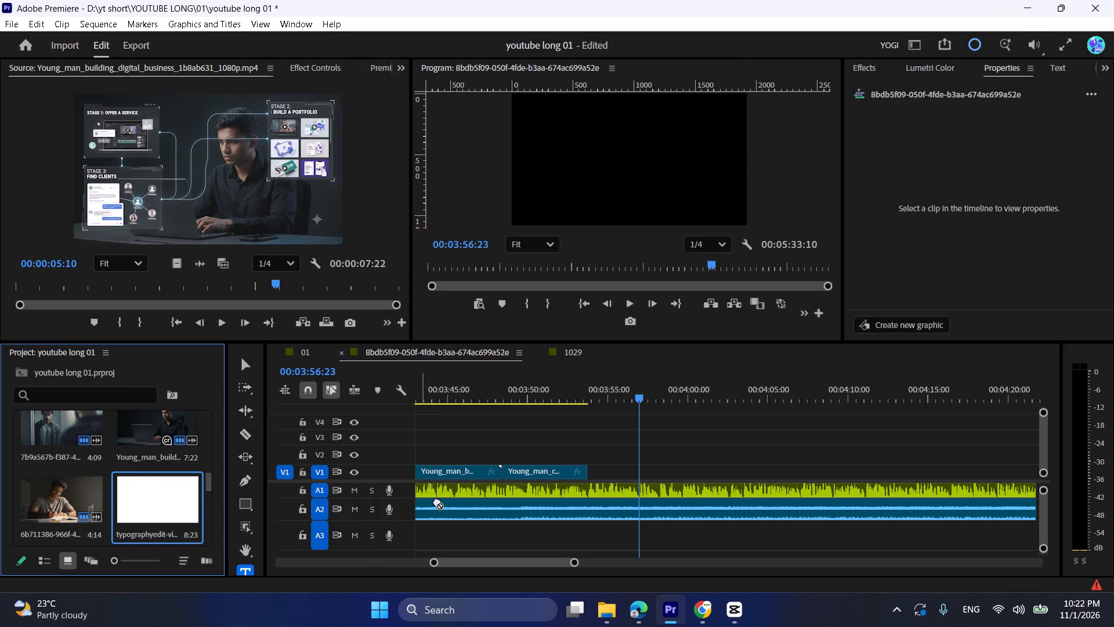
drag(437, 501, 591, 484)
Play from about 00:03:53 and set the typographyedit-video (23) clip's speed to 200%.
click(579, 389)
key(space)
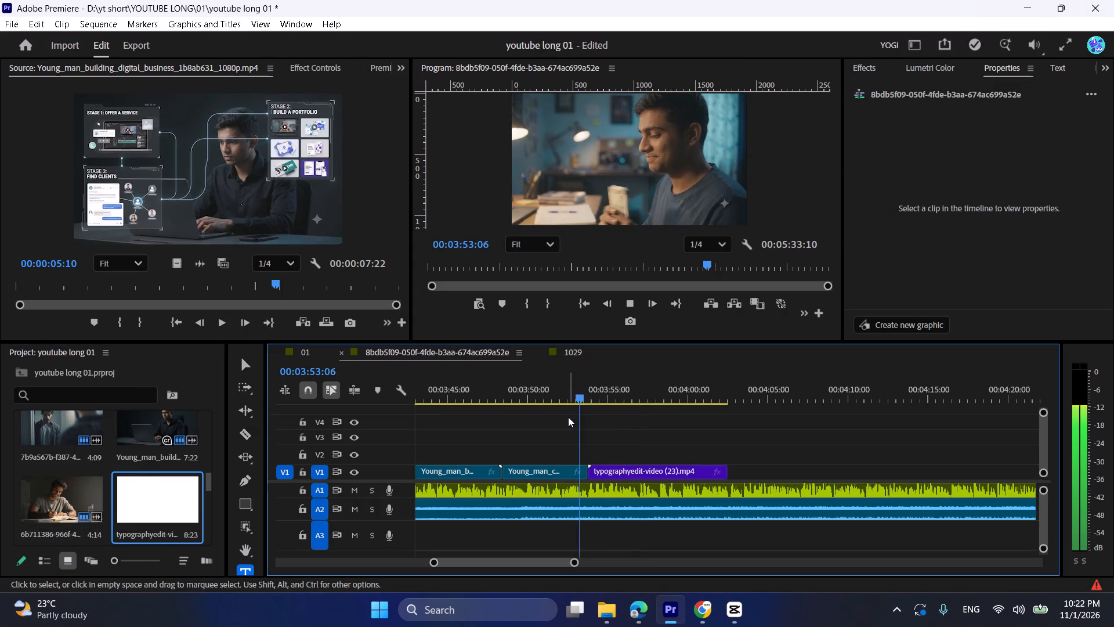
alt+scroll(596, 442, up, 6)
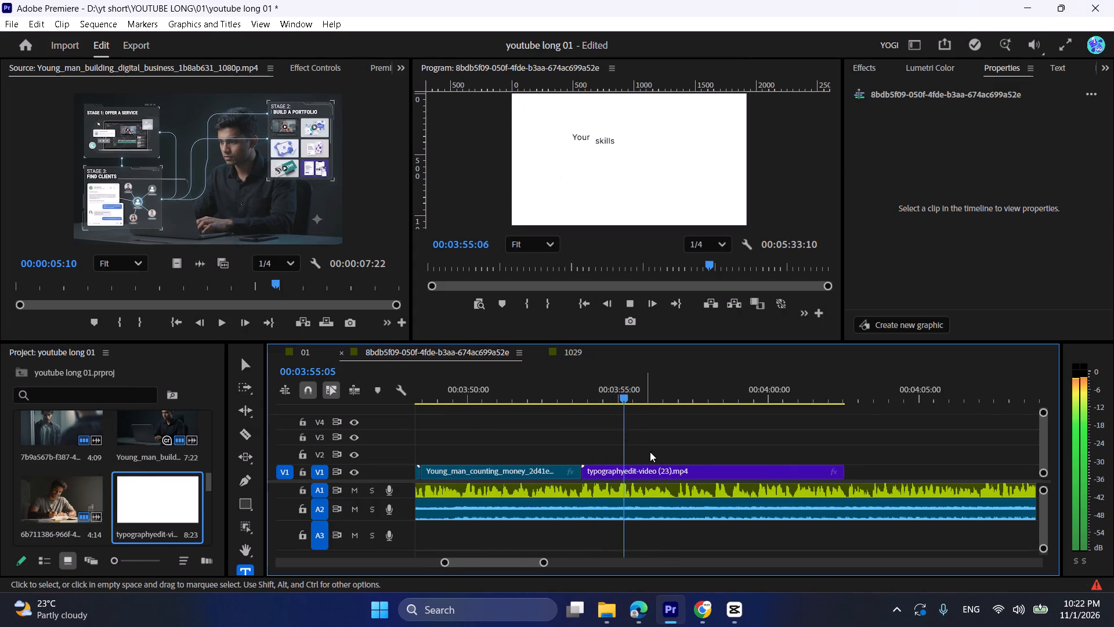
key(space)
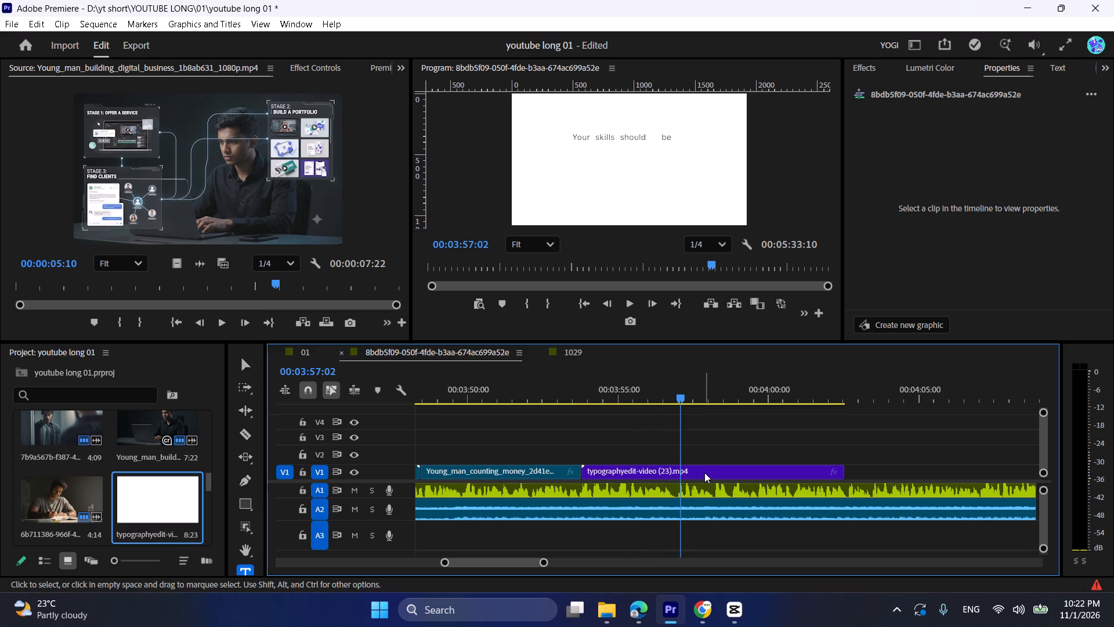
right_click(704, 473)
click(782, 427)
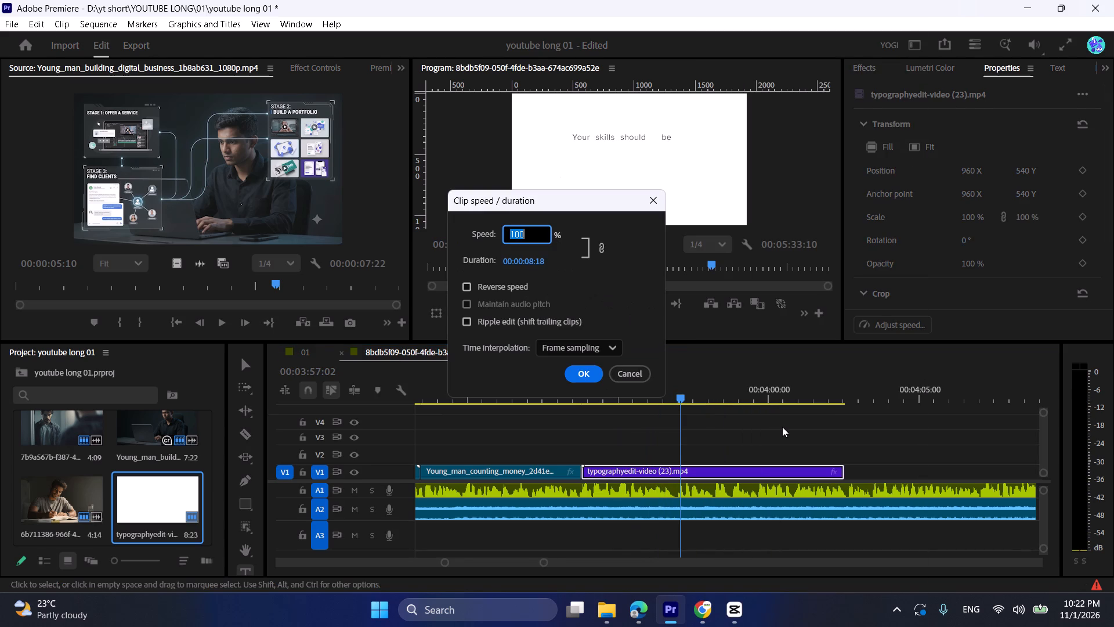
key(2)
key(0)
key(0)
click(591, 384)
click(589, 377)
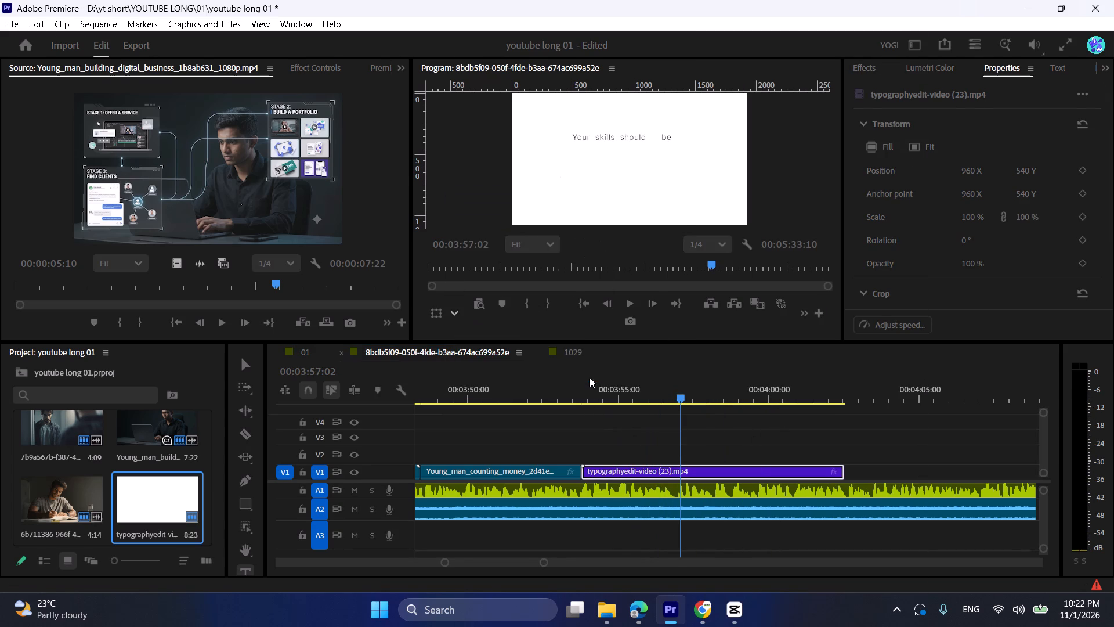
Replay the typographyedit-video (23) clip against the narration and set its speed to 300%.
click(576, 391)
click(624, 453)
key(space)
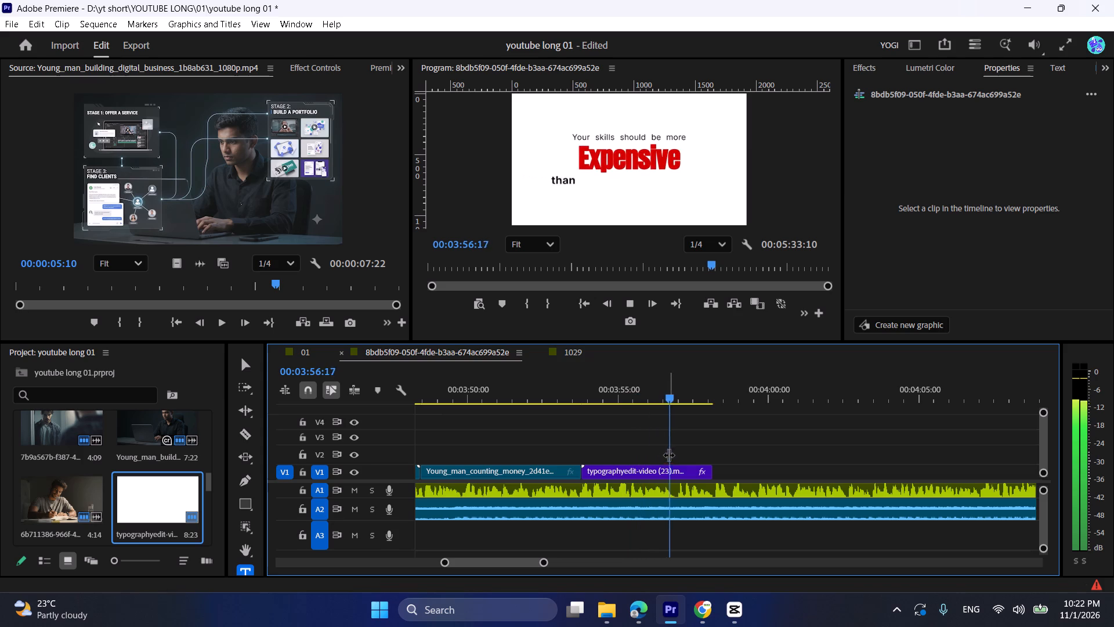
key(space)
key(space)
key(space)
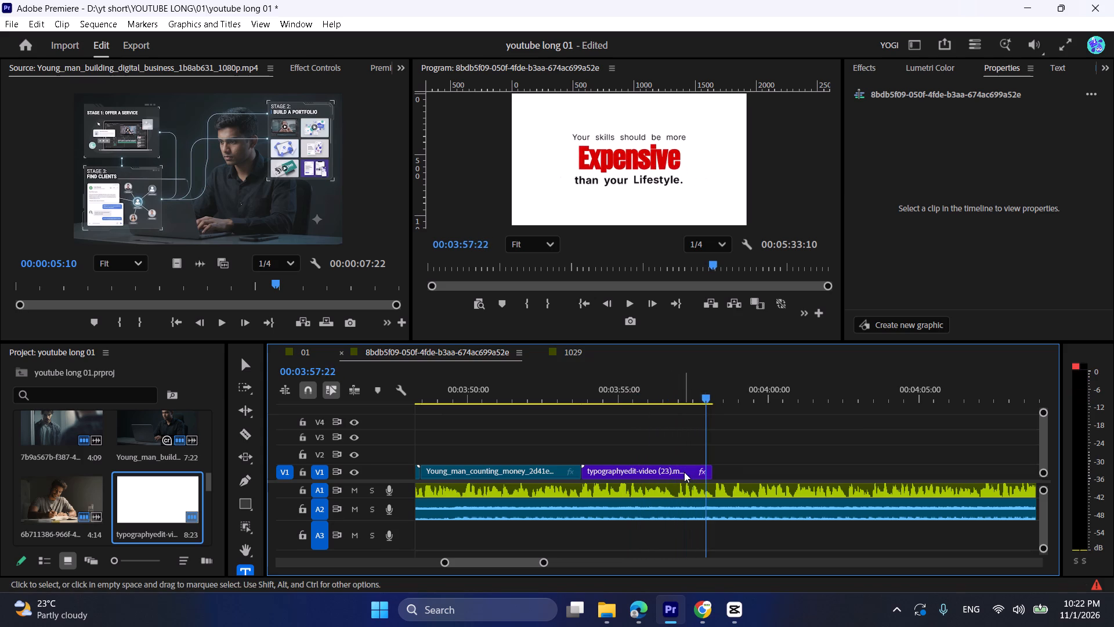
right_click(684, 472)
click(736, 428)
key(3)
key(0)
key(0)
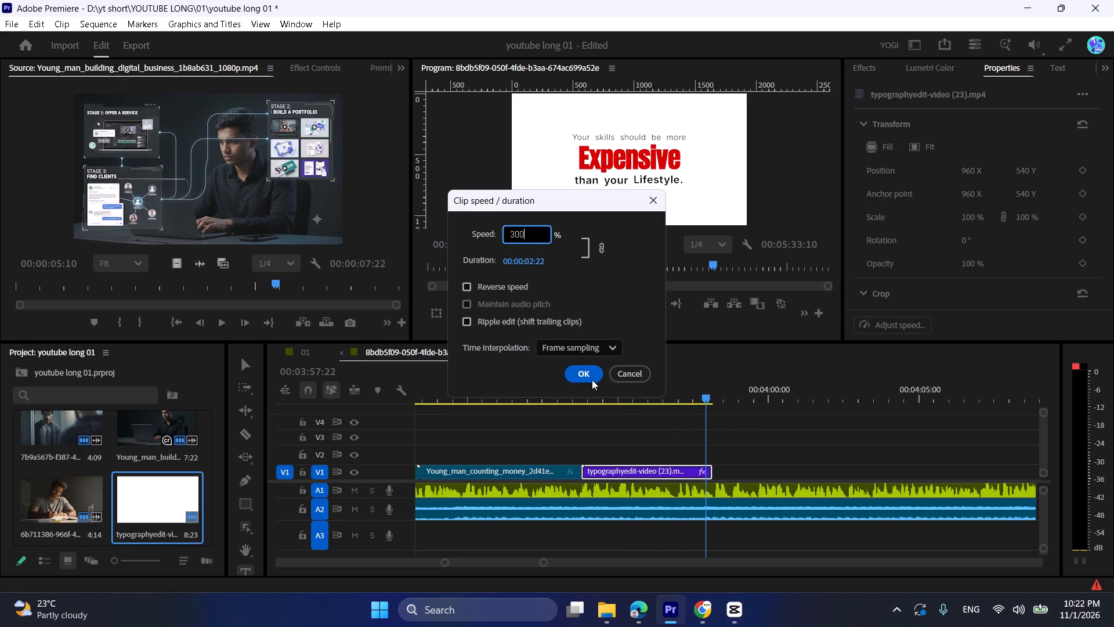
click(590, 379)
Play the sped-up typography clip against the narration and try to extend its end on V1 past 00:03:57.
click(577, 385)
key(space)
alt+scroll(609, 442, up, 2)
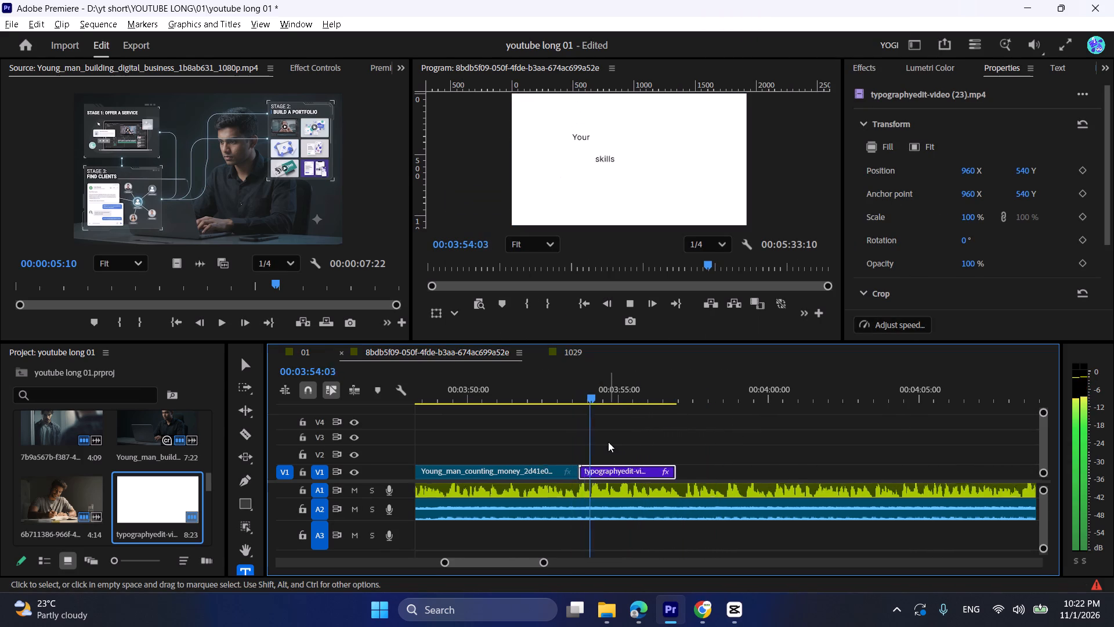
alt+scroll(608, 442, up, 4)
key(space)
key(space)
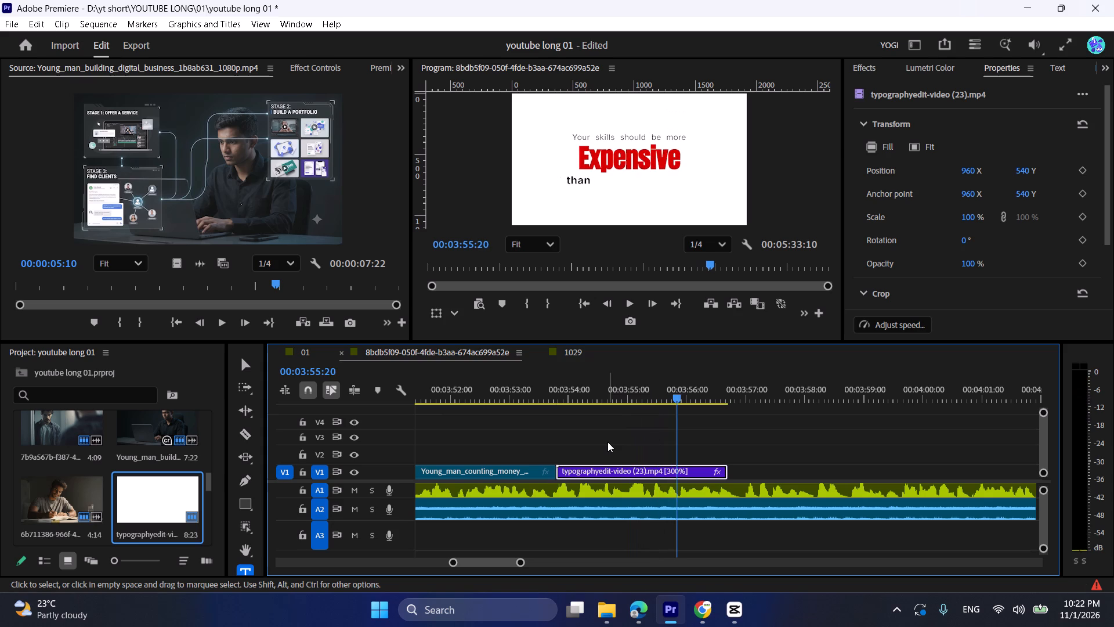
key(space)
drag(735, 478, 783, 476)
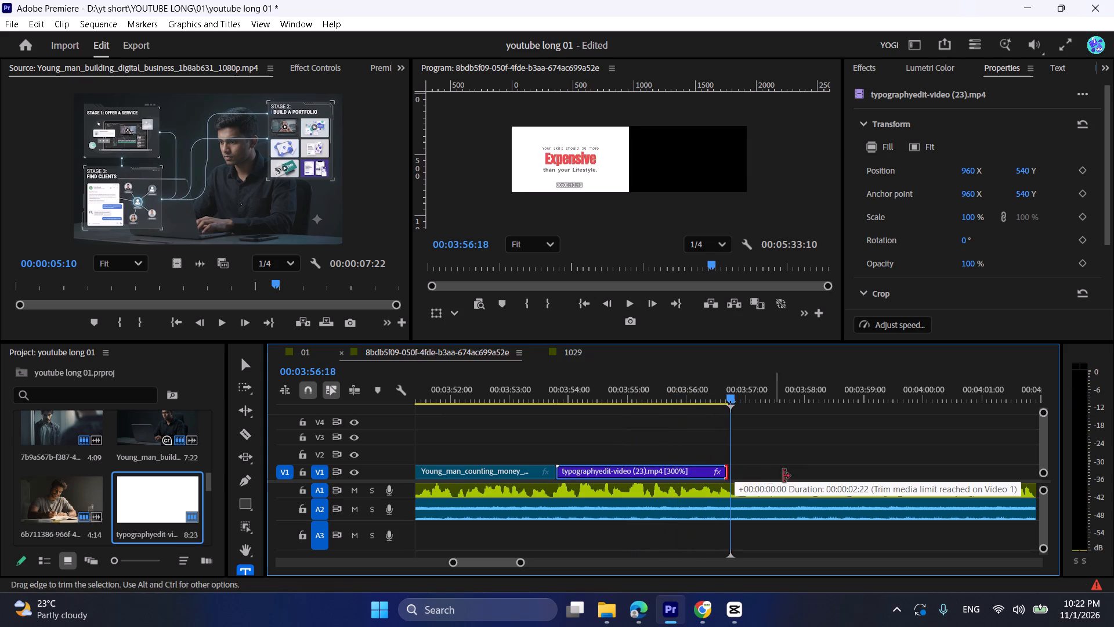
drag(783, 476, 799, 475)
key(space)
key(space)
Set the typographyedit-video (23) clip's speed on V1 to 250%.
right_click(714, 476)
right_click(679, 475)
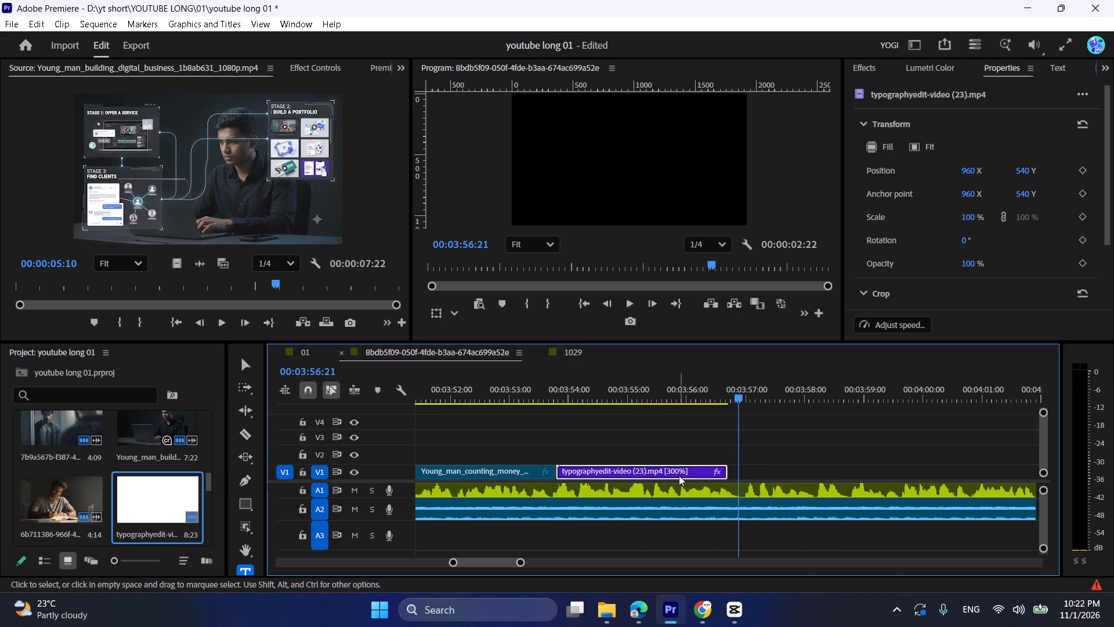
click(726, 431)
key(2)
key(5)
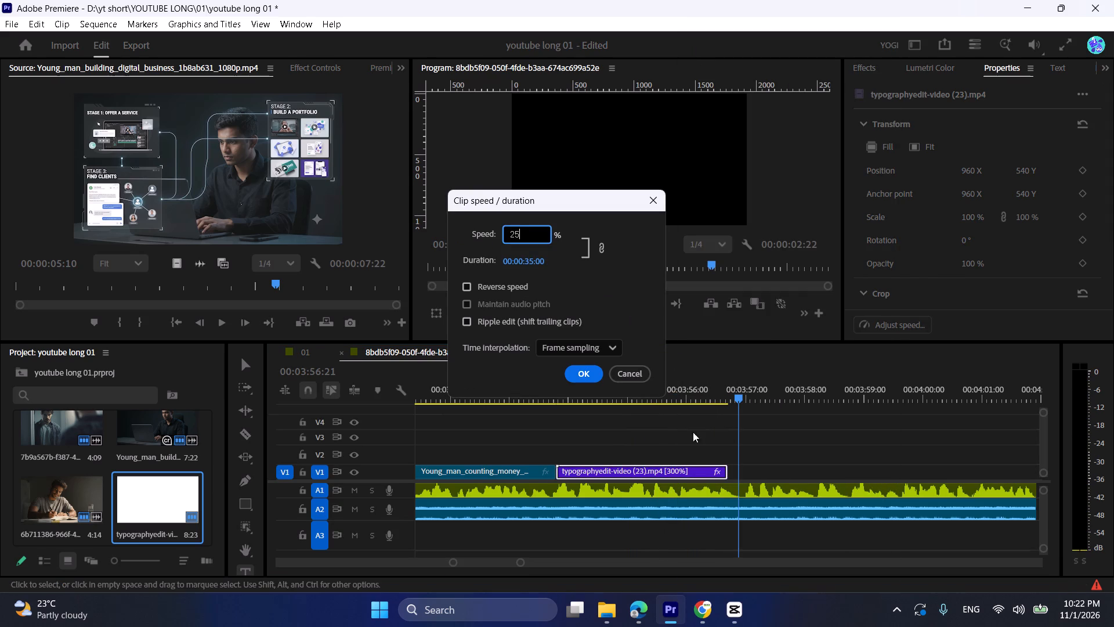
key(0)
click(589, 379)
Replay the 250% typography clip against the narration to check where its words should appear.
click(558, 385)
click(603, 431)
key(space)
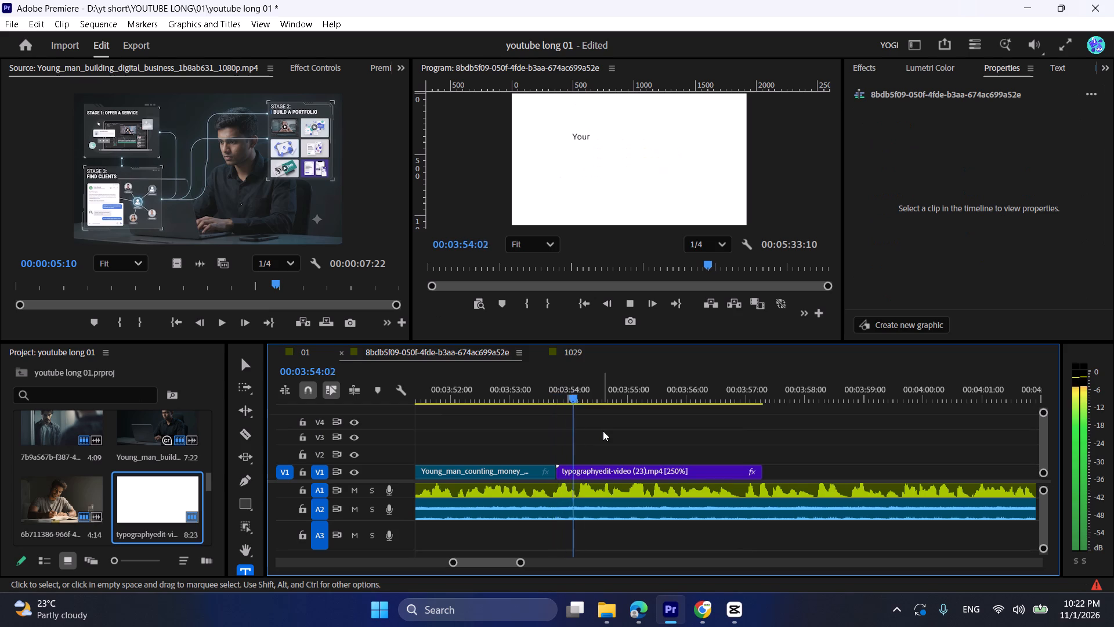
key(space)
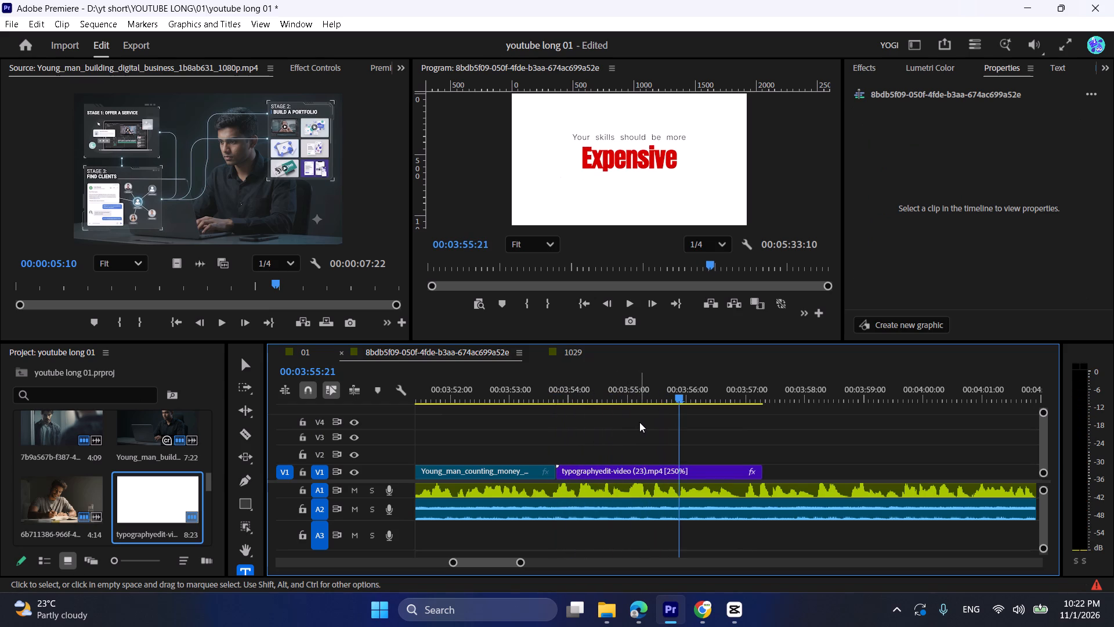
click(612, 394)
key(space)
key(space)
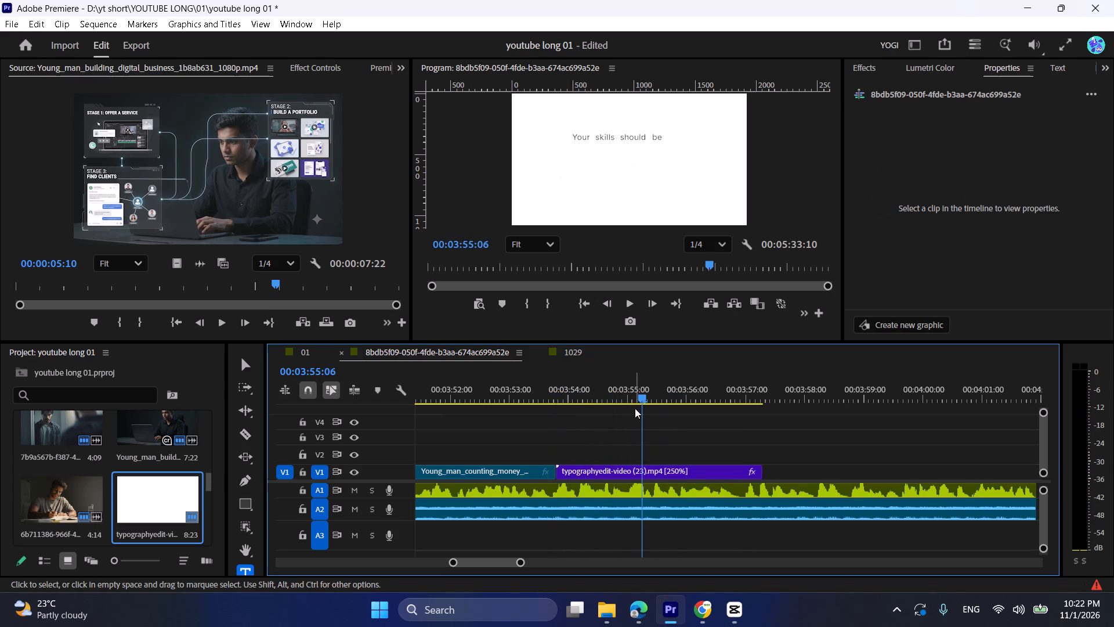
key(space)
drag(610, 393, 578, 390)
key(space)
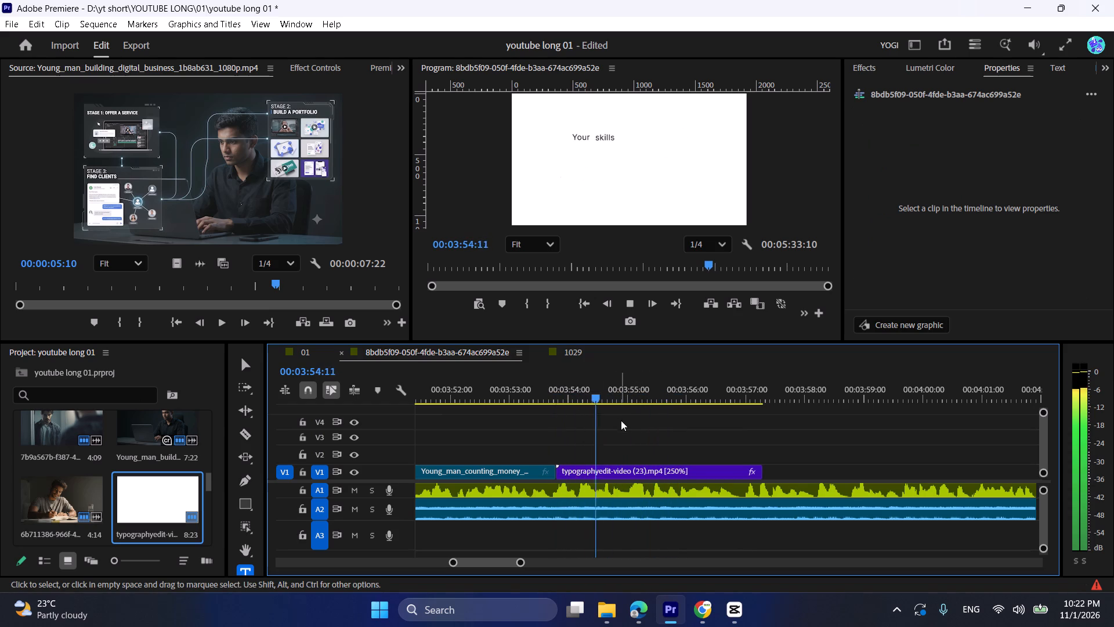
key(space)
Split the typographyedit-video (23) clip on V1 at 00:03:54:13 and set the second part's speed to 300%.
drag(576, 391, 561, 388)
key(space)
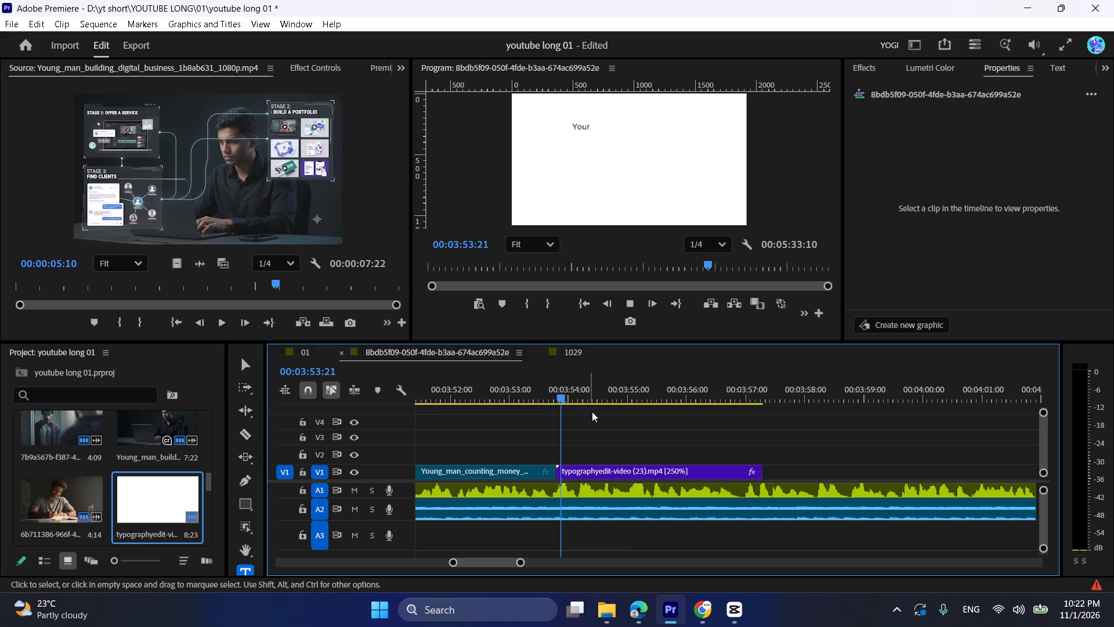
key(space)
click(616, 471)
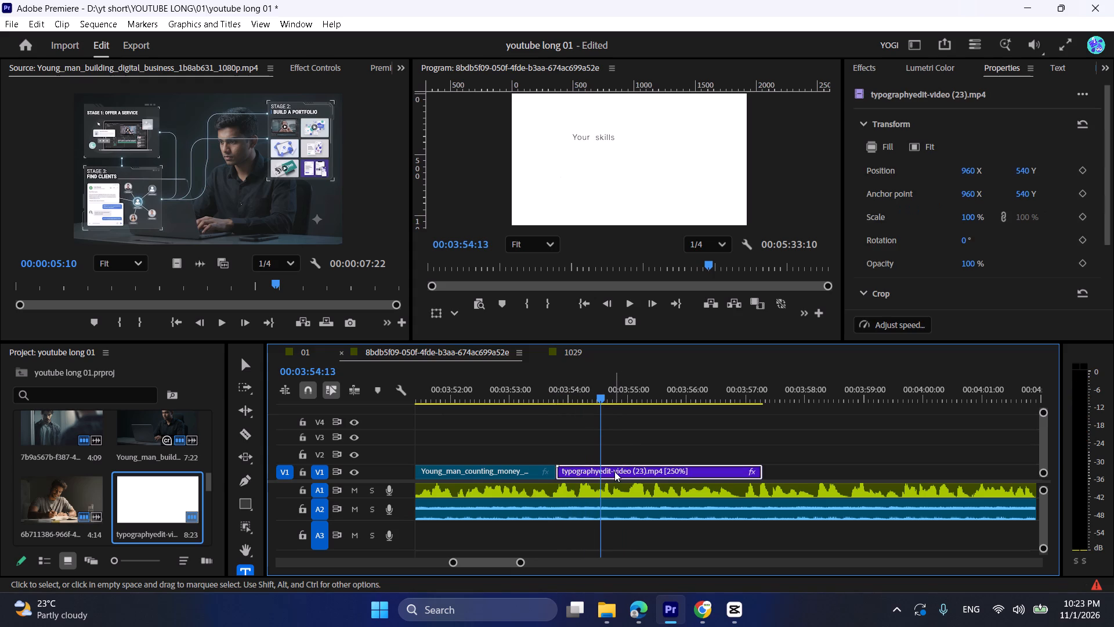
key(ctrl+k)
right_click(619, 474)
right_click(619, 474)
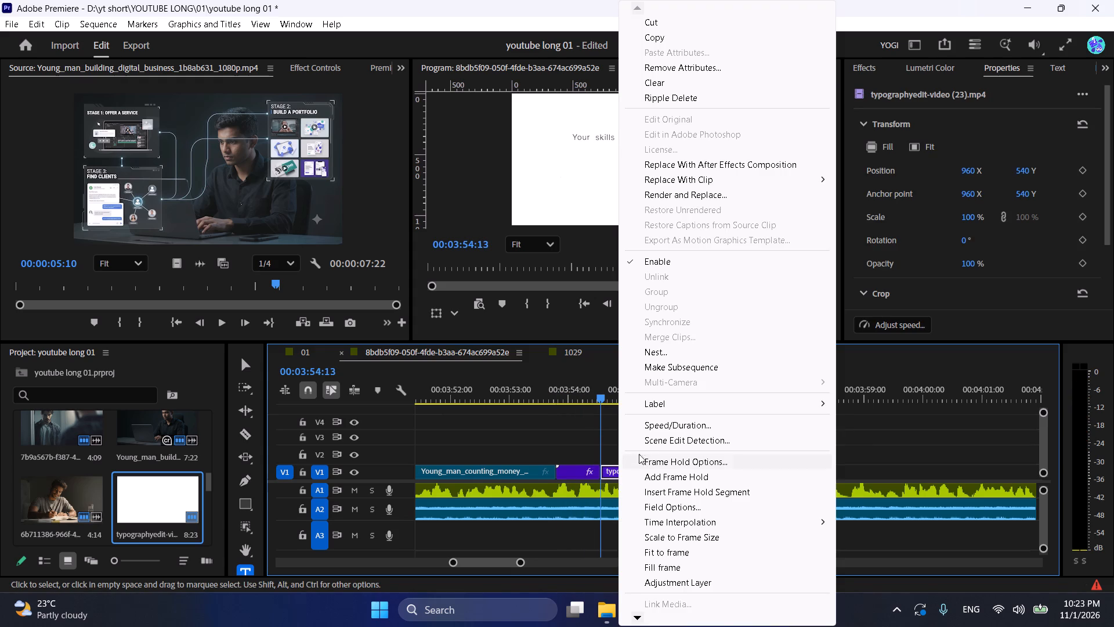
click(656, 425)
key(3)
key(0)
key(0)
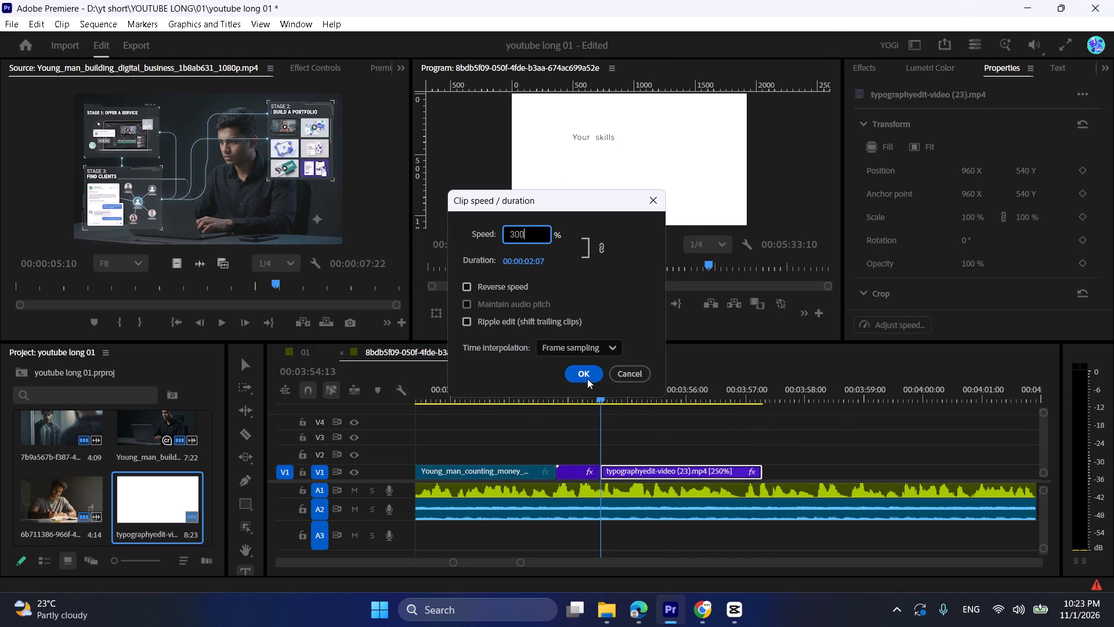
click(587, 379)
Play on to 00:03:56:13, split the typography clip there and set the short last piece's speed to 100%.
key(space)
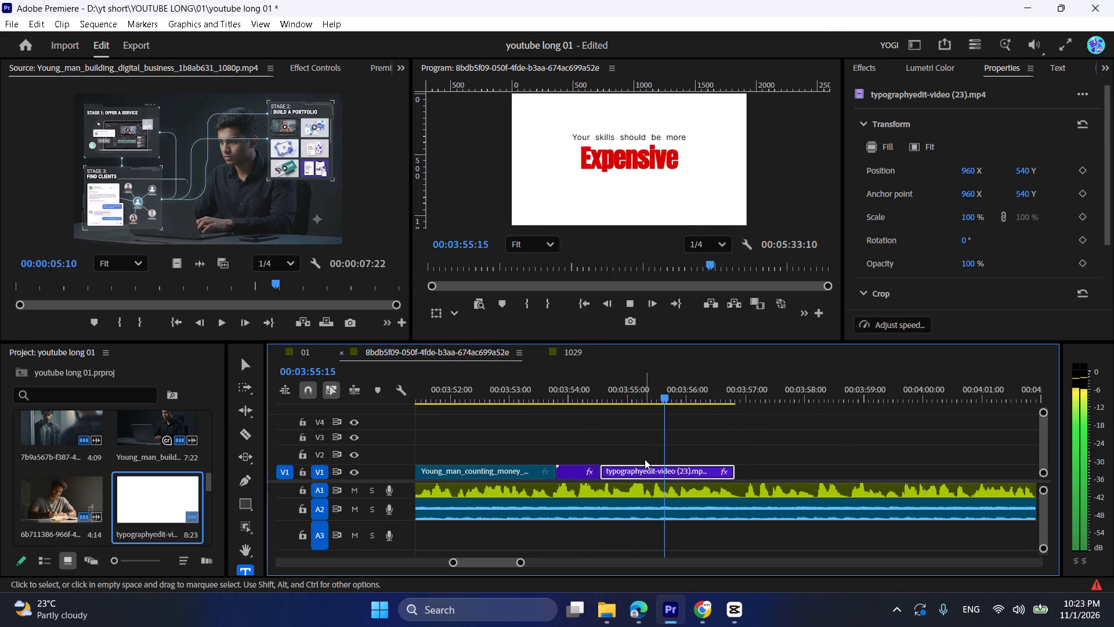
key(space)
key(space)
key(space)
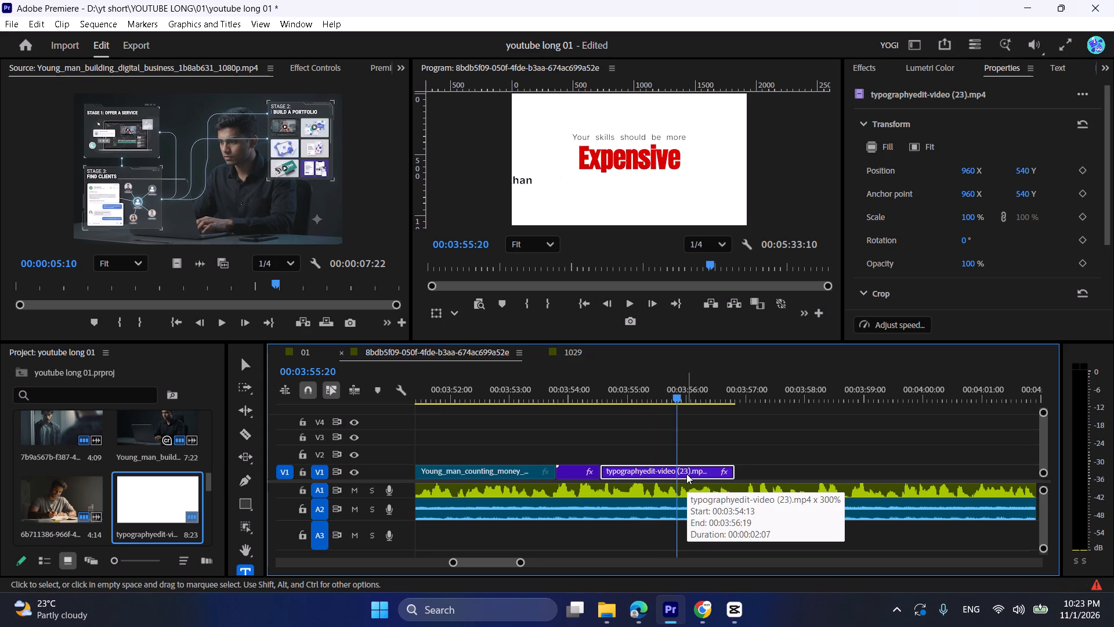
key(space)
key(space)
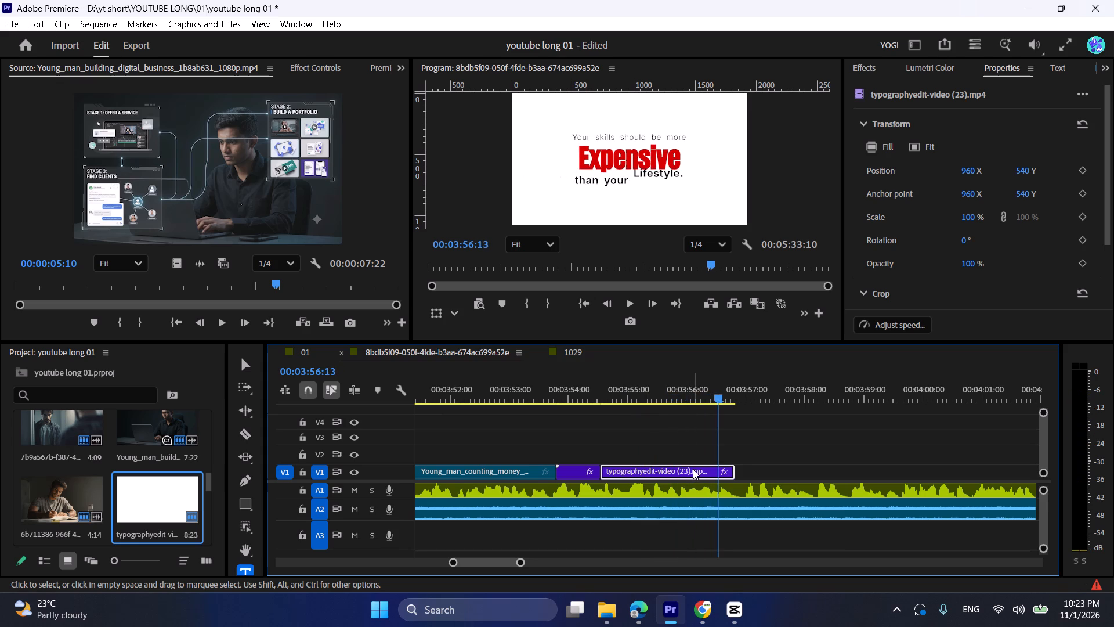
key(ctrl+k)
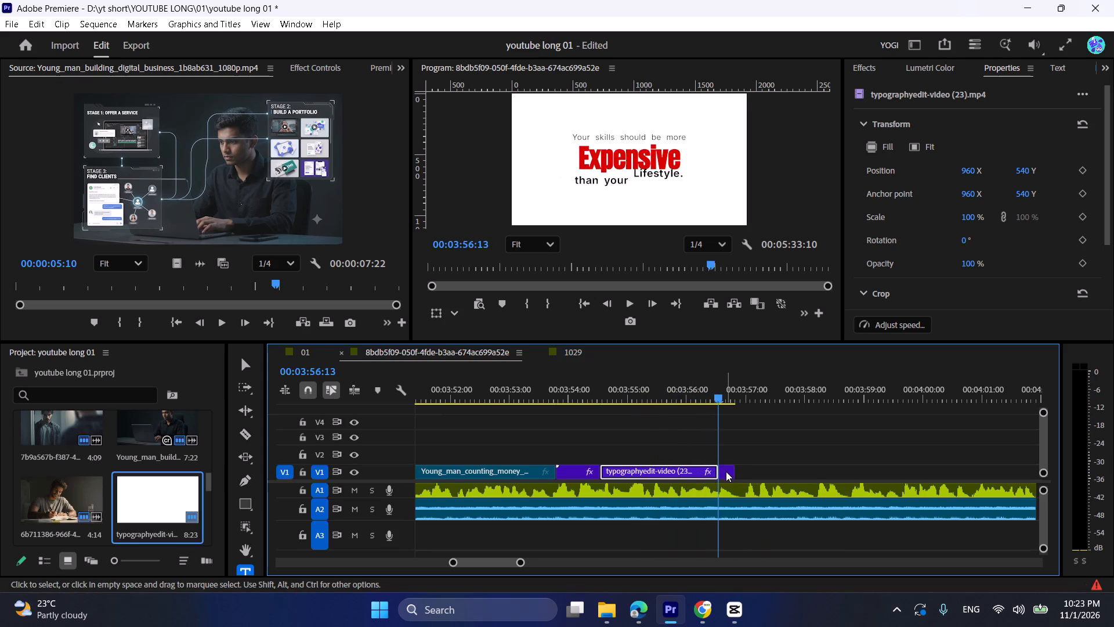
right_click(726, 471)
click(754, 429)
key(1)
key(0)
key(0)
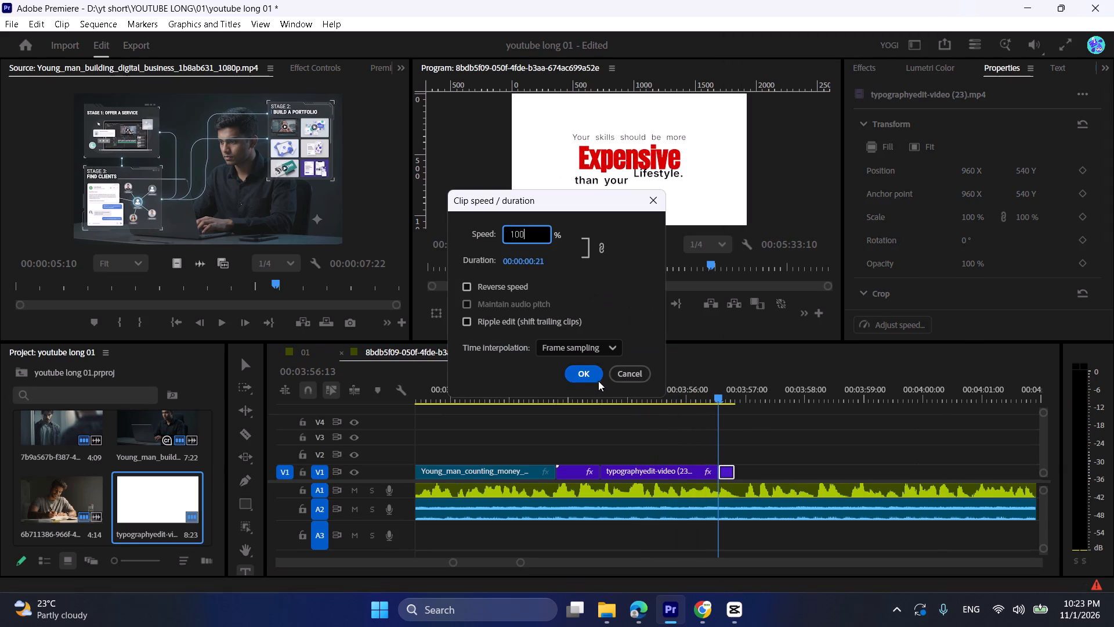
click(589, 377)
Play the last typography piece against the narration and trim its end on V1 to 00:03:56:23.
click(705, 394)
click(748, 452)
key(space)
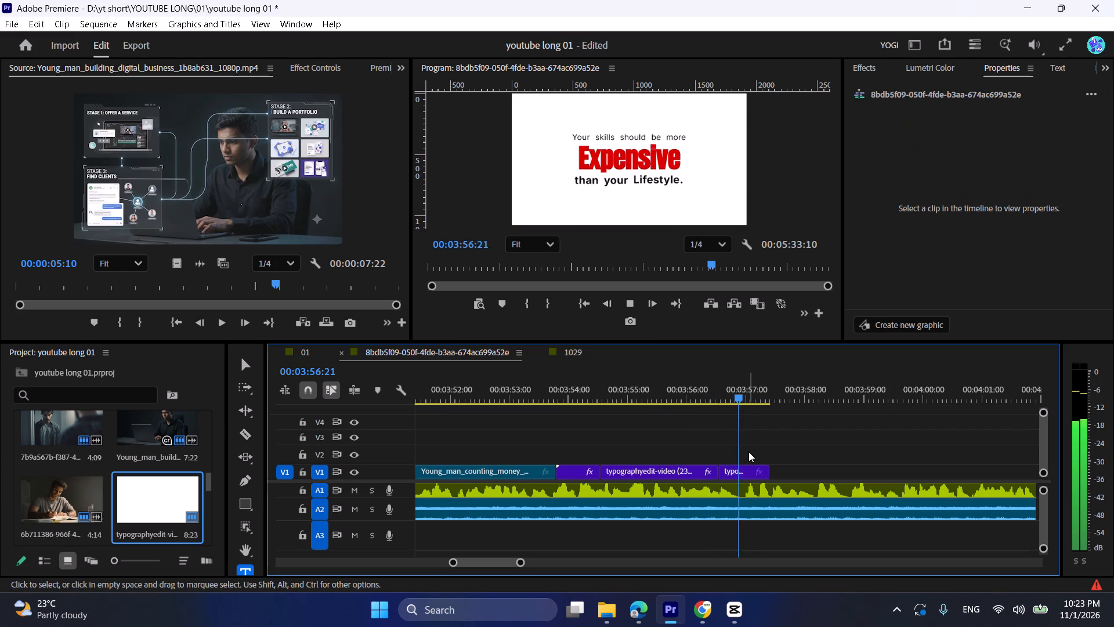
key(space)
click(743, 395)
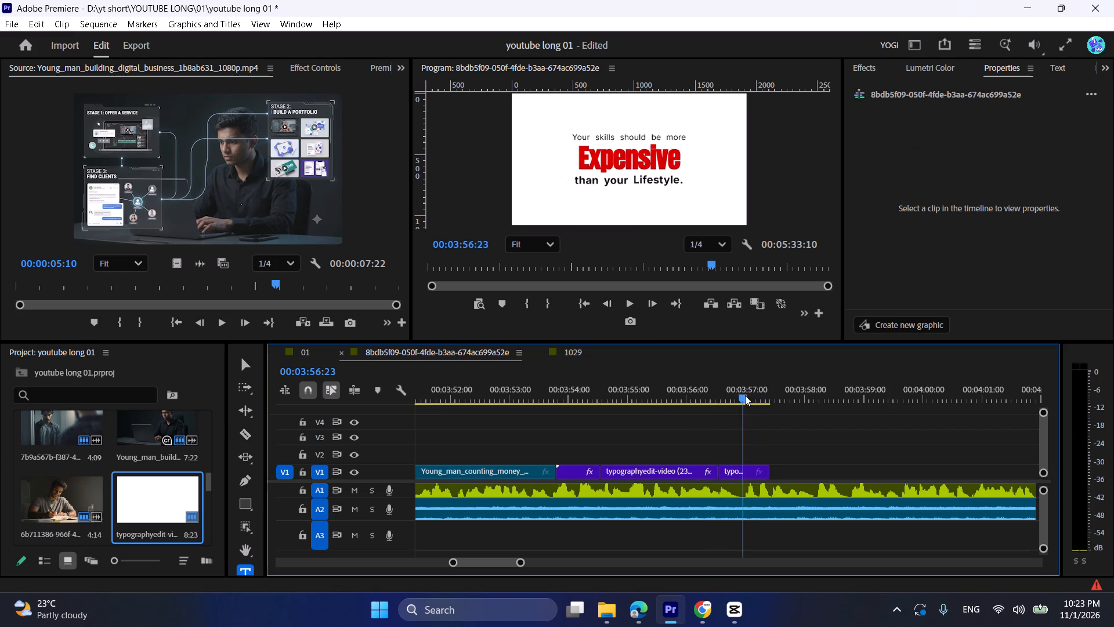
drag(773, 467, 751, 464)
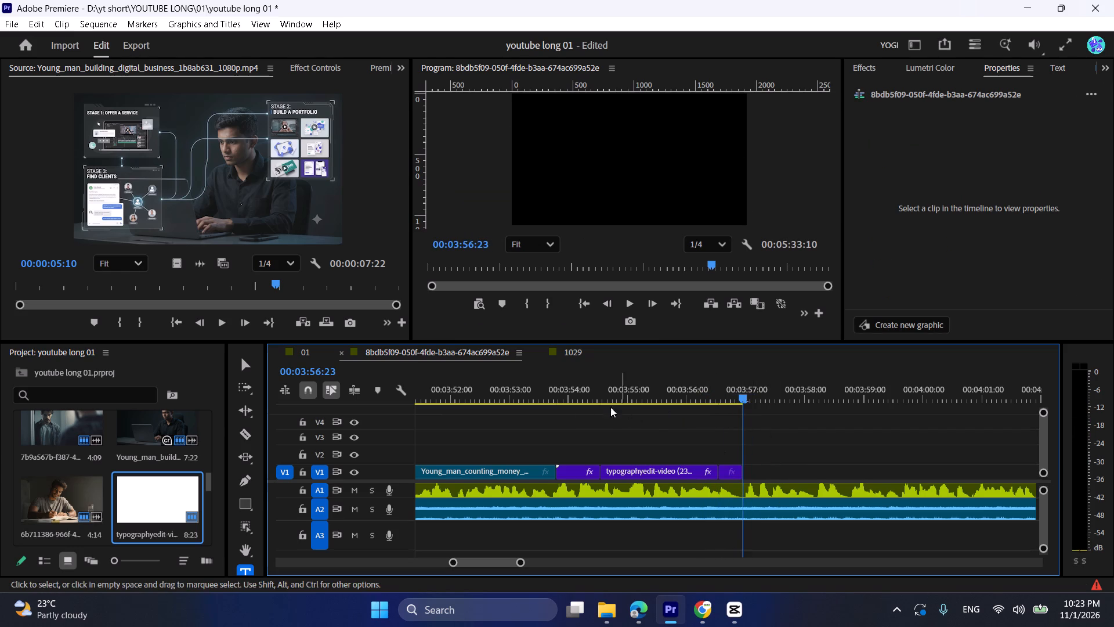
Play the retimed typography section and the narration up to about 00:03:59, and save the project.
click(544, 392)
key(space)
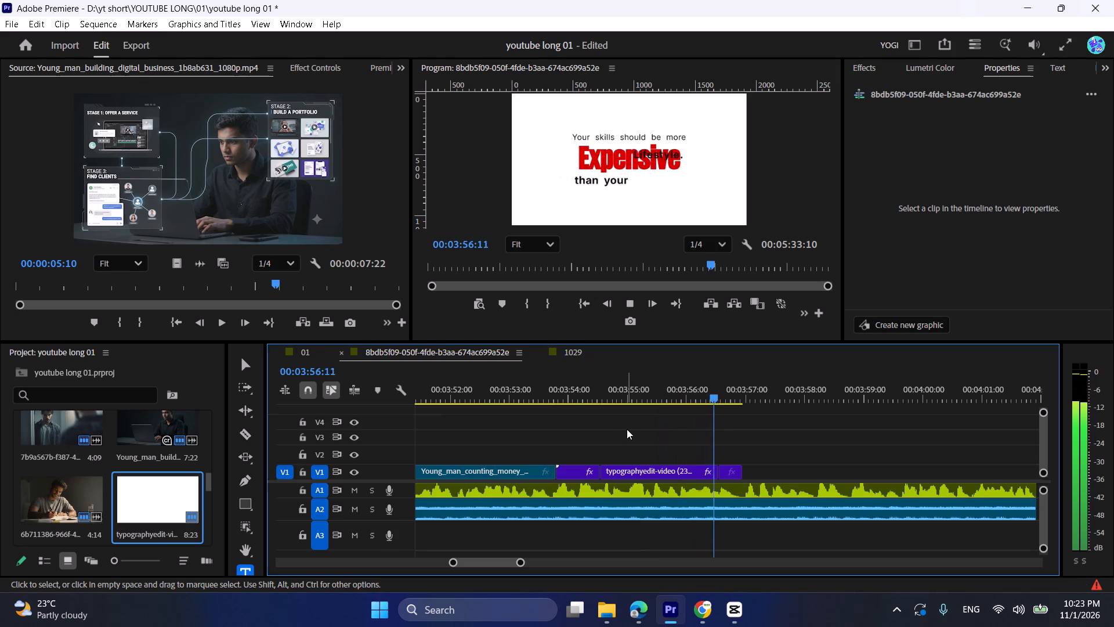
click(658, 437)
alt+scroll(658, 437, down, 5)
key(space)
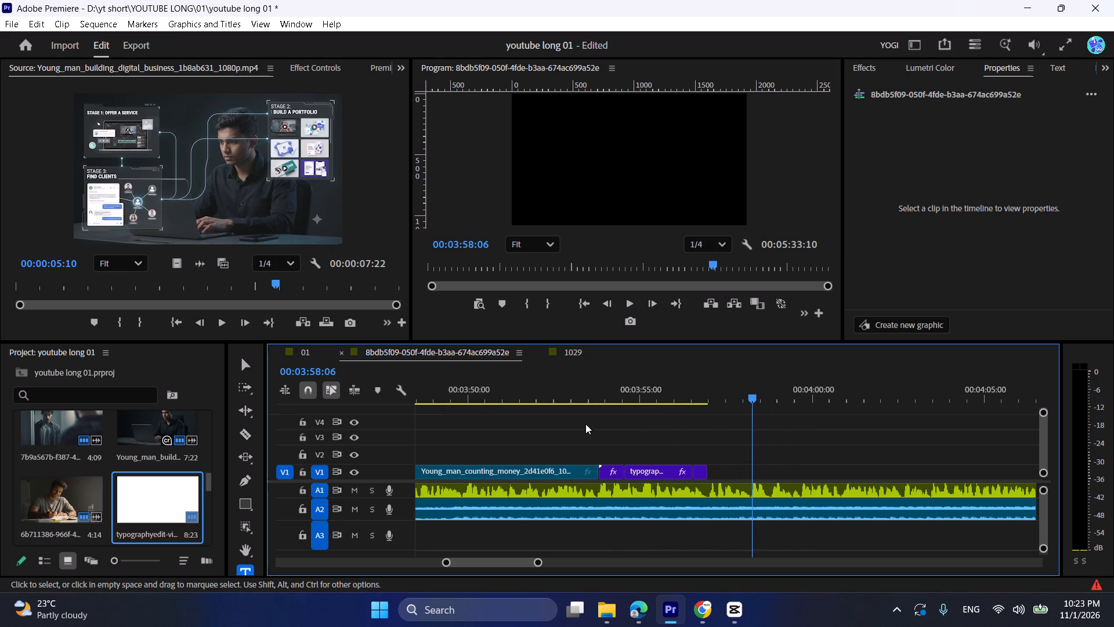
drag(612, 374, 706, 409)
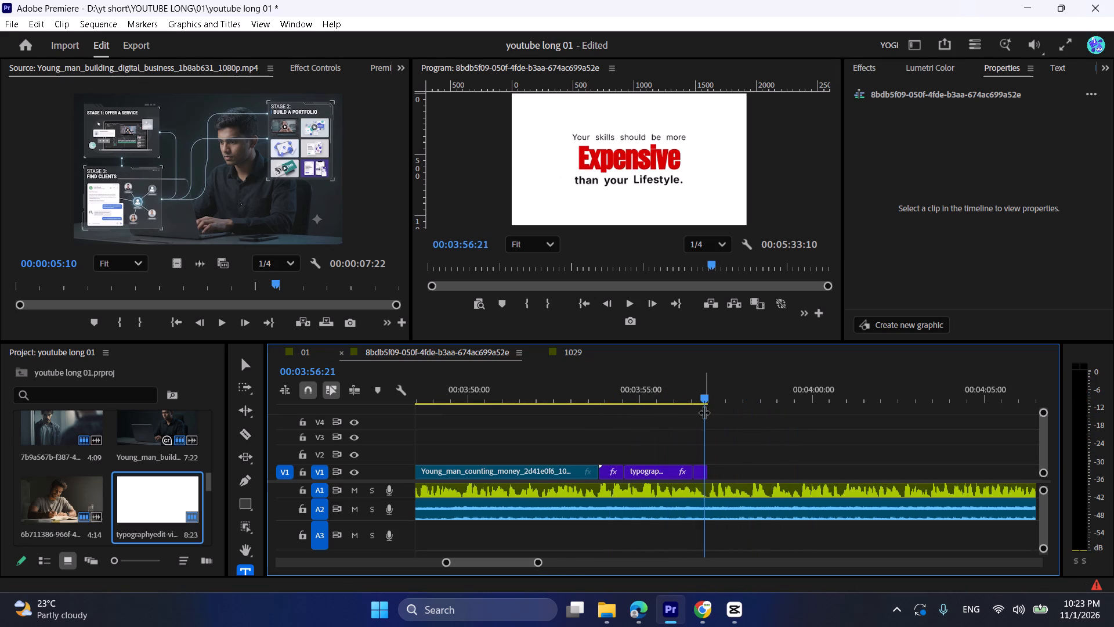
key(space)
scroll(717, 448, down, 3)
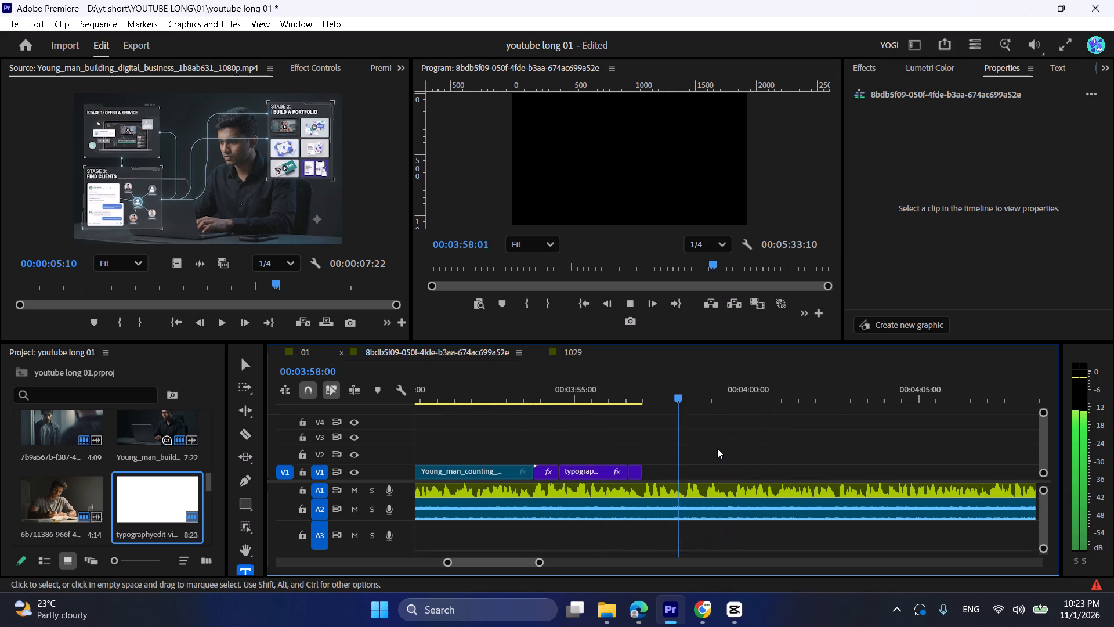
key(space)
key(ctrl+s)
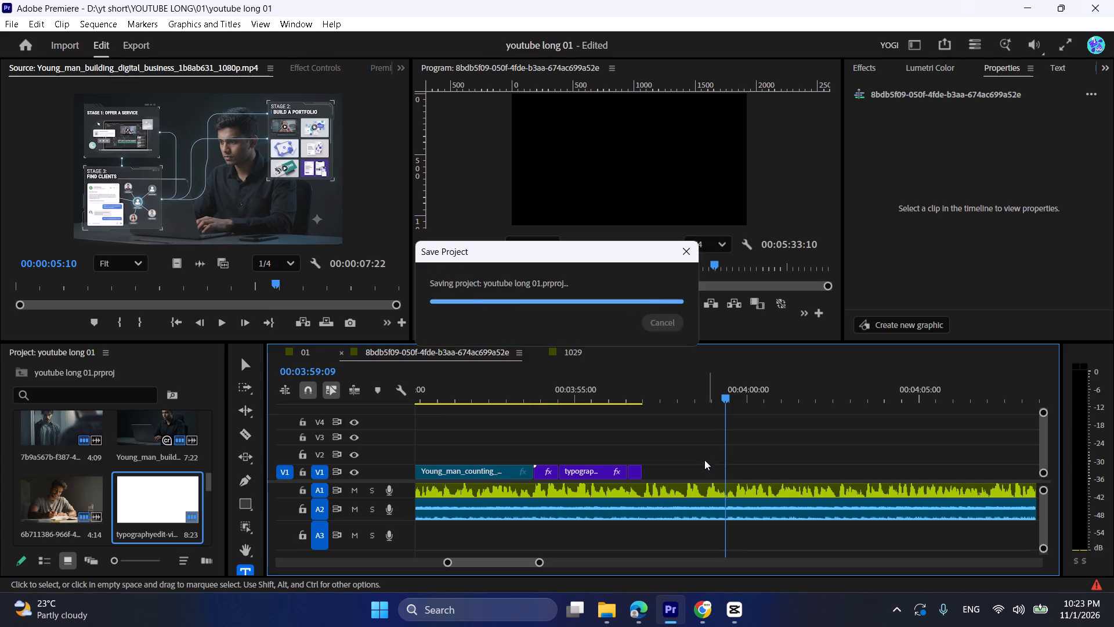
Replay the narration around 00:03:56 and look back through the sequence to about 00:02:28 for a title clip to reuse.
click(603, 392)
key(space)
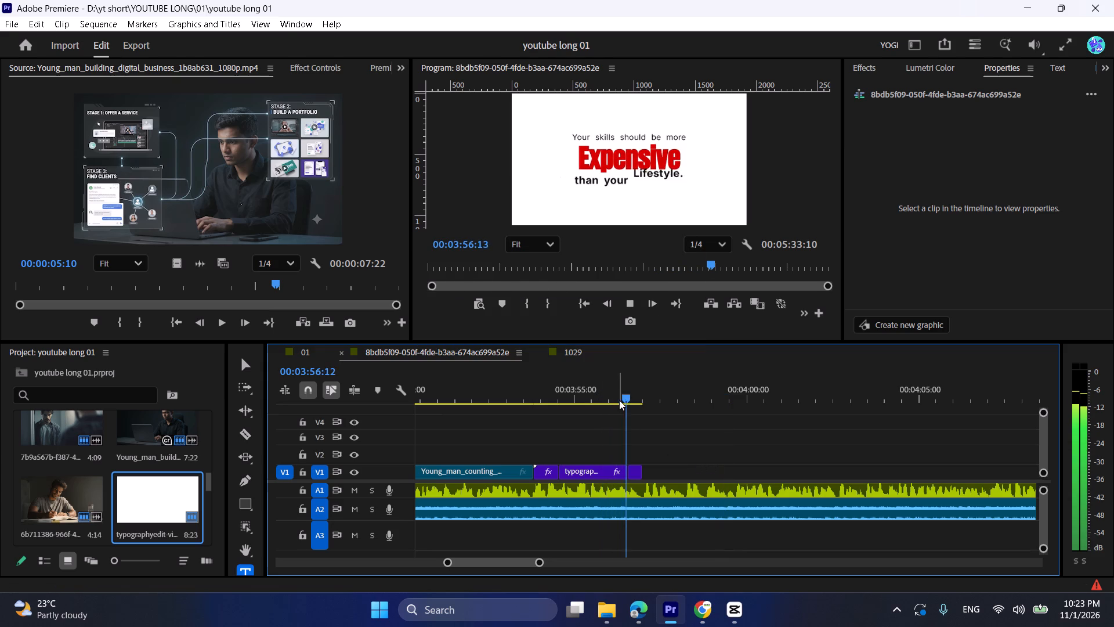
key(space)
alt+scroll(736, 487, down, 7)
alt+scroll(736, 488, up, 1)
alt+scroll(736, 488, down, 10)
scroll(725, 477, up, 5)
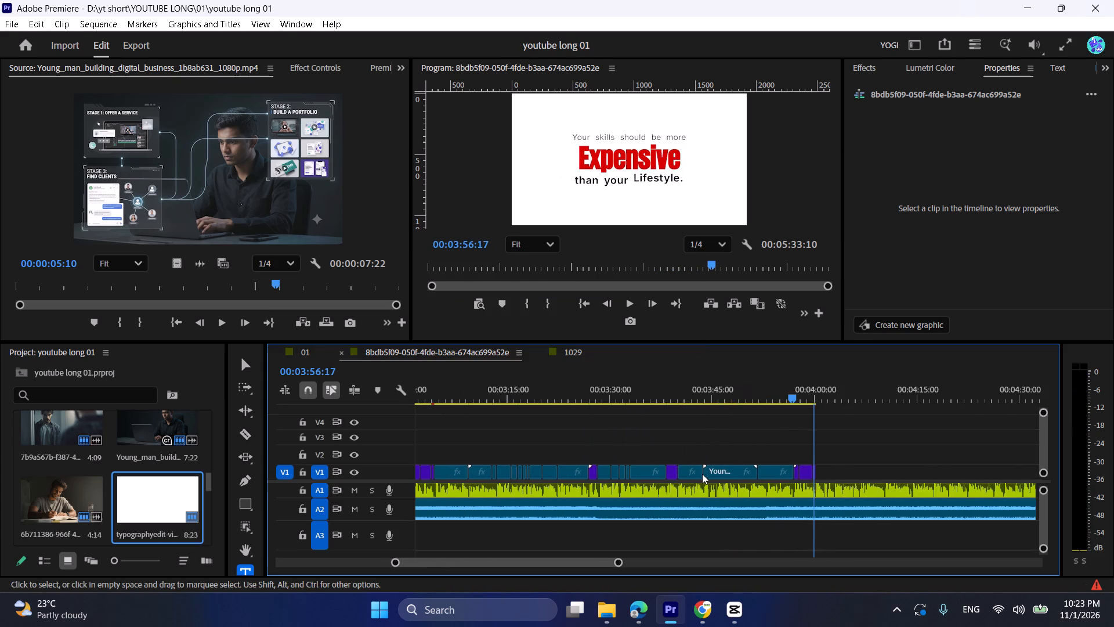
alt+scroll(671, 472, down, 3)
drag(616, 391, 615, 391)
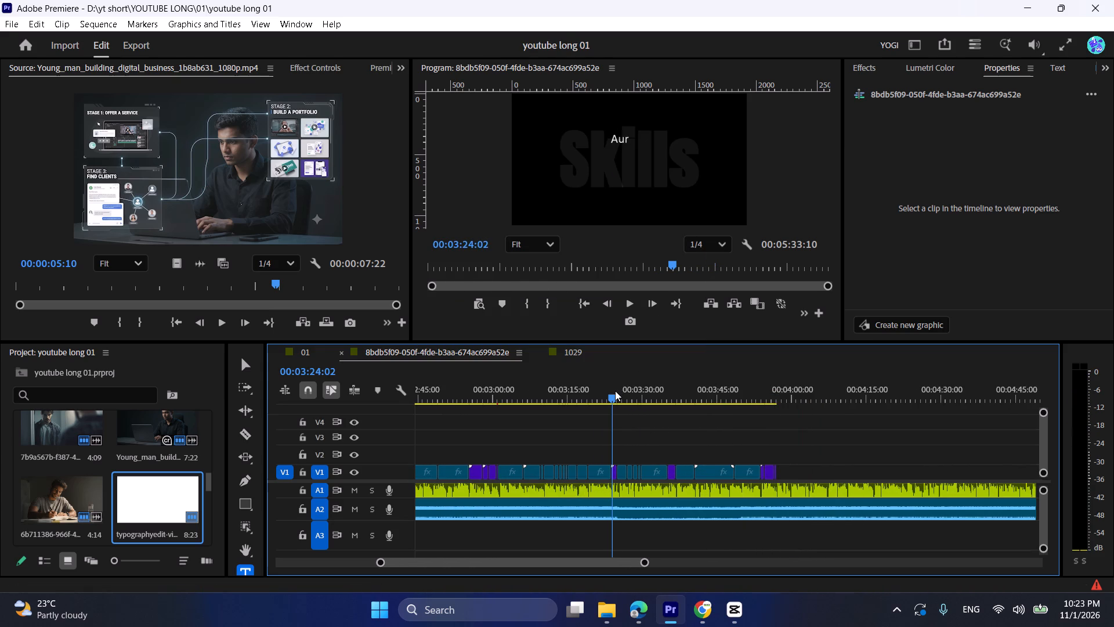
drag(615, 391, 476, 404)
alt+scroll(566, 439, down, 7)
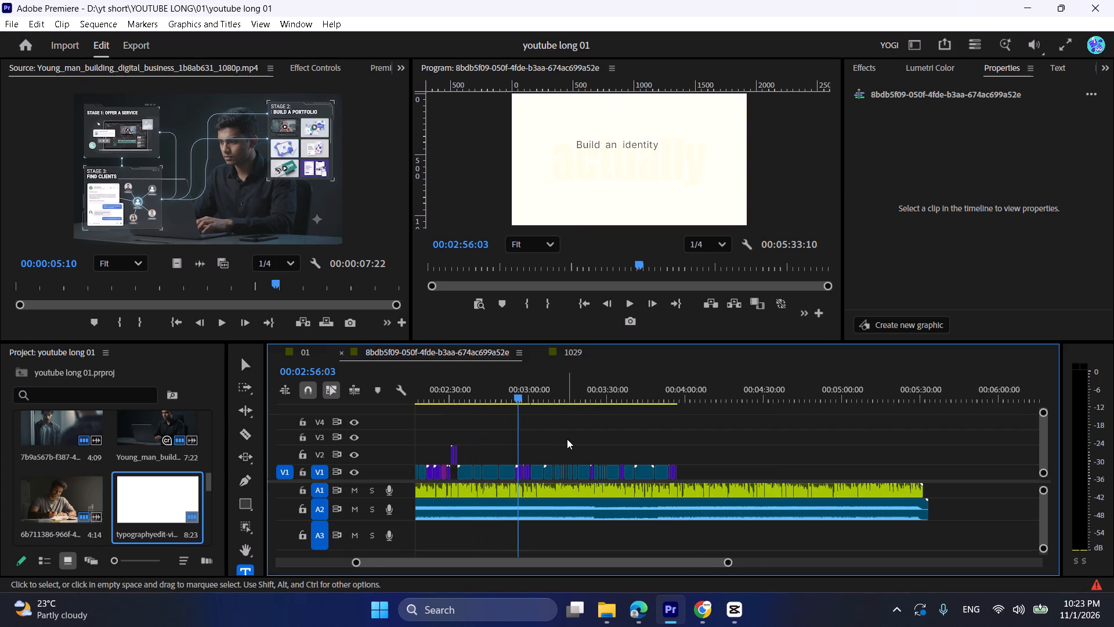
scroll(567, 439, up, 2)
drag(478, 389, 468, 386)
alt+scroll(468, 415, up, 2)
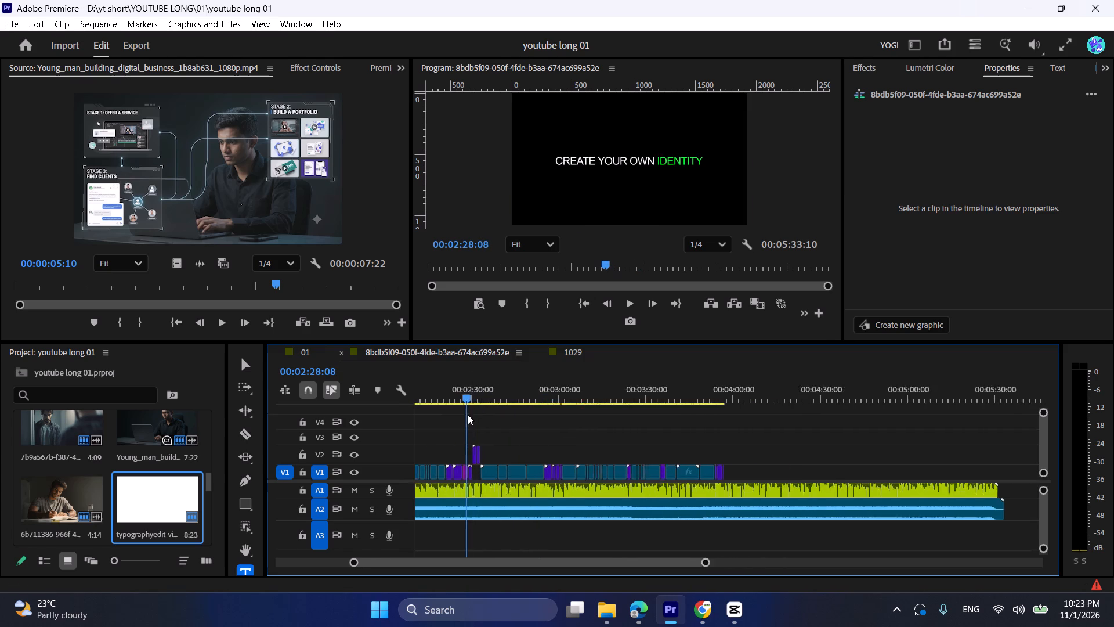
alt+scroll(468, 415, up, 7)
alt+scroll(468, 415, down, 1)
alt+scroll(468, 415, up, 2)
alt+scroll(468, 415, down, 5)
alt+scroll(468, 415, up, 11)
alt+scroll(468, 415, down, 1)
alt+scroll(468, 415, up, 3)
alt+scroll(468, 415, down, 1)
alt+scroll(468, 415, up, 2)
alt+scroll(468, 415, down, 1)
alt+scroll(468, 415, up, 1)
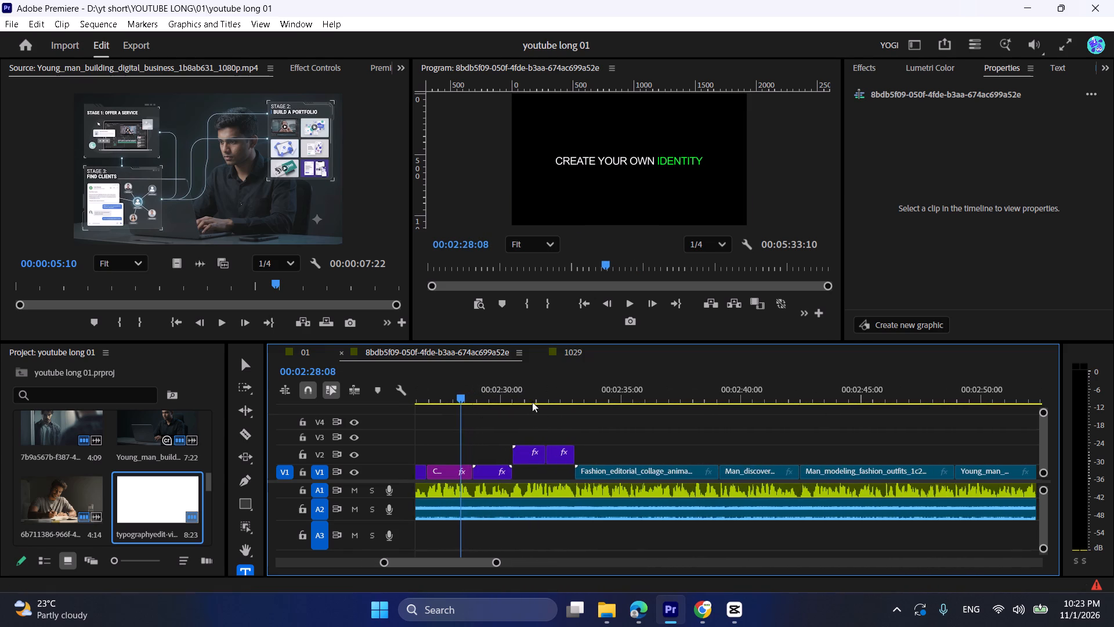
Move the two typography clips on V2 at about 00:02:30 down into the gap on V1.
click(519, 394)
drag(572, 423, 533, 448)
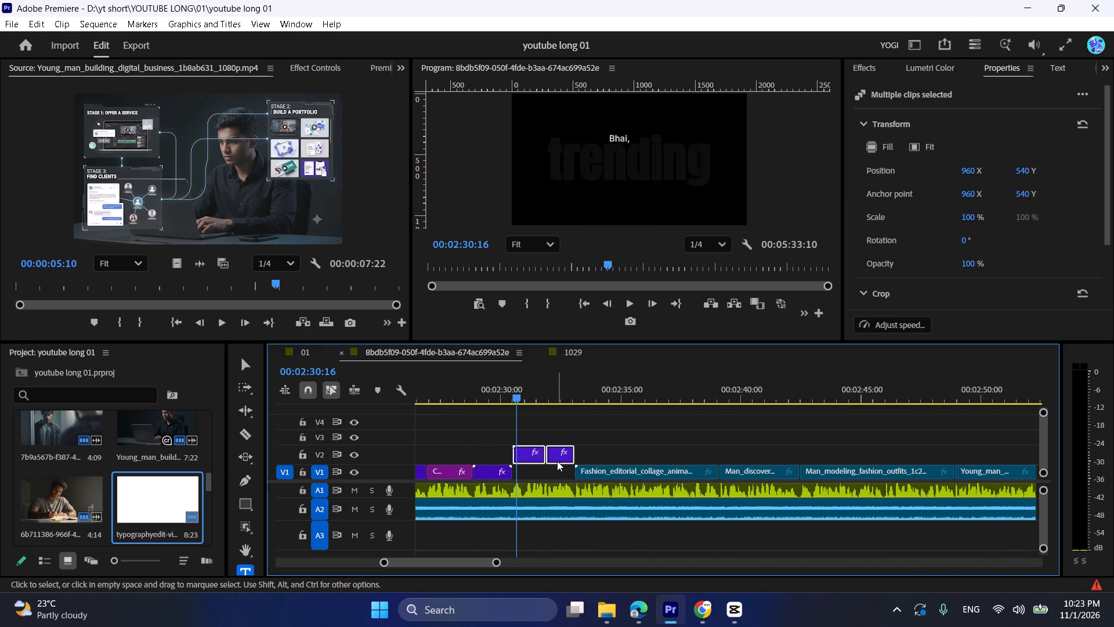
drag(557, 461, 555, 467)
click(554, 456)
Duplicate the CREATE YOUR OWN IDENTITY title from about 00:02:28 onto V1 directly after the typographyedit-video (23) pieces.
alt+scroll(554, 456, down, 7)
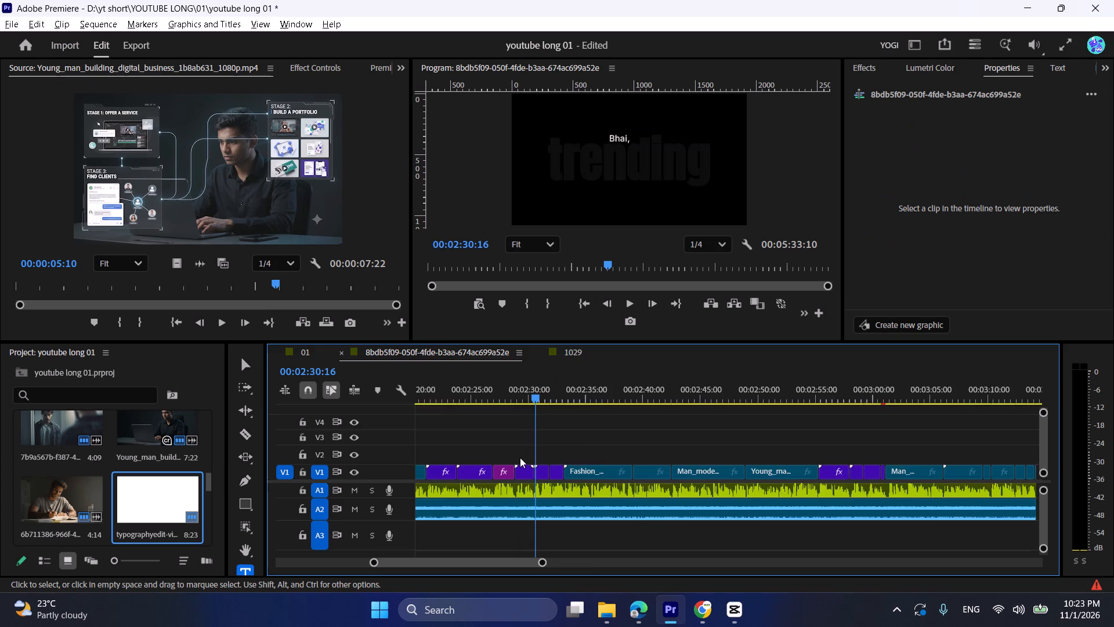
alt+scroll(520, 457, down, 10)
drag(513, 467, 844, 464)
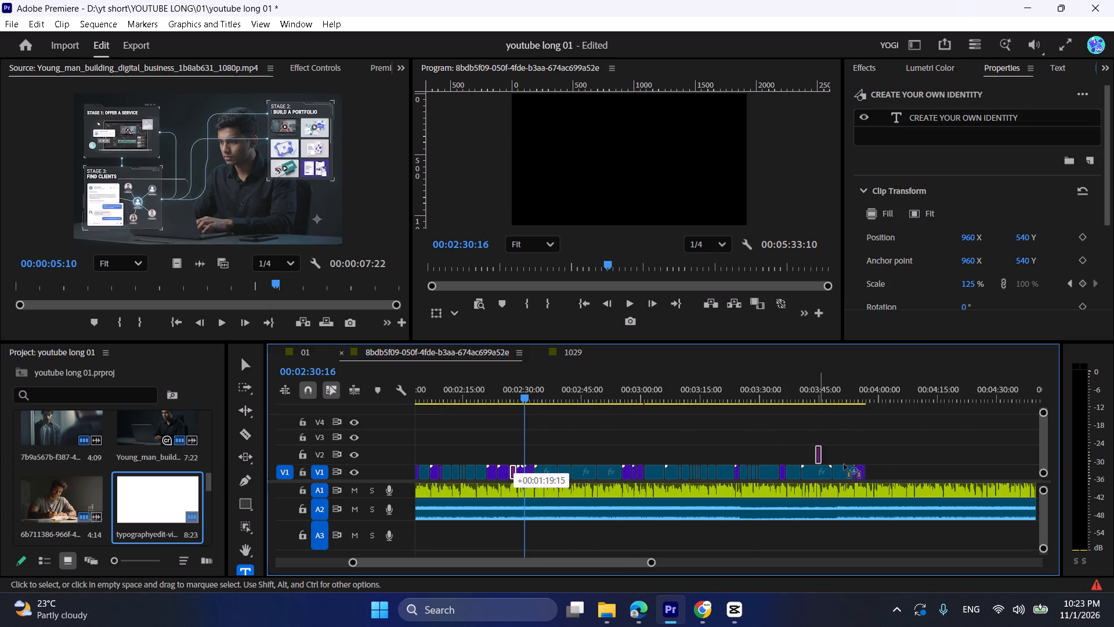
drag(844, 464, 871, 471)
Play from about 00:03:54 through the duplicated CREATE YOUR OWN IDENTITY title to check it against the narration.
click(858, 379)
key(space)
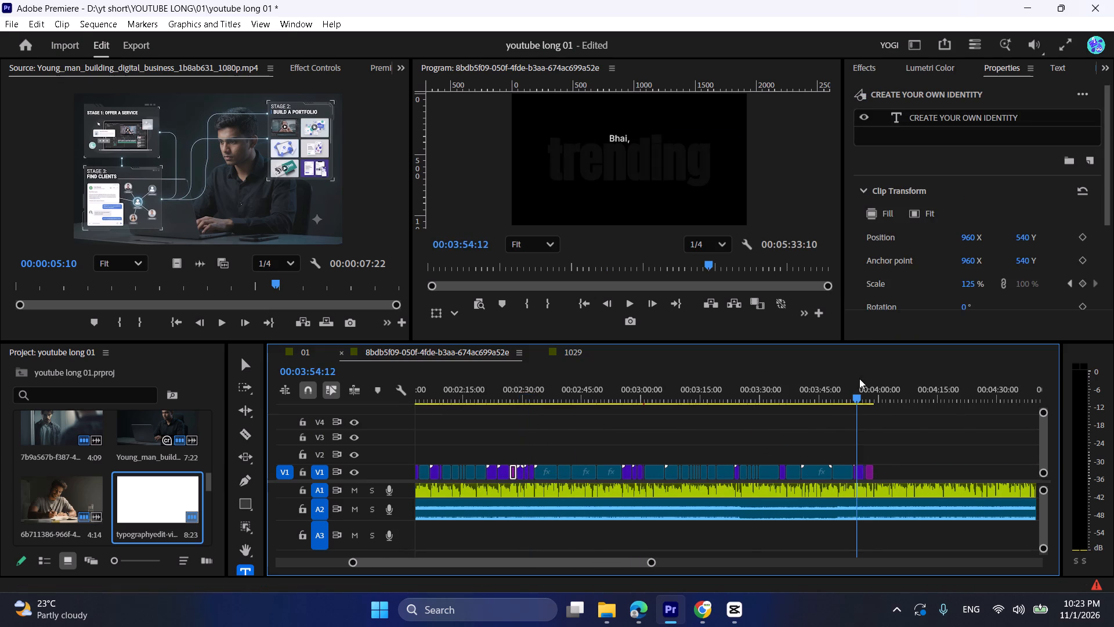
alt+scroll(874, 410, up, 10)
alt+scroll(870, 411, down, 1)
alt+scroll(870, 411, up, 5)
key(space)
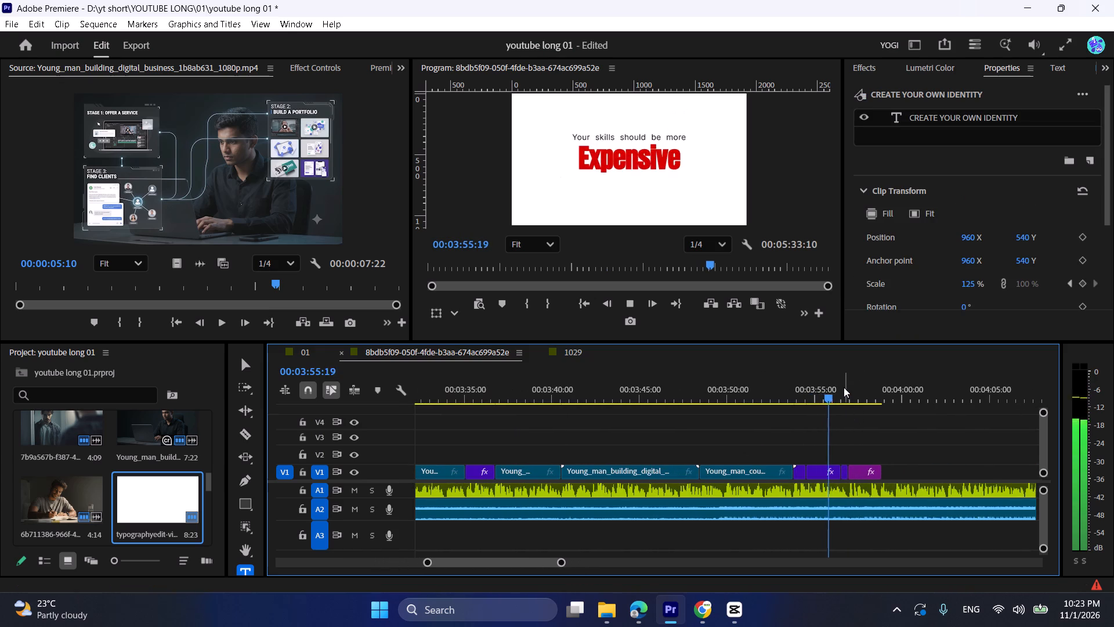
click(842, 393)
key(space)
alt+scroll(858, 435, up, 1)
alt+scroll(859, 437, down, 1)
alt+scroll(859, 437, up, 2)
scroll(859, 437, down, 3)
key(space)
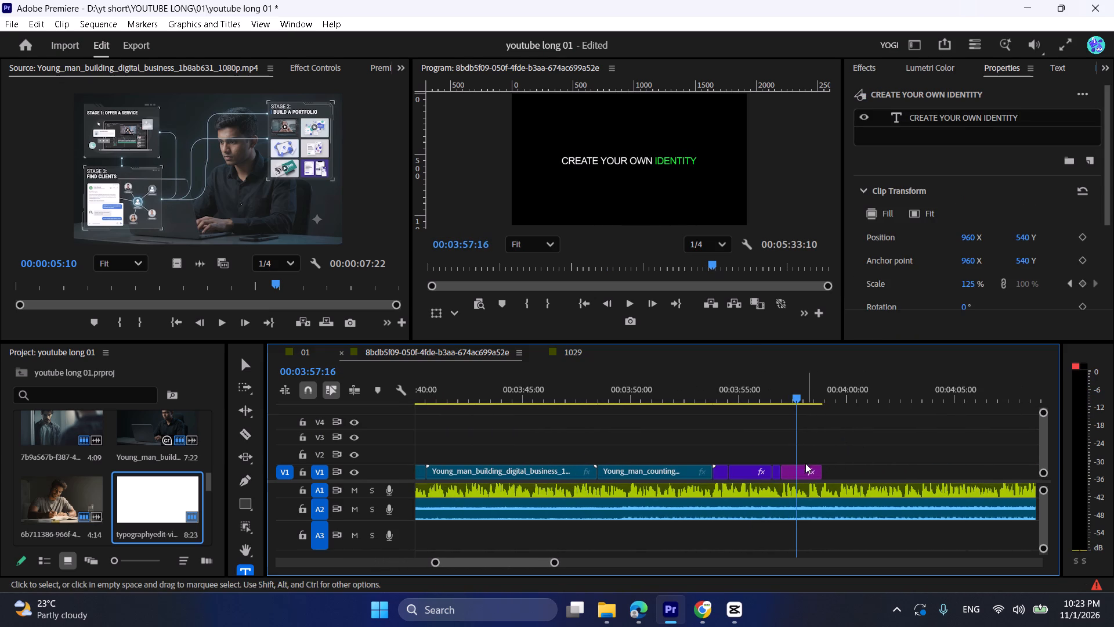
Replace the duplicated title's text with PROTECT YOUR FUTURE, copied from the script's heading in Google Docs, without a trailing line break.
click(631, 603)
scroll(554, 466, down, 1)
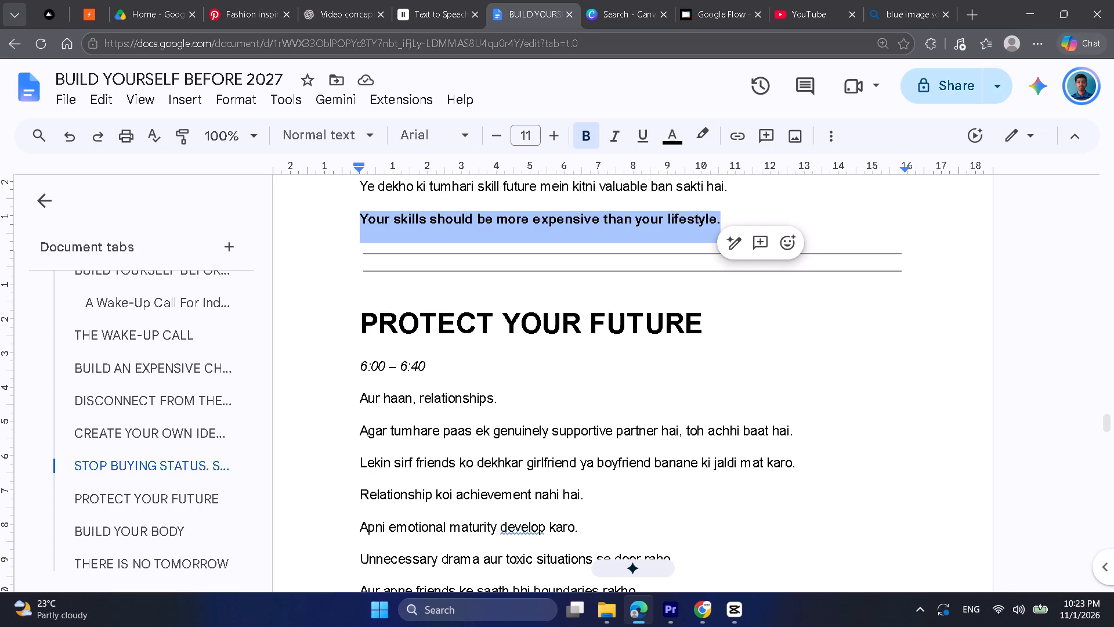
drag(359, 327, 721, 332)
key(ctrl+c)
click(1029, 0)
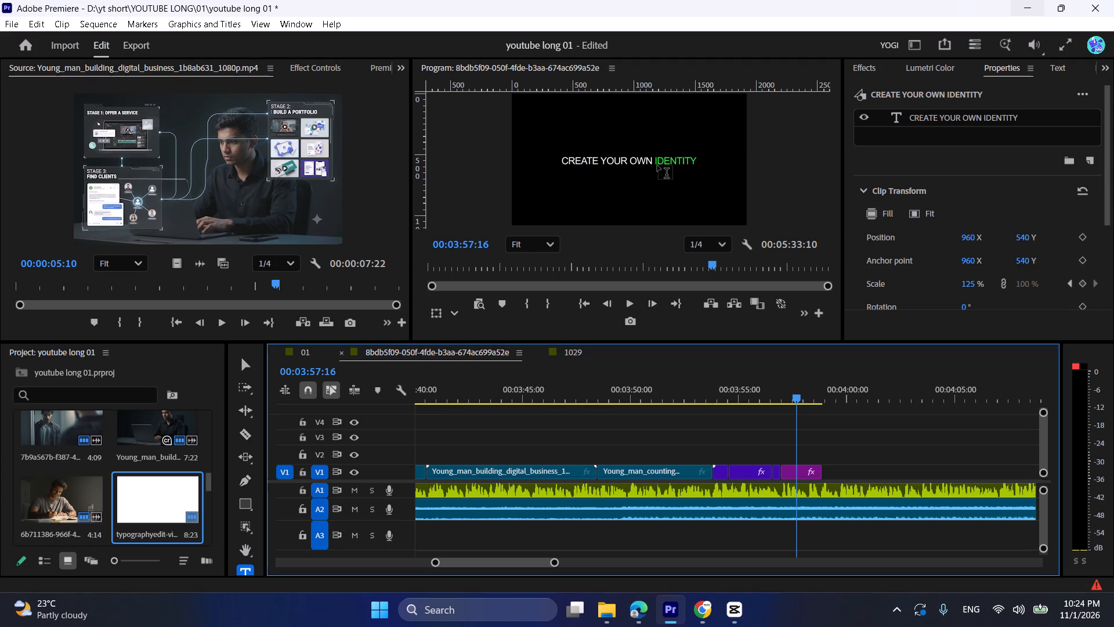
triple_click(654, 160)
key(ctrl+v)
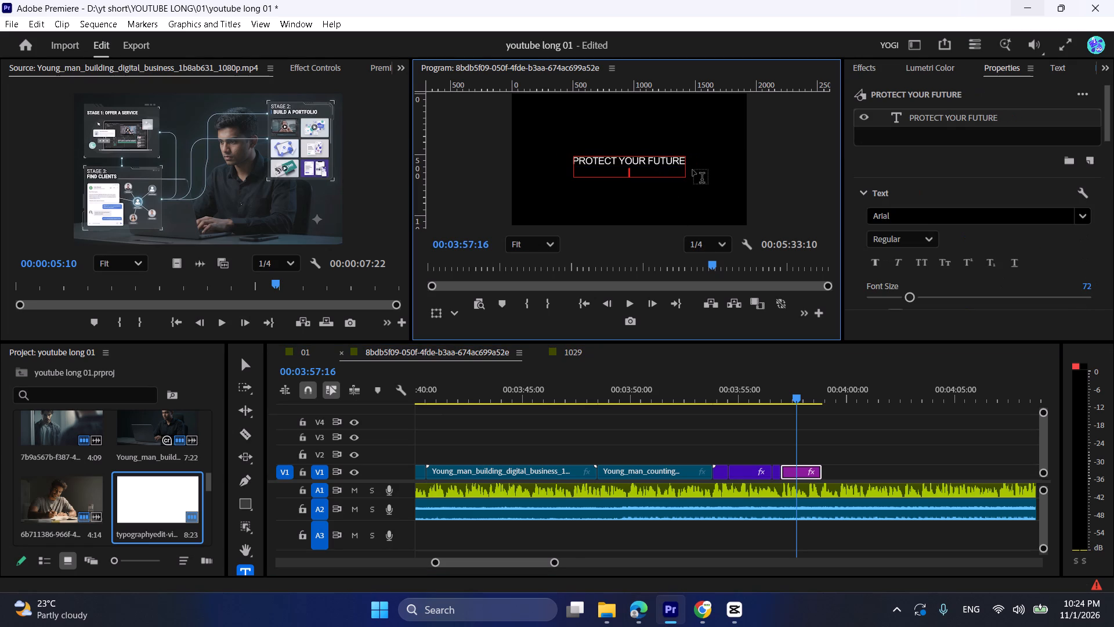
key(BackSpace)
Recolour the word FUTURE in the title with a yellow fill, FFFE00.
drag(647, 159, 742, 171)
scroll(909, 176, down, 11)
scroll(909, 176, up, 1)
scroll(909, 176, down, 2)
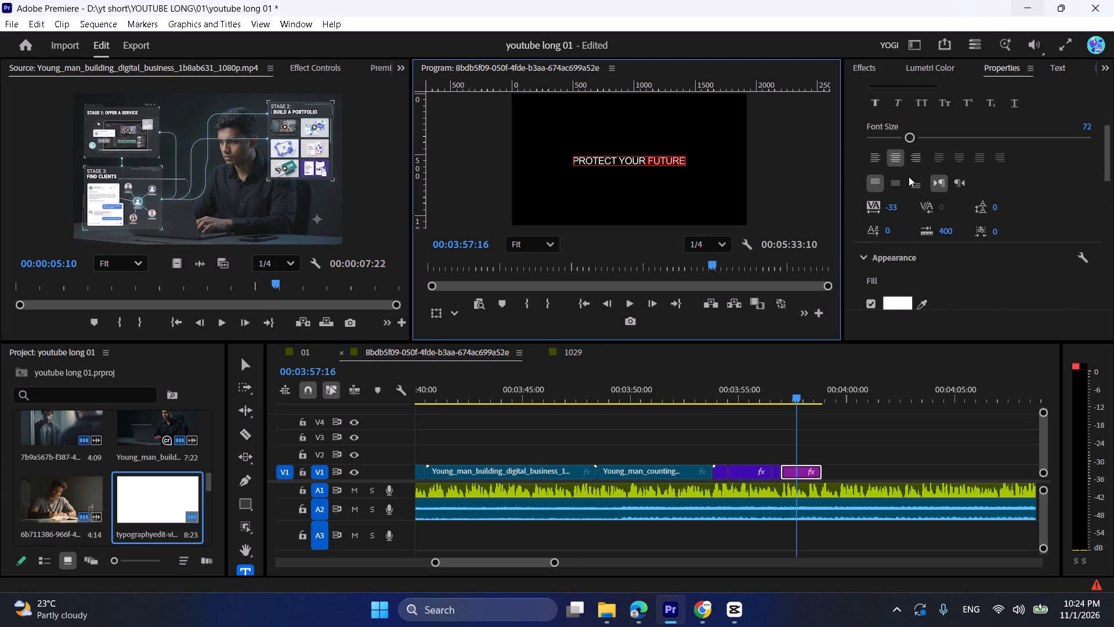
scroll(909, 176, down, 3)
click(892, 243)
drag(549, 279, 578, 329)
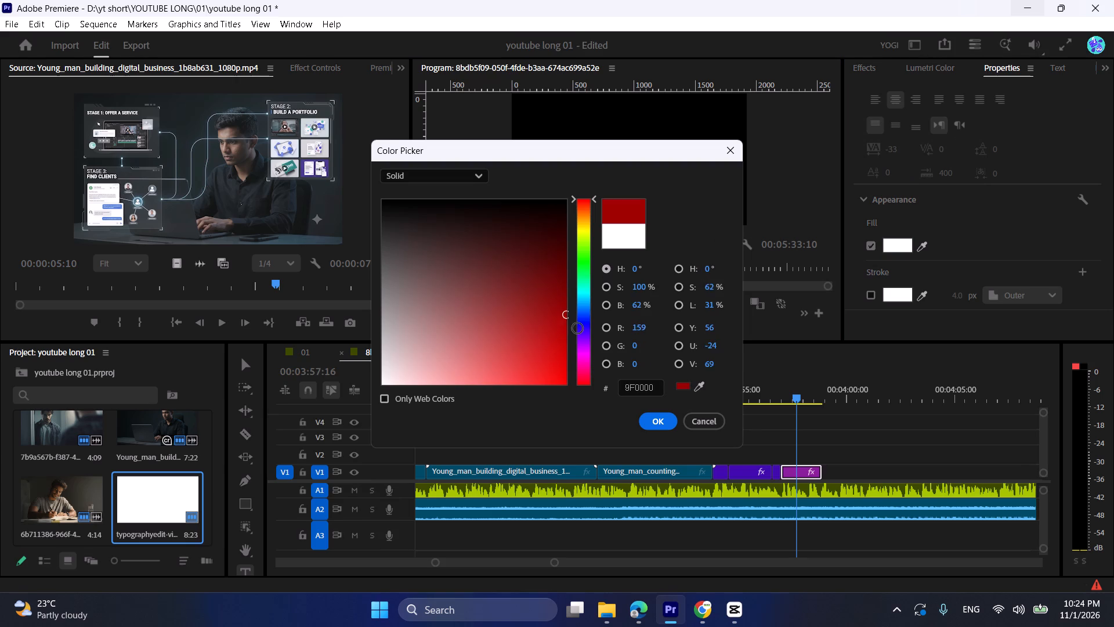
drag(578, 329, 602, 408)
click(586, 230)
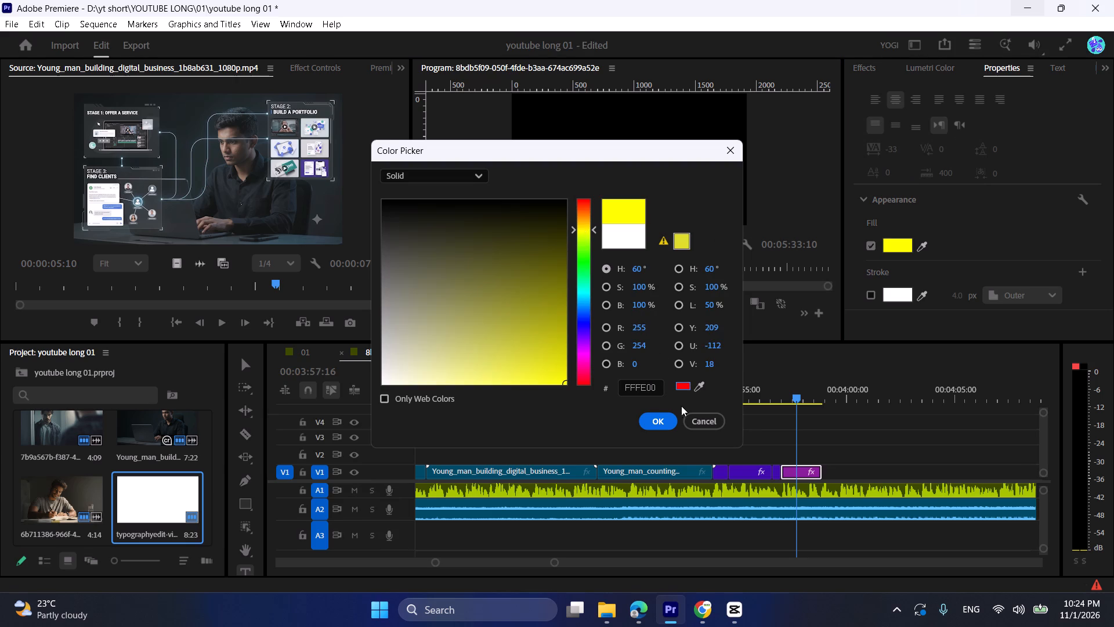
click(662, 416)
Play from about 00:03:57 past the end of the PROTECT YOUR FUTURE title to check it against the narration.
click(782, 431)
click(783, 382)
key(space)
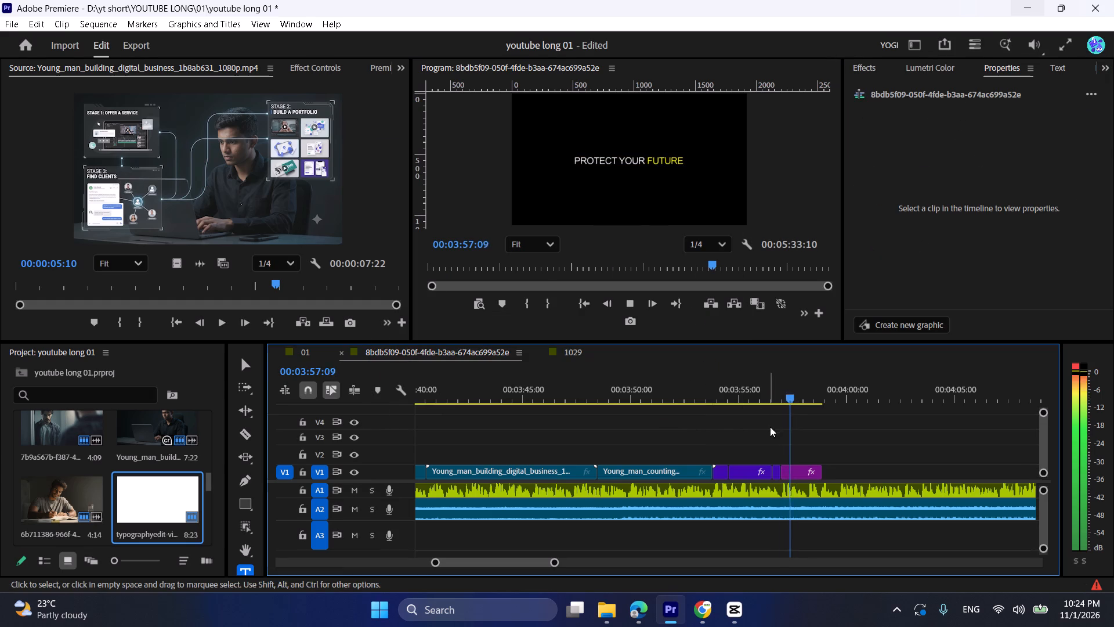
key(space)
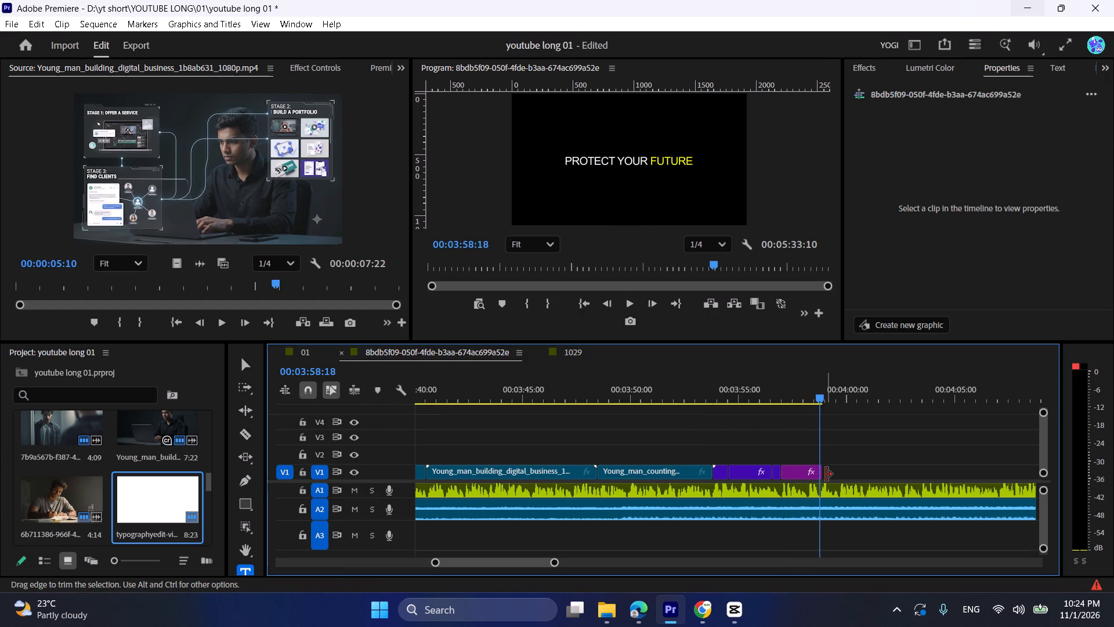
key(space)
click(804, 445)
scroll(773, 433, down, 7)
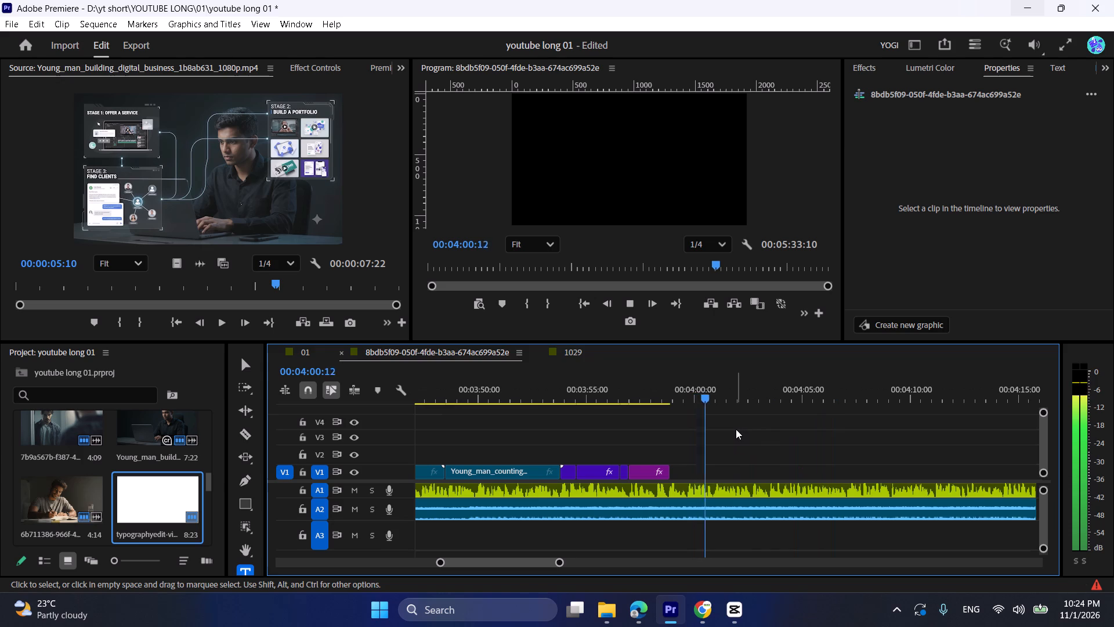
Save the Premiere Pro project.
key(ctrl+s)
click(656, 374)
key(space)
key(space)
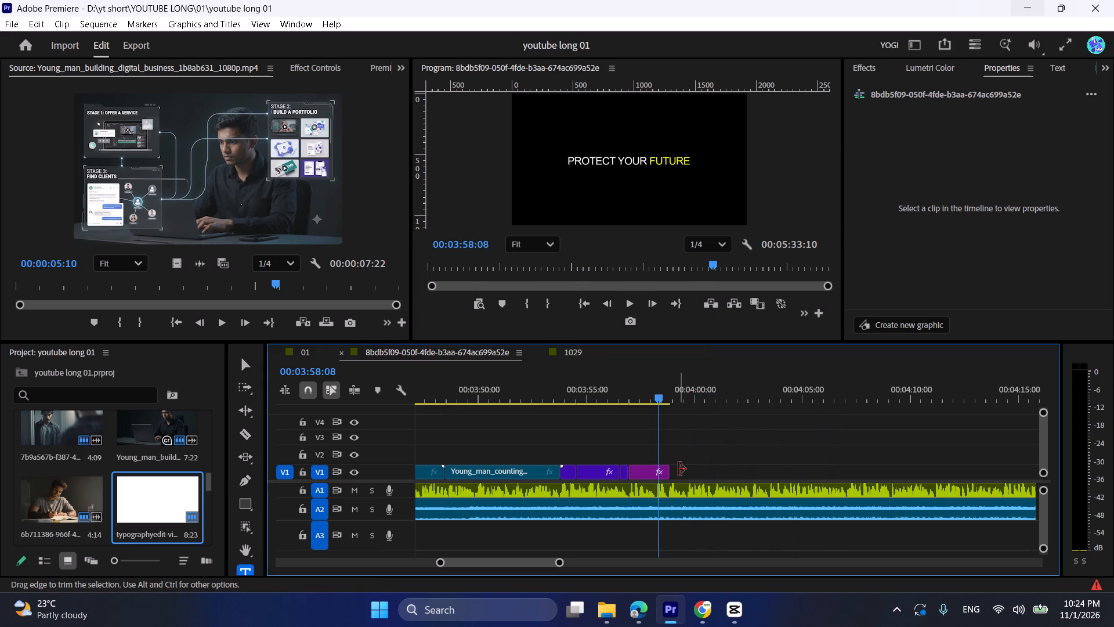
drag(679, 470, 697, 474)
key(ctrl+z)
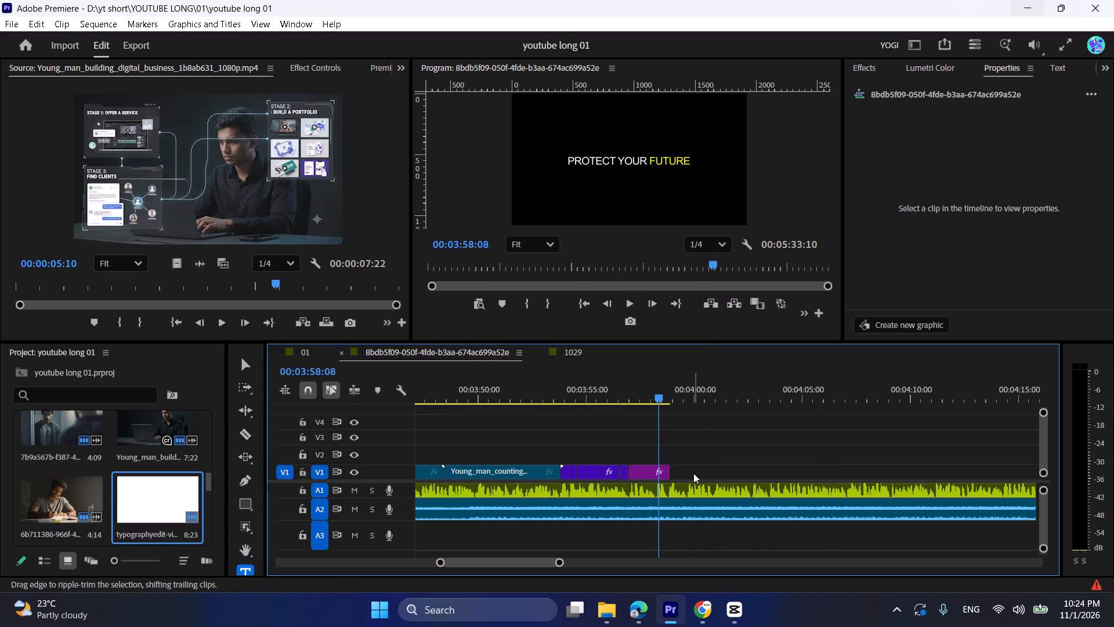
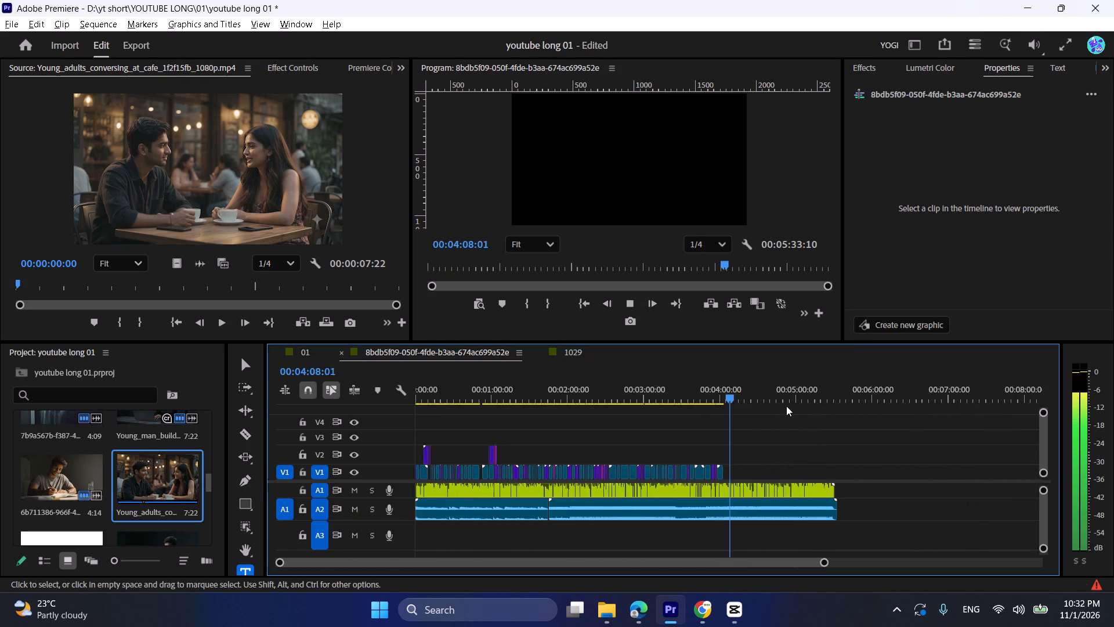
alt+scroll(786, 406, down, 7)
alt+scroll(663, 445, down, 2)
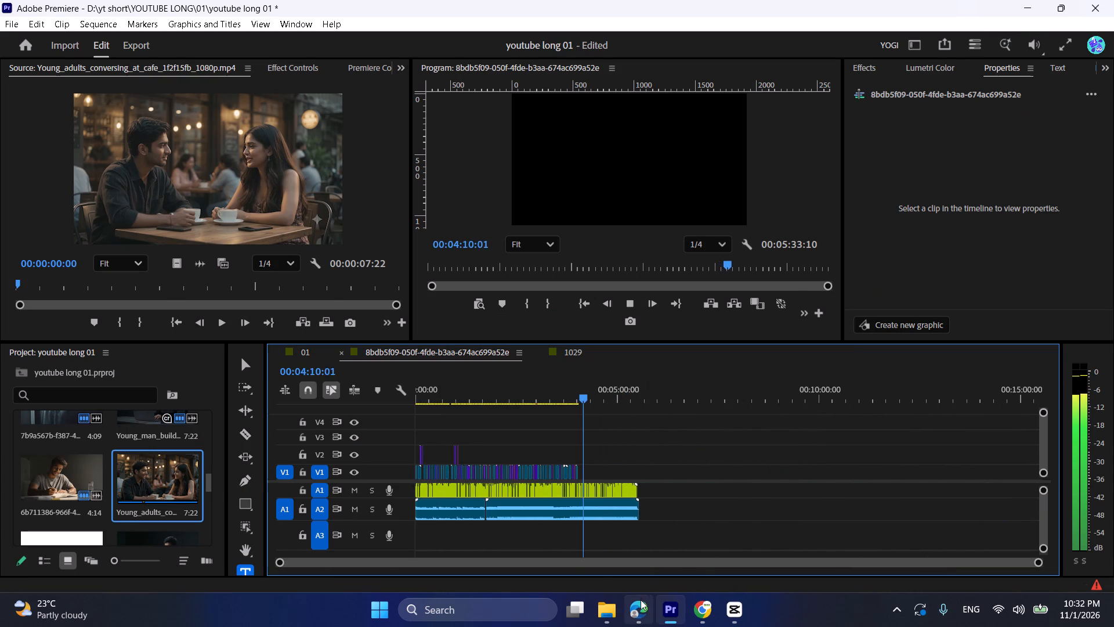
Switch to the "BUILD YOURSELF BEFORE 2027" script in Google Docs and review its remaining text from "BUILD YOUR BODY" to the end.
click(641, 600)
click(519, 0)
scroll(578, 315, down, 9)
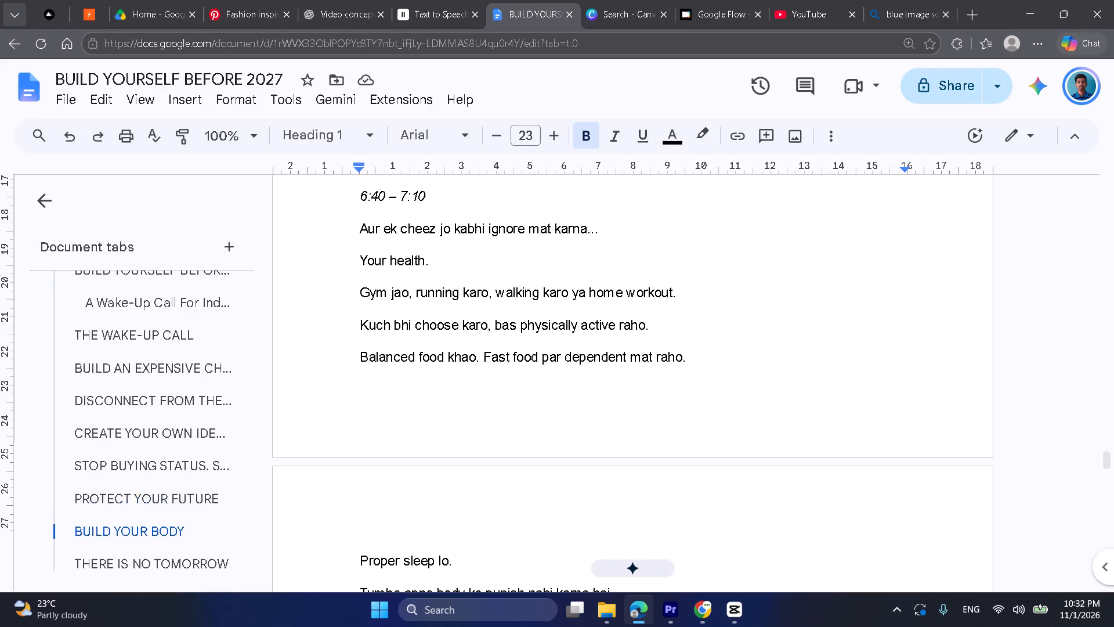
scroll(578, 316, up, 3)
scroll(578, 316, down, 6)
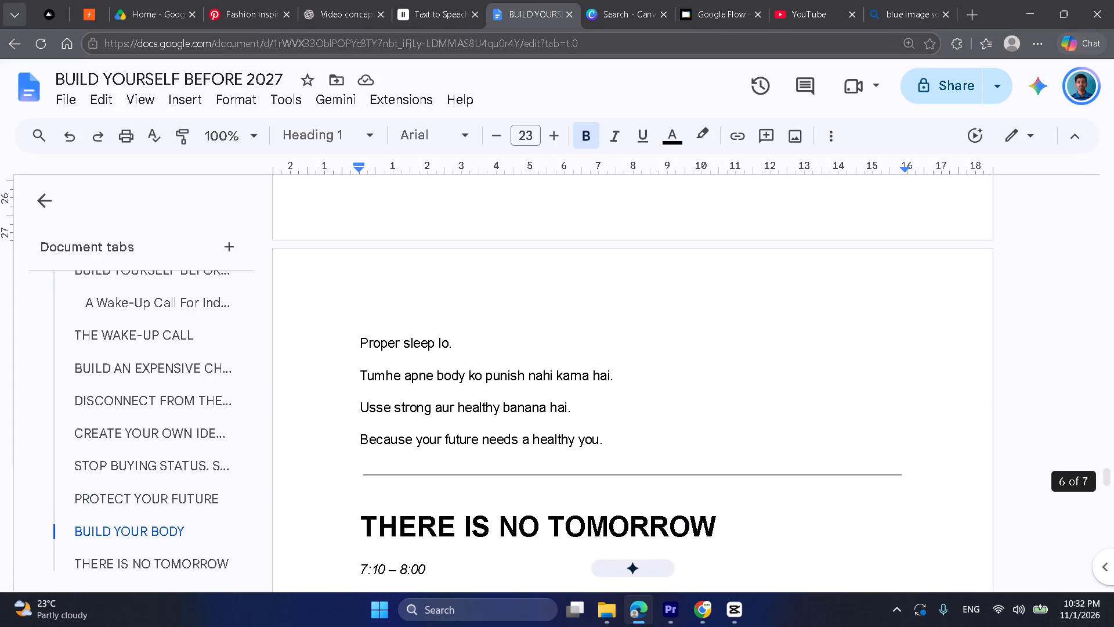
scroll(578, 316, down, 17)
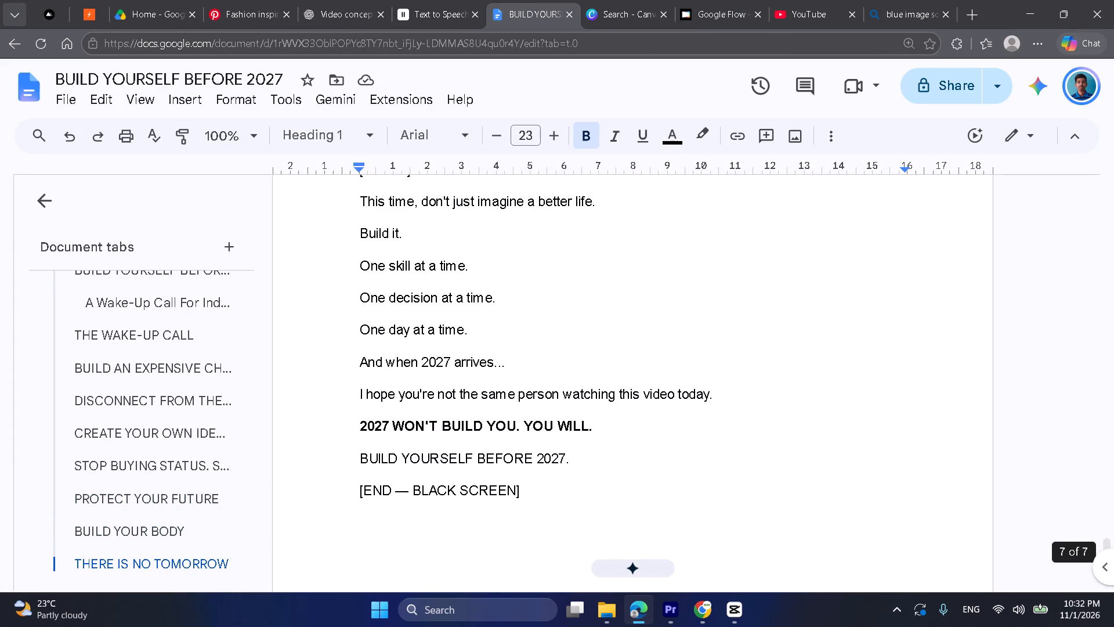
Return to Premiere Pro and examine the sequence around the end of the placed clips while the narration plays.
click(1032, 0)
click(578, 442)
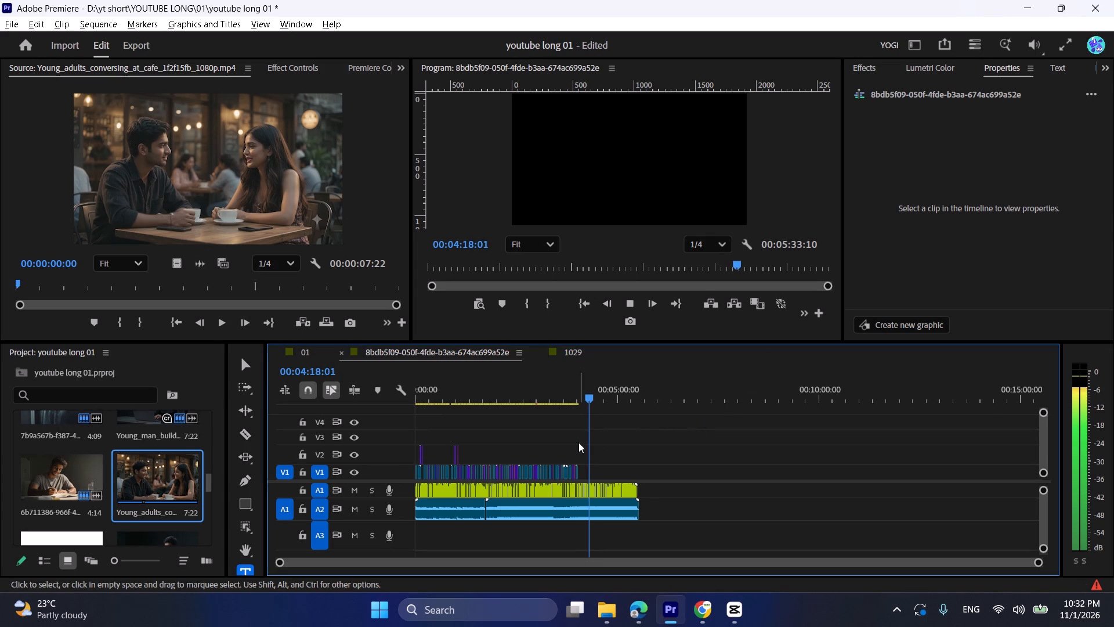
alt+scroll(578, 442, up, 13)
scroll(578, 442, up, 3)
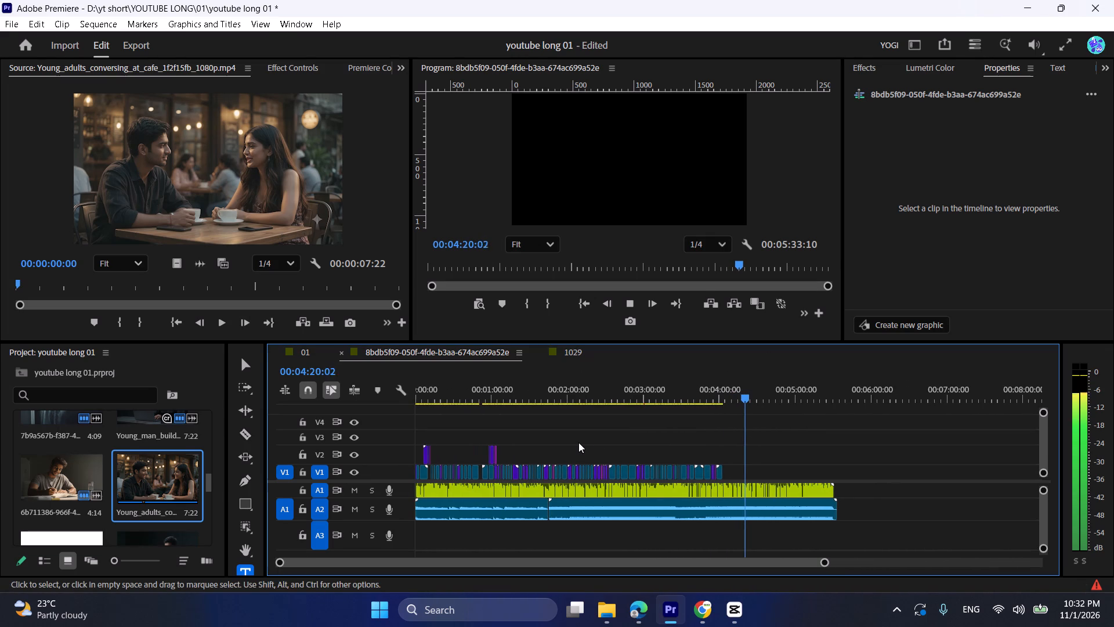
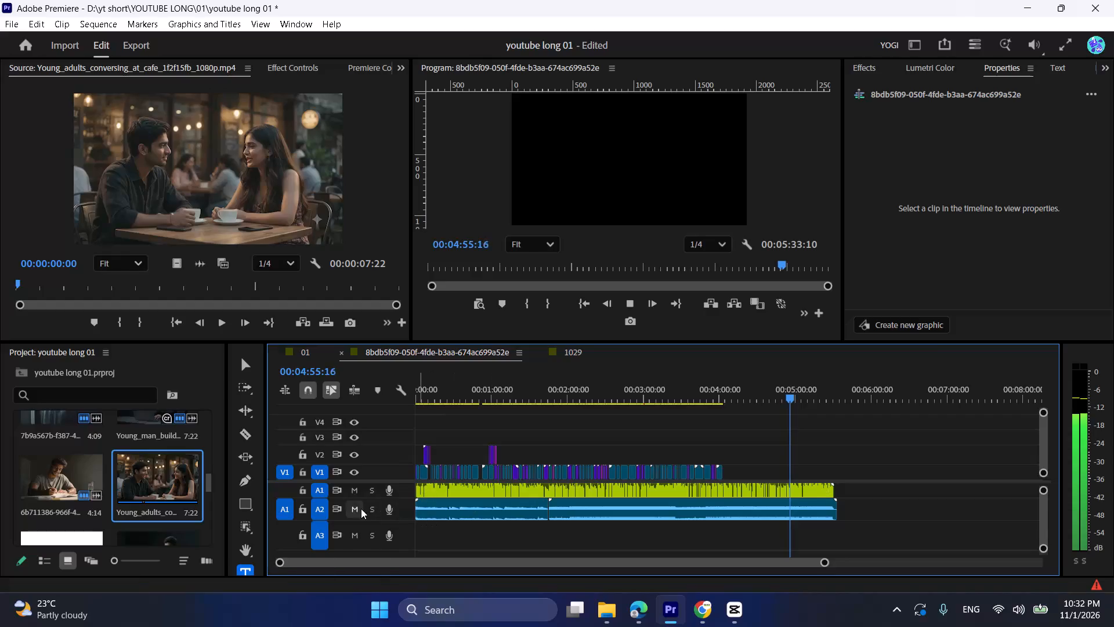
Briefly mute and unmute track A2, play the remaining narration, and scrub through the placed visuals towards where they end.
click(358, 509)
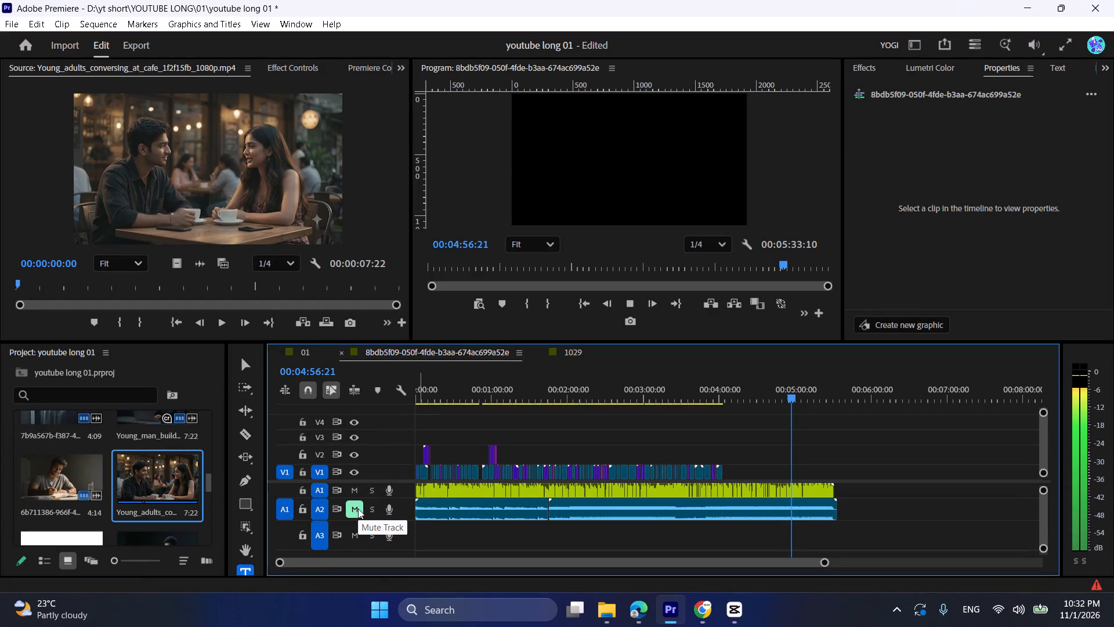
click(358, 509)
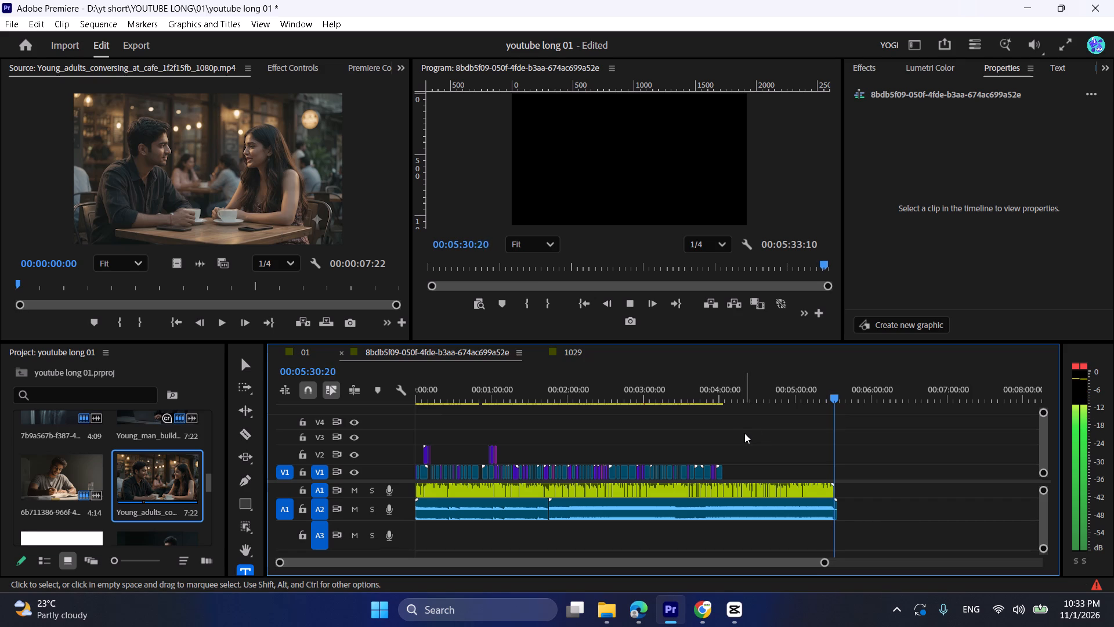
drag(740, 392, 479, 438)
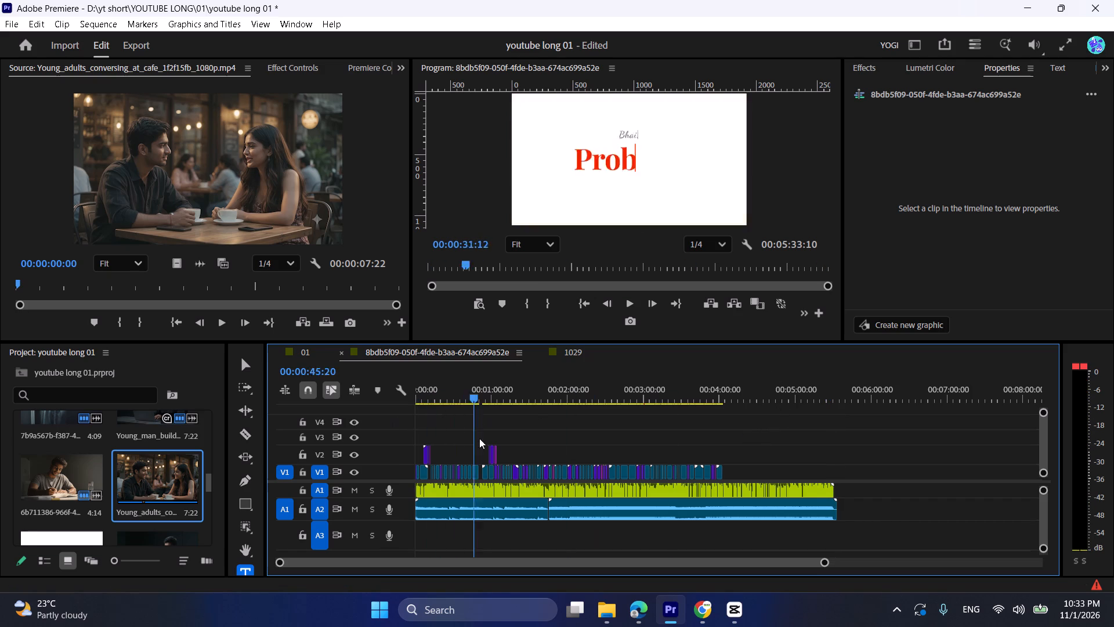
drag(479, 438, 686, 451)
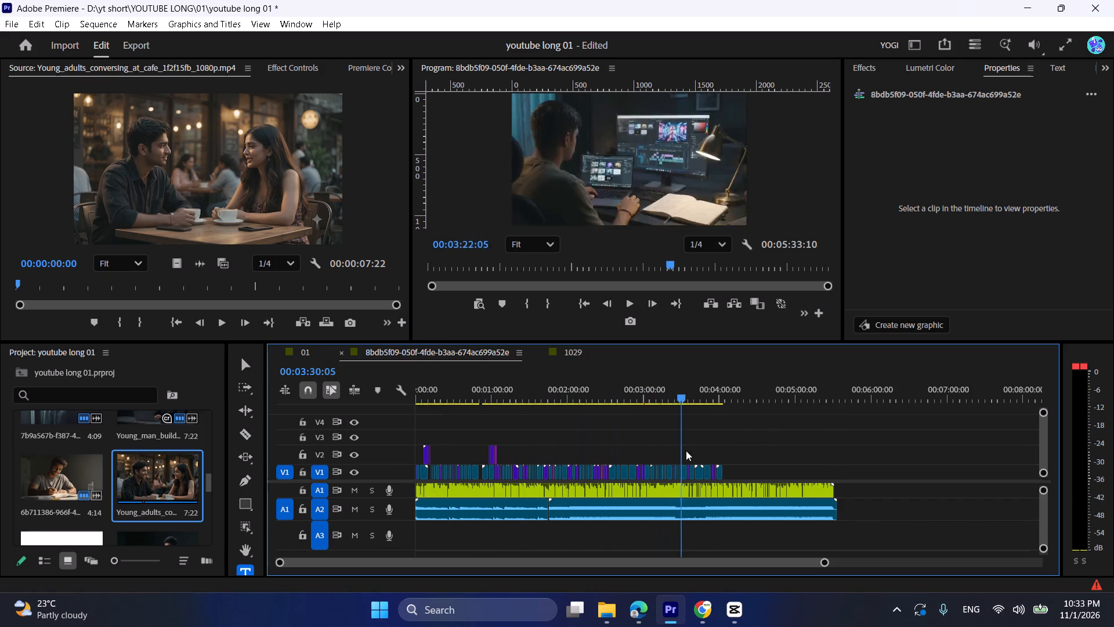
drag(686, 451, 712, 453)
Switch from Premiere Pro to the Downloads folder in File Explorer, where the new "Young_man_looking_at_phone" video is stored.
click(1020, 0)
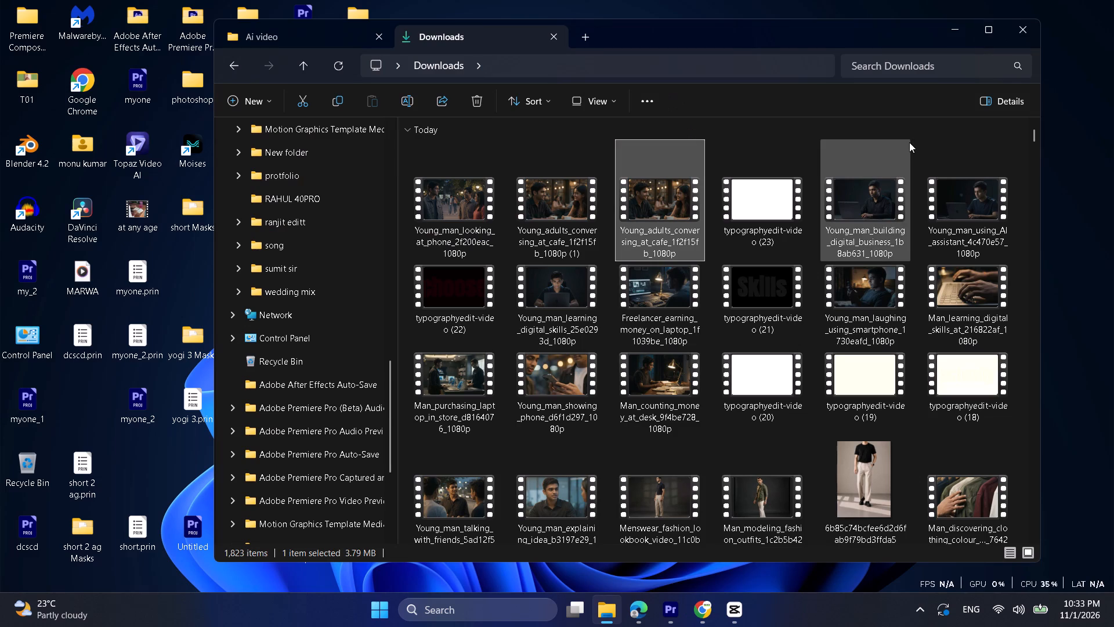